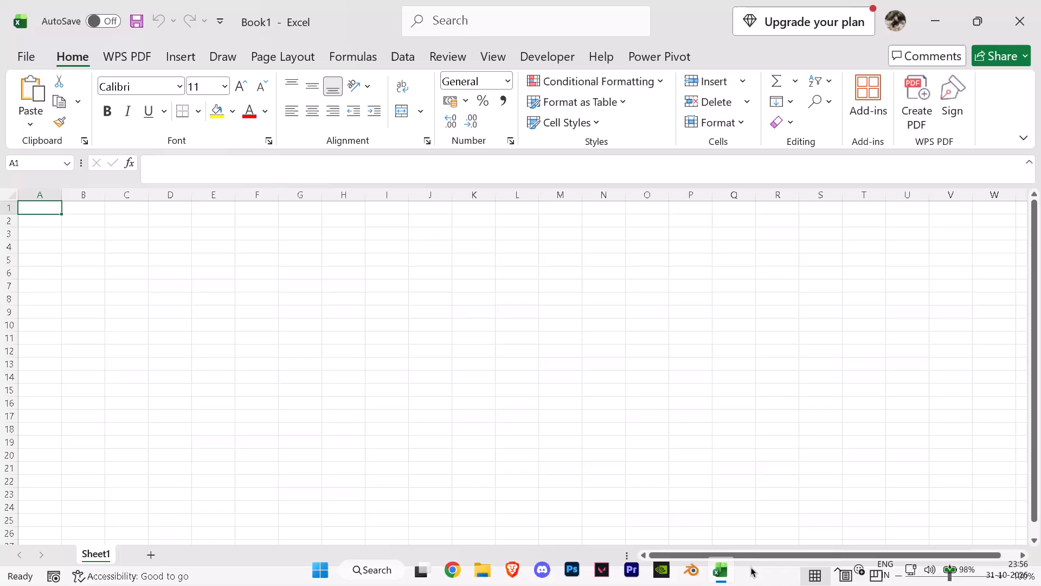
Open the Mama sales project workbook from the Downloads folder and agree to recover its content.
left_click(16, 61)
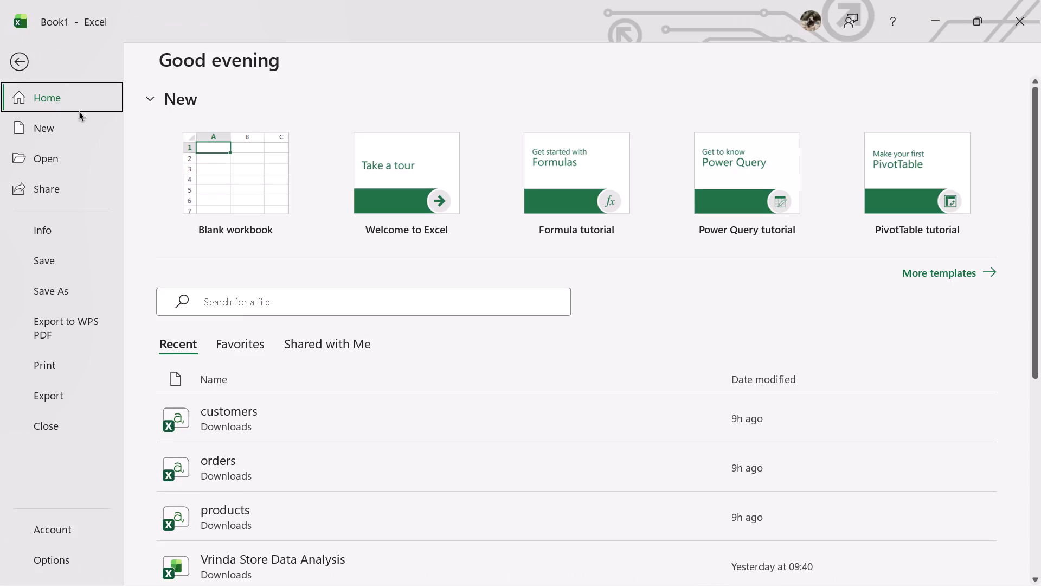
left_click(59, 163)
left_click(253, 381)
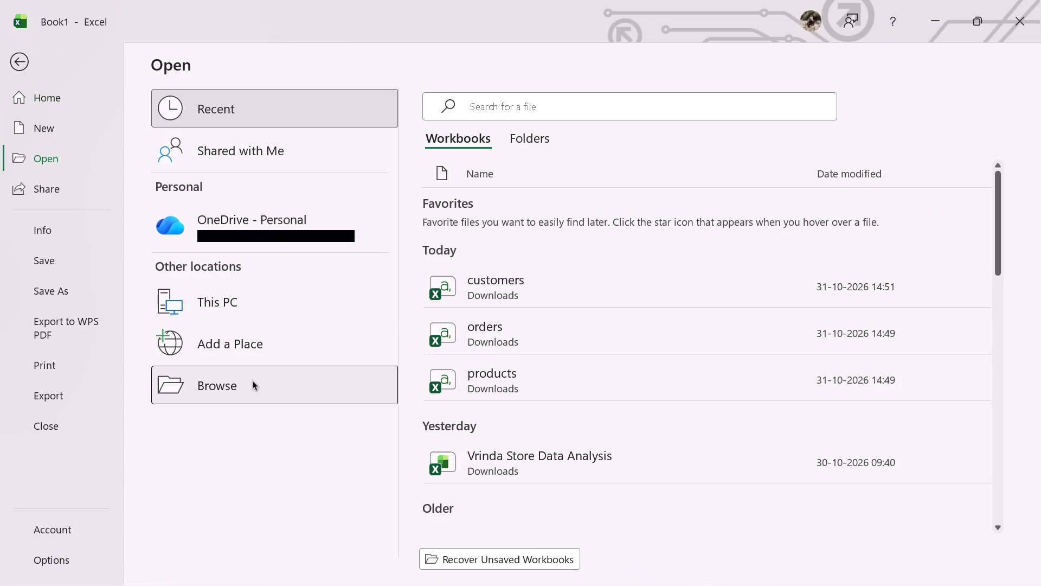
left_click(55, 154)
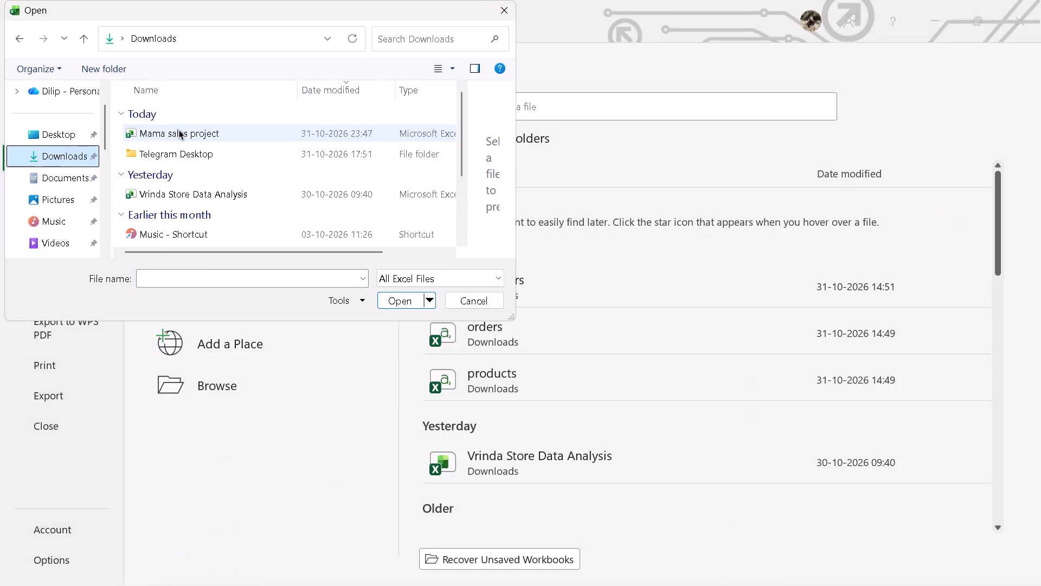
left_click(179, 129)
left_click(398, 305)
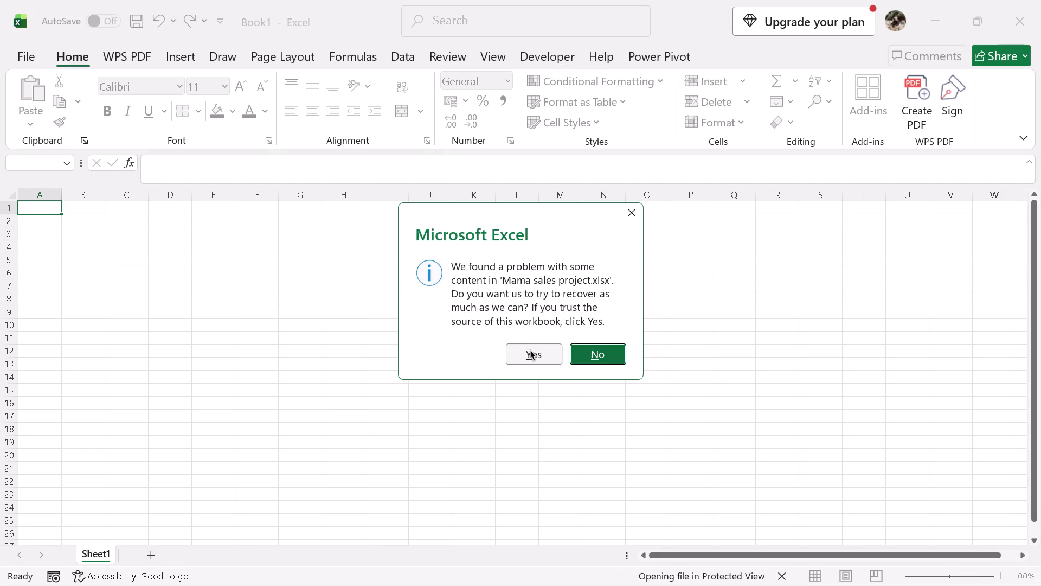
left_click(522, 351)
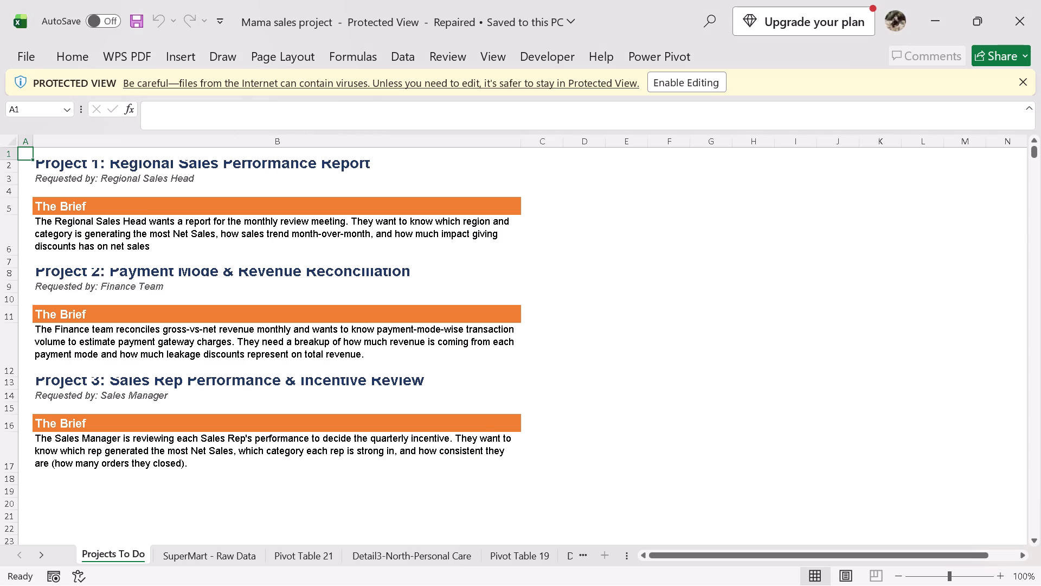
Show the SuperMart - Raw Data sheet, enable editing of the workbook and dismiss the repairs report.
left_click(196, 559)
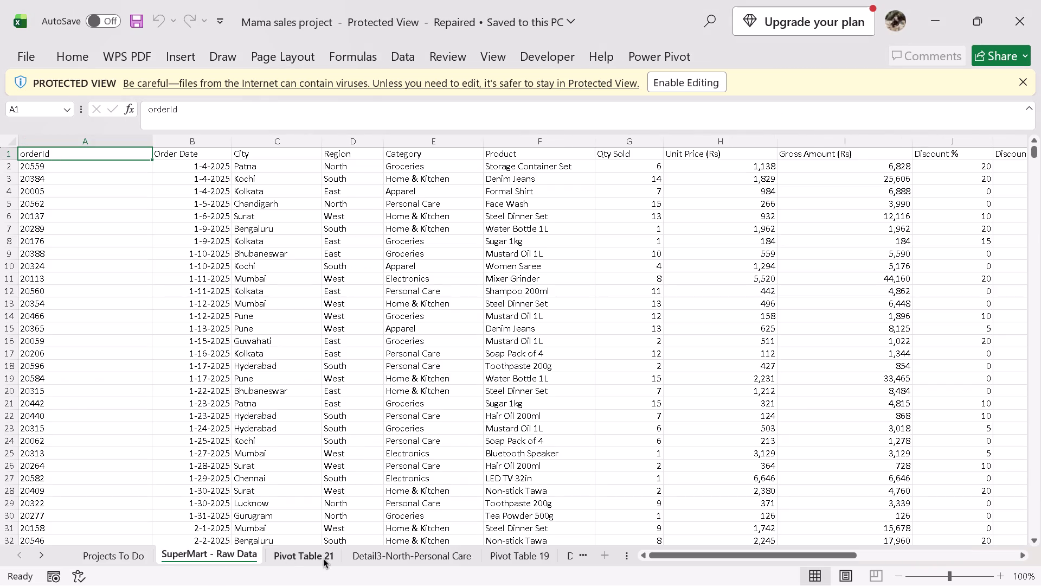
left_click(670, 85)
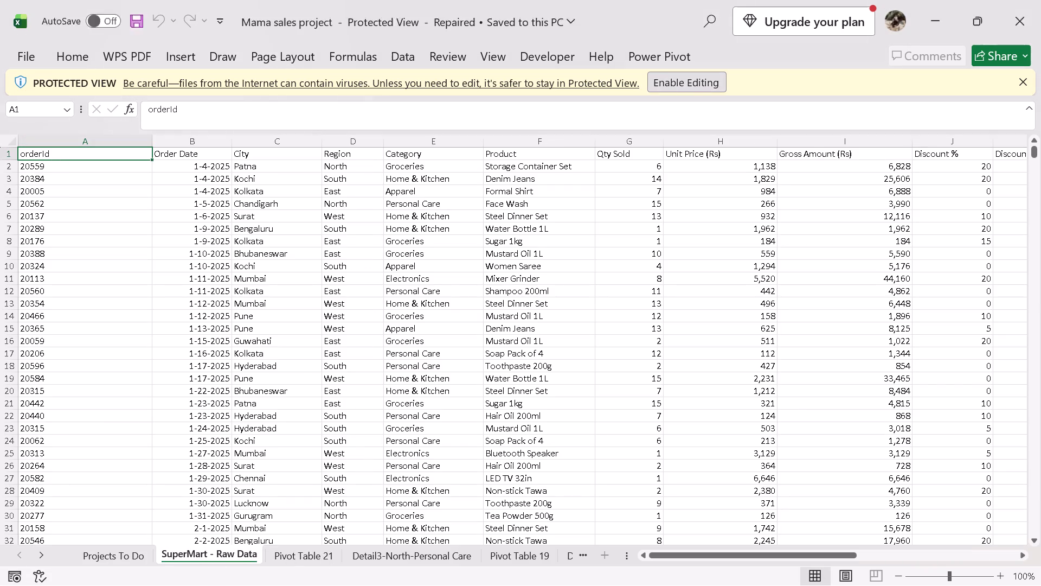
left_click(637, 335)
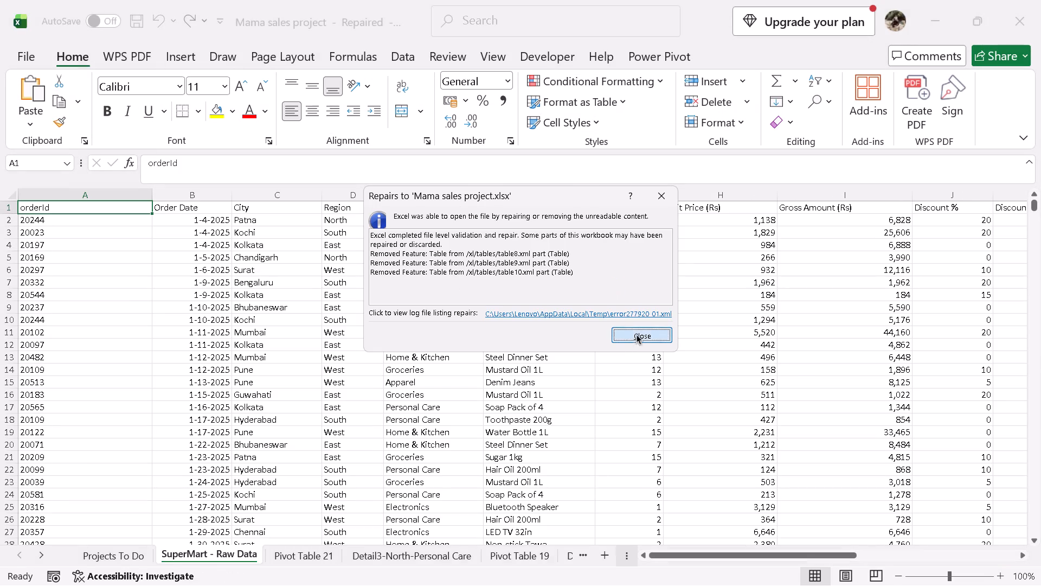
Look over the SuperMart - Raw Data, Pivot Table 21, Detail3-North-Personal Care and Pivot Table 19 sheets.
scroll(380, 334, "up", 5)
left_click(226, 281)
left_click_drag(358, 346, 369, 354)
left_click(477, 378)
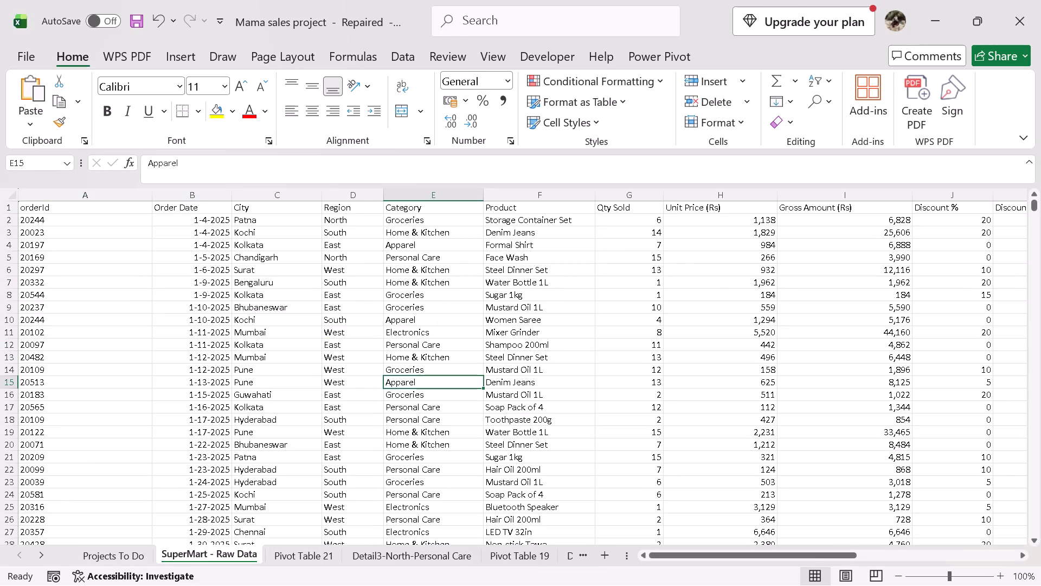
left_click(484, 427)
left_click(299, 553)
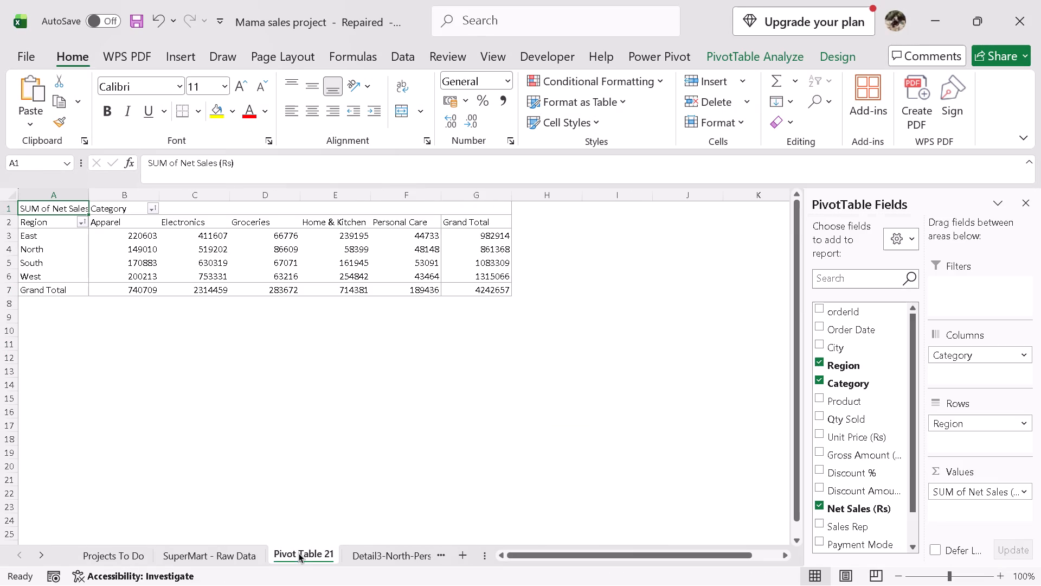
left_click(395, 551)
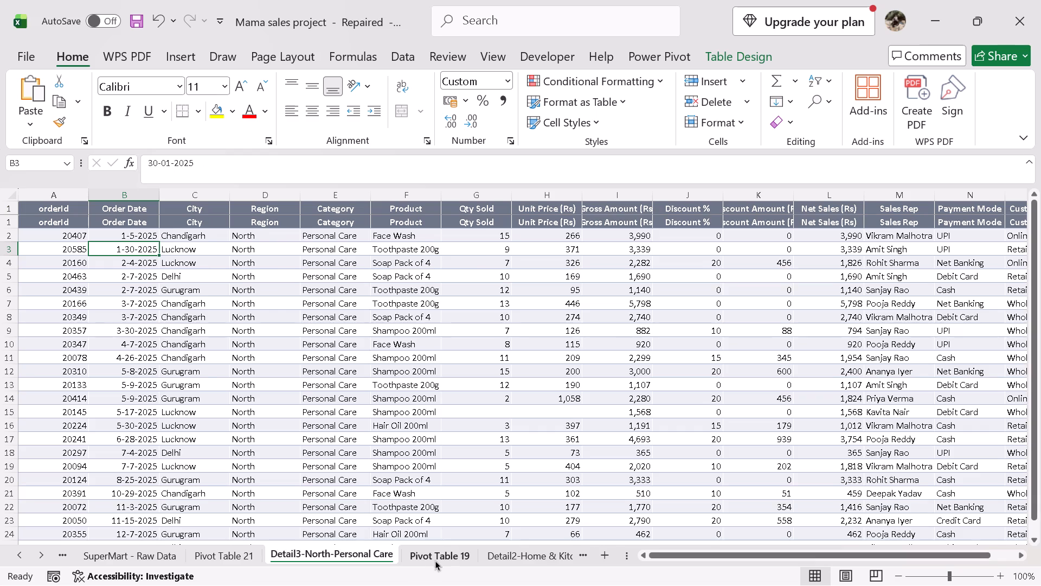
left_click(435, 559)
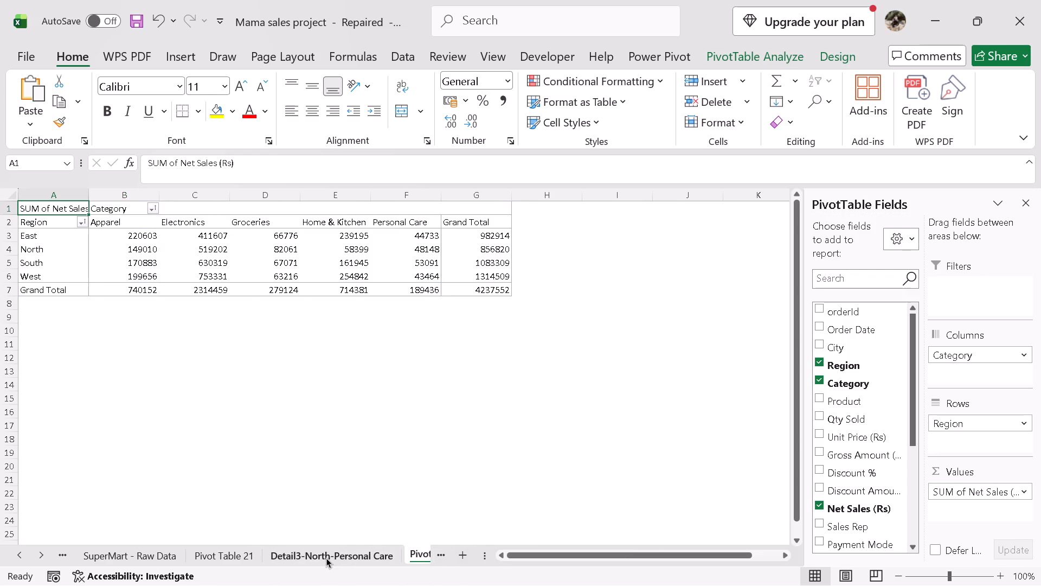
left_click(326, 558)
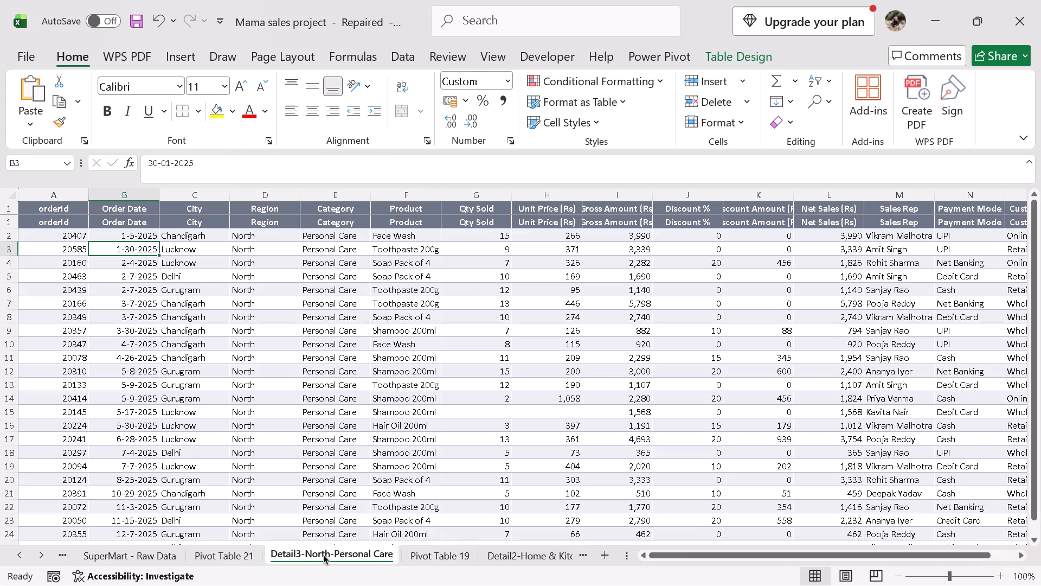
left_click(425, 555)
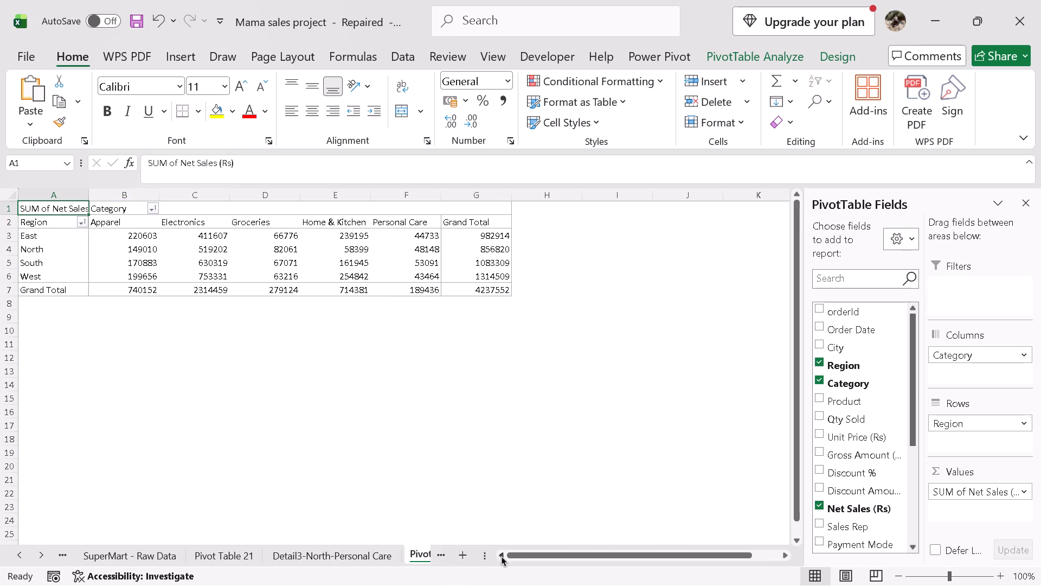
Browse the remaining sheets, including Pivot Table 18, Project Explanations and Pivot Table 15, and return to the first sheets.
left_click_drag(532, 553, 602, 555)
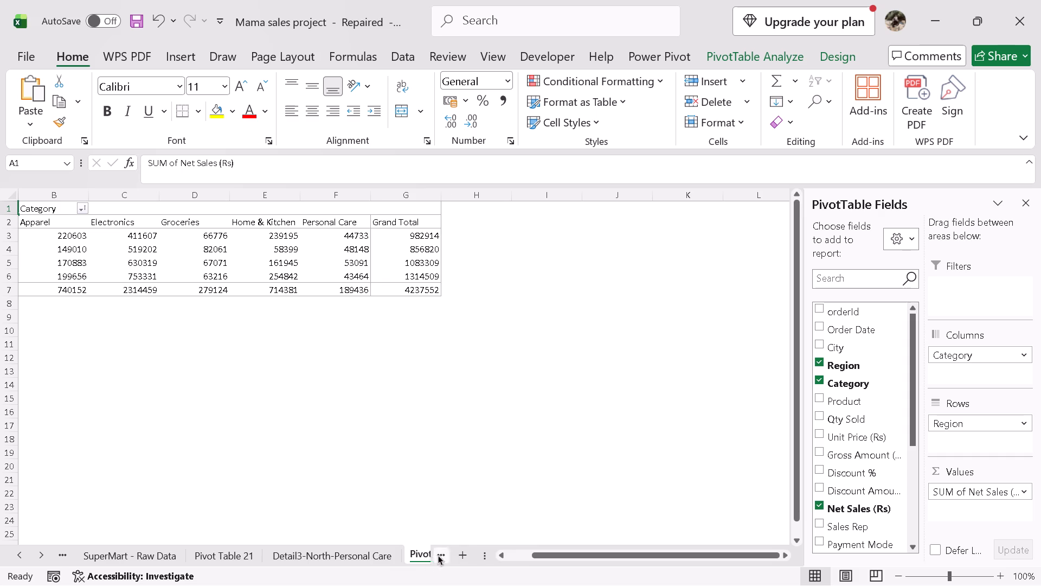
left_click(445, 550)
left_click(441, 555)
left_click(466, 554)
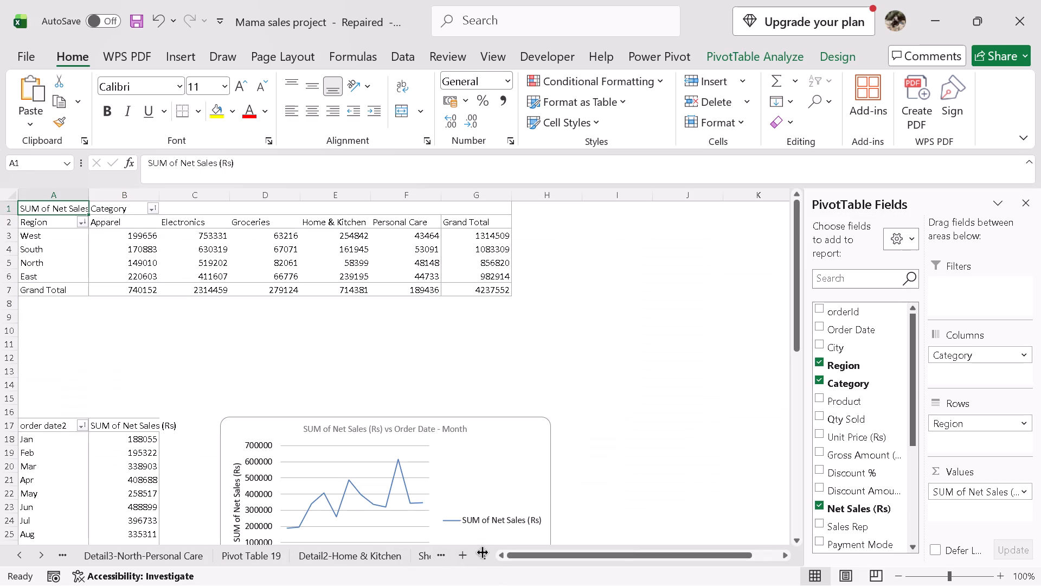
left_click(446, 556)
left_click(474, 556)
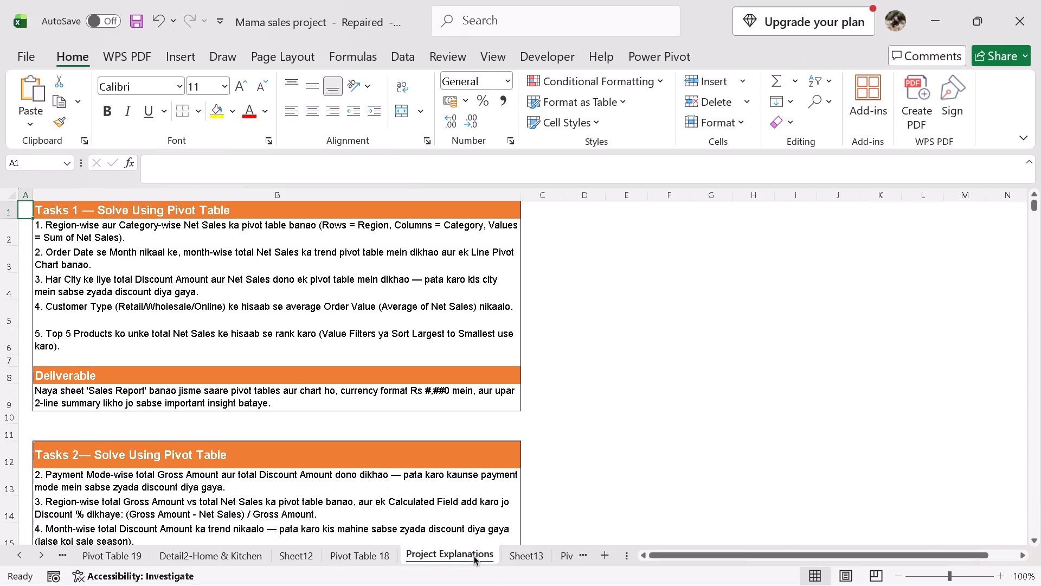
left_click(505, 555)
left_click(563, 551)
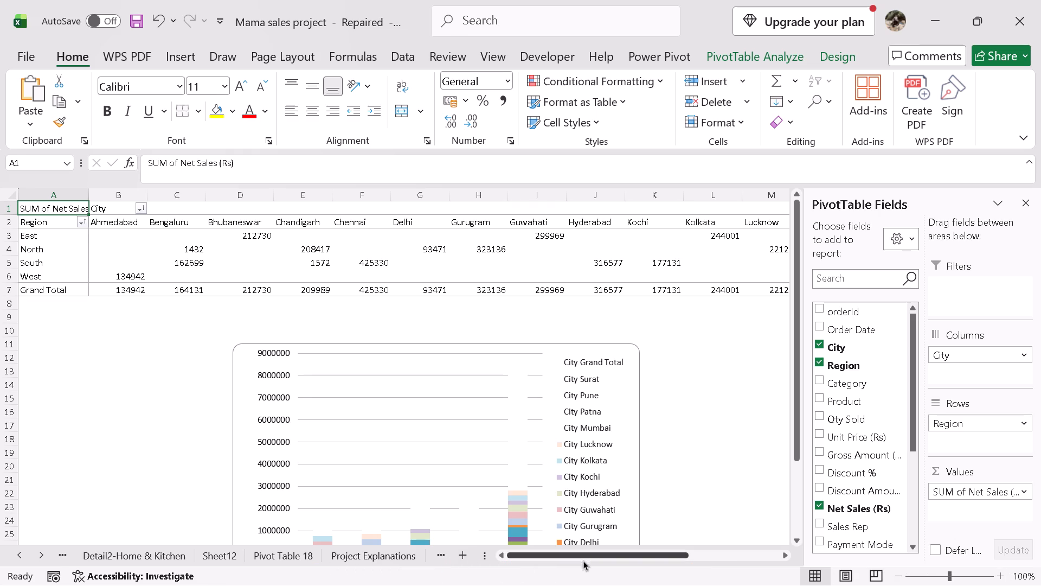
left_click_drag(582, 550, 492, 555)
left_click(492, 555)
left_click_drag(541, 553, 483, 553)
double_click(64, 554)
triple_click(65, 553)
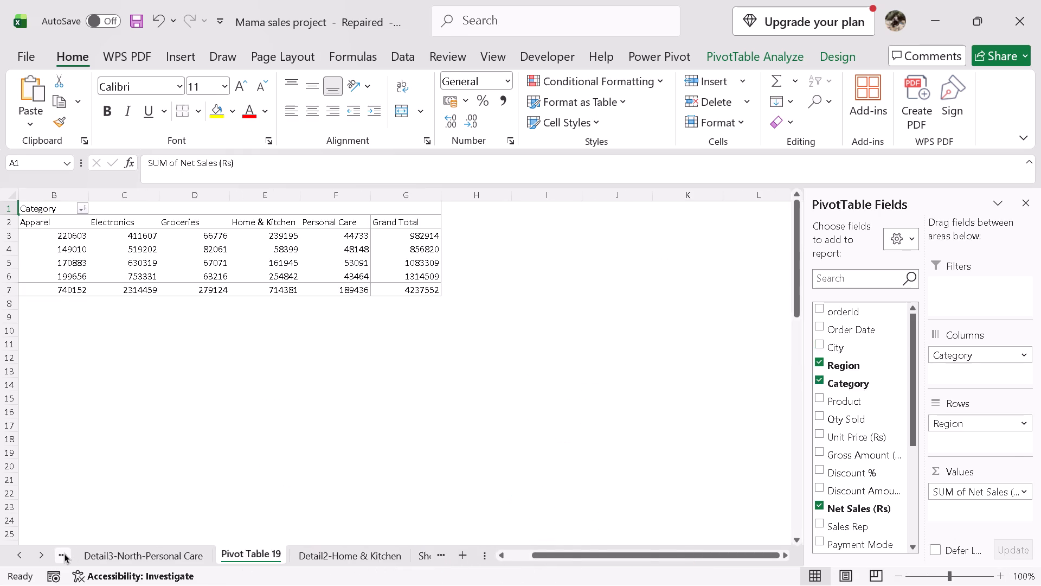
triple_click(65, 553)
triple_click(65, 553)
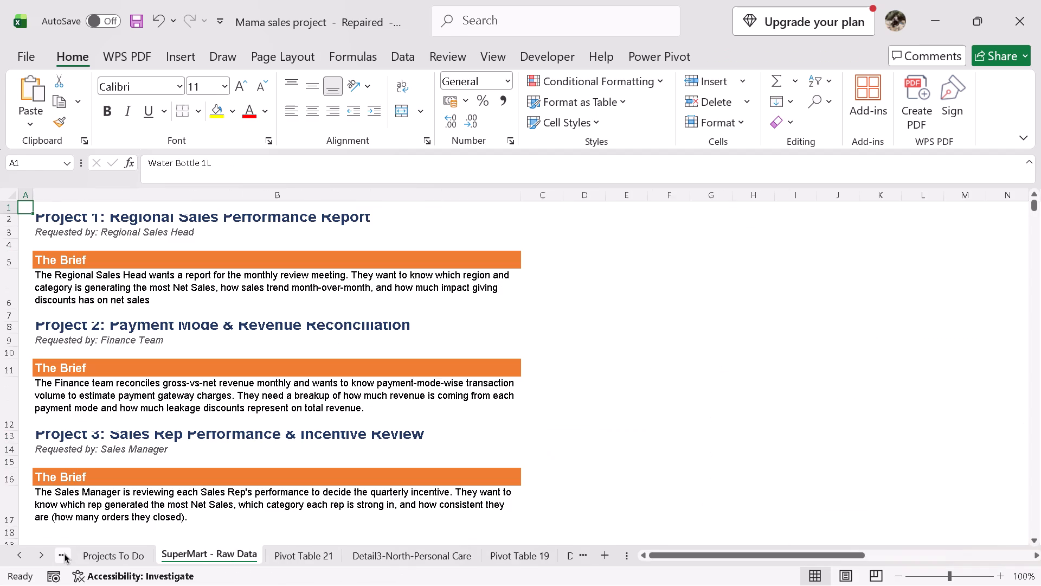
Delete the Pivot Table 21 sheet from the workbook.
left_click(284, 550)
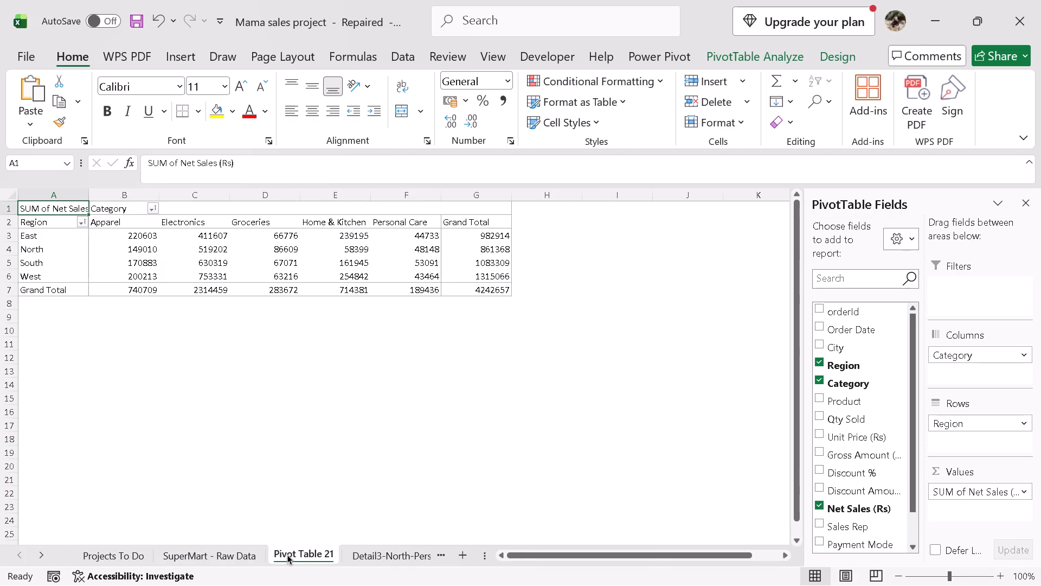
key("Delete")
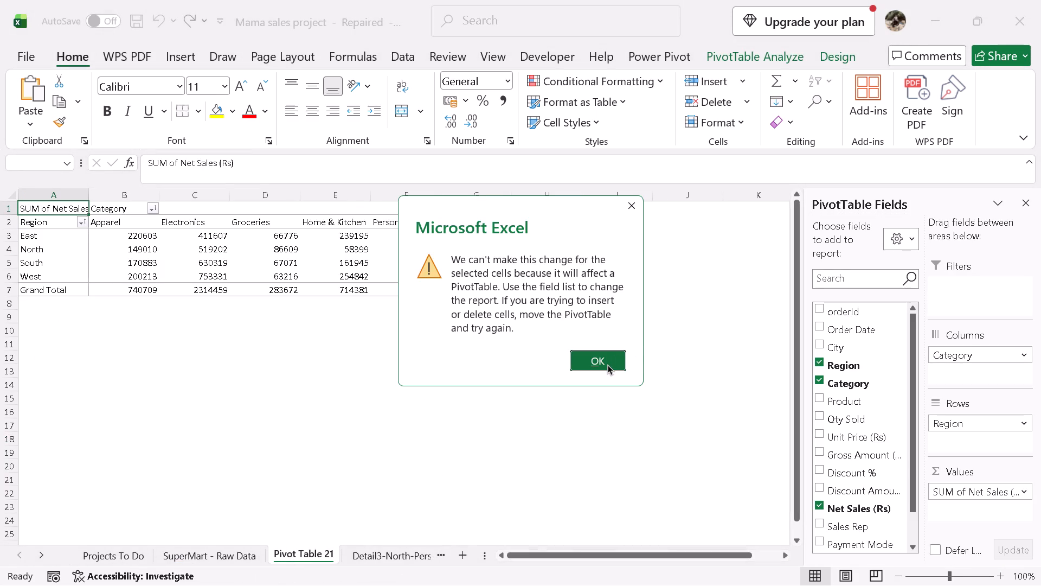
left_click(608, 365)
right_click(304, 560)
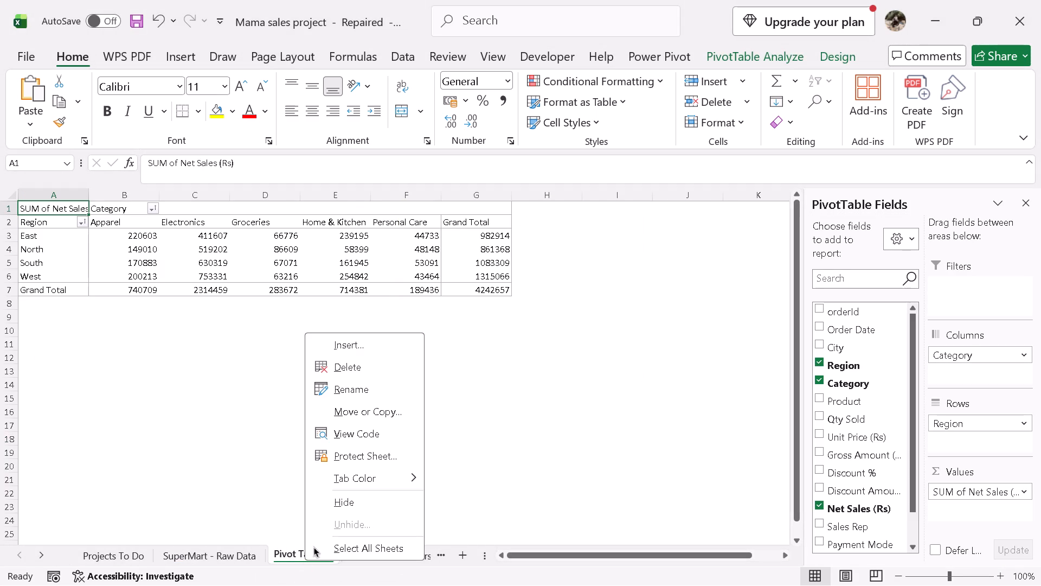
left_click(342, 373)
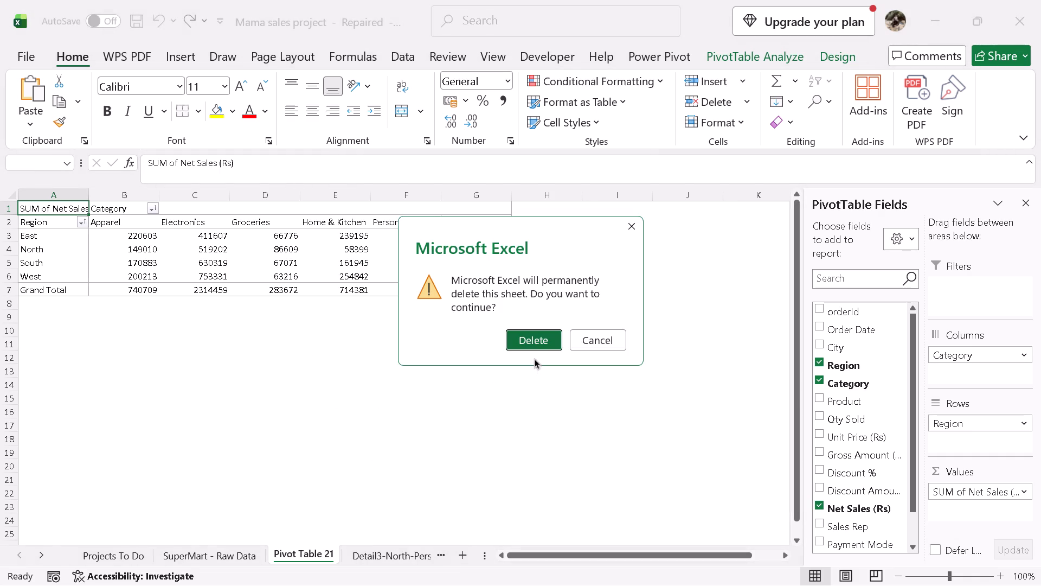
left_click(529, 339)
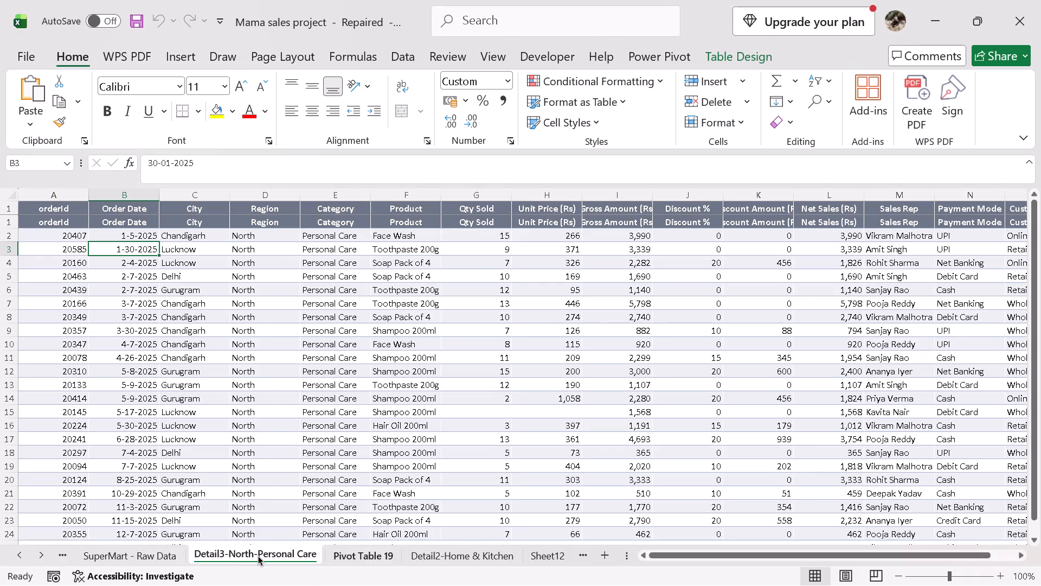
Delete the Detail3-North-Personal Care and Pivot Table 19 sheets.
right_click(258, 556)
left_click(323, 362)
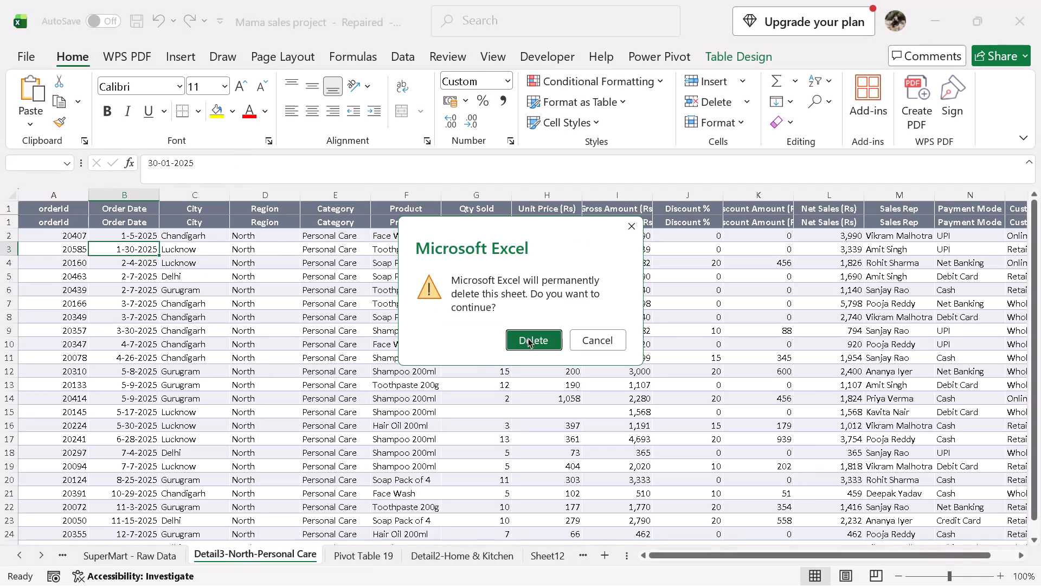
left_click(528, 339)
right_click(216, 552)
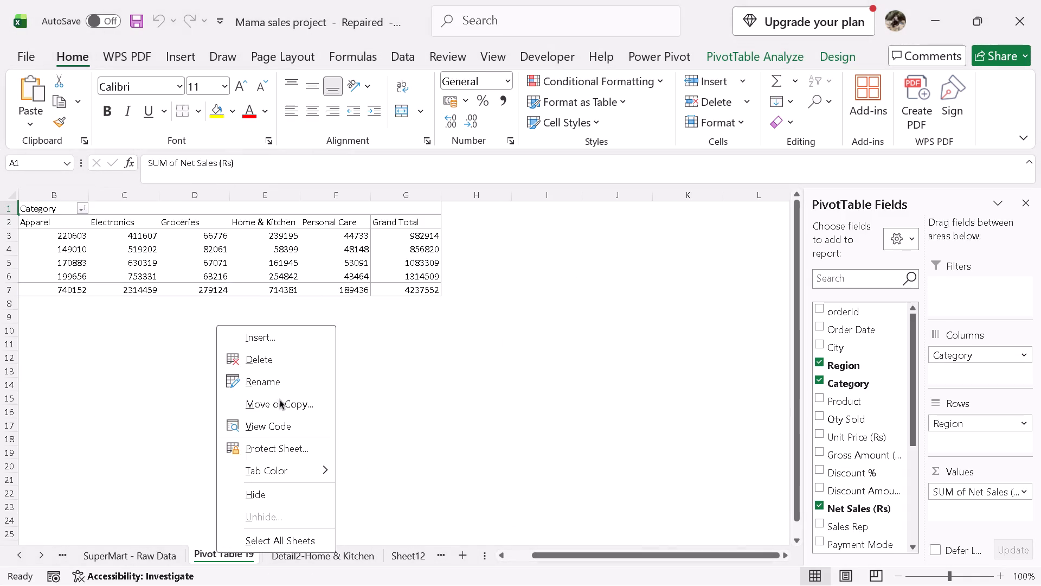
left_click(270, 365)
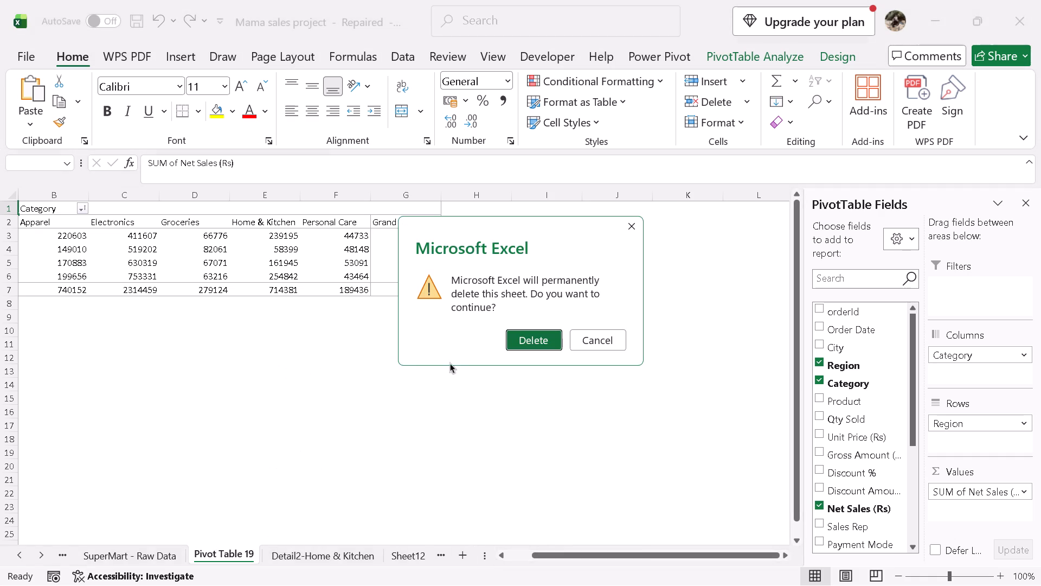
left_click(555, 338)
Delete the Detail2-Home & Kitchen and Pivot Table 18 sheets.
right_click(290, 553)
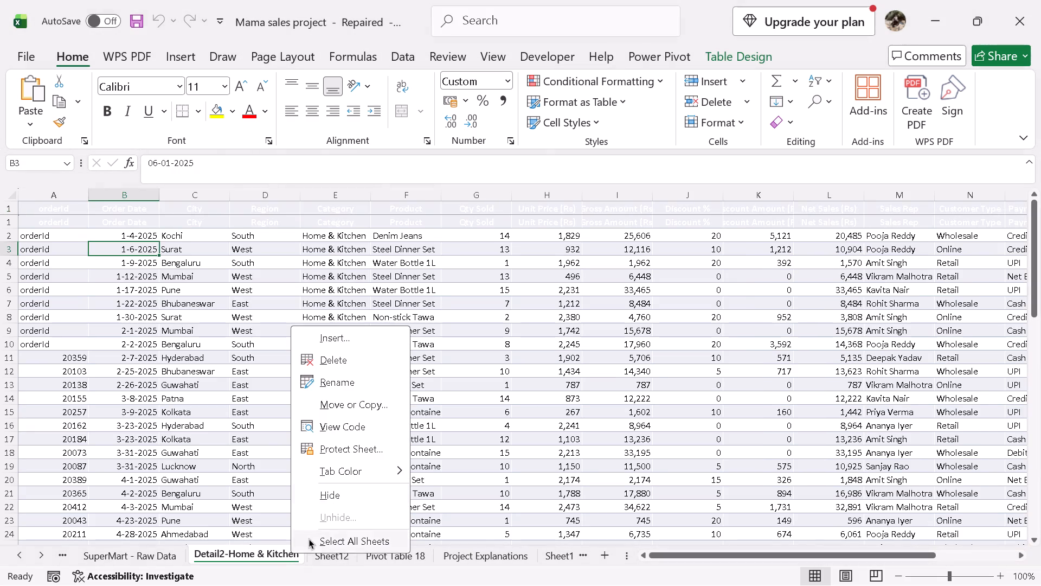
left_click(362, 367)
left_click(536, 344)
right_click_drag(282, 553, 272, 557)
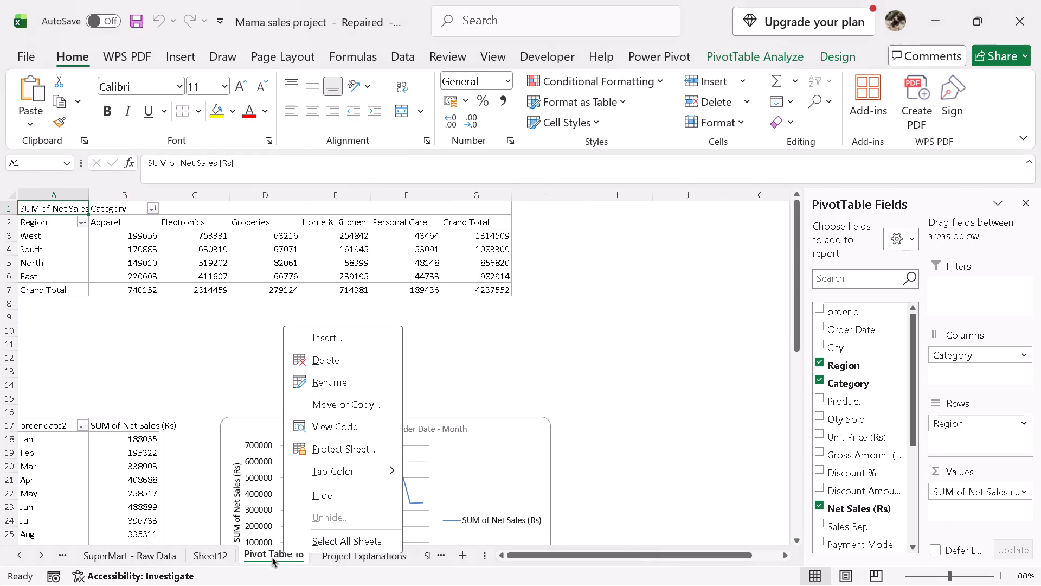
left_click(348, 364)
left_click(526, 336)
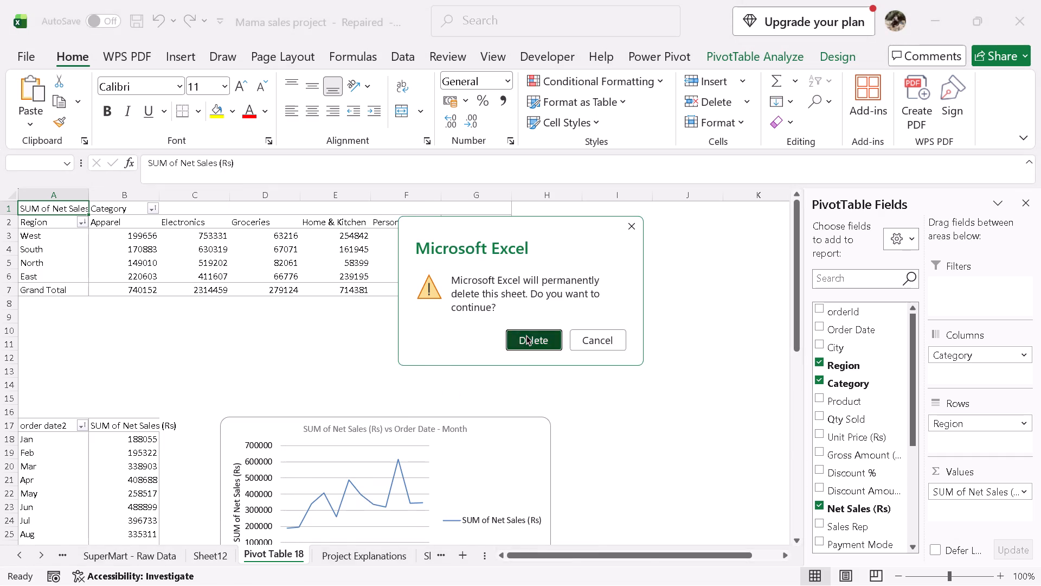
Delete the Project Explanations sheet and the empty Sheet12.
right_click(282, 547)
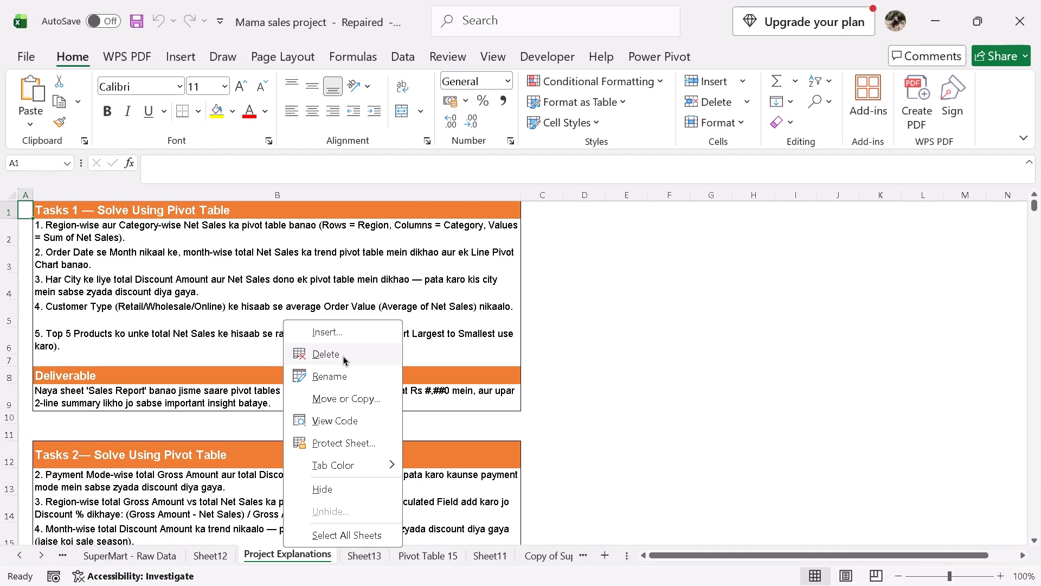
left_click(342, 355)
left_click(538, 347)
right_click(210, 557)
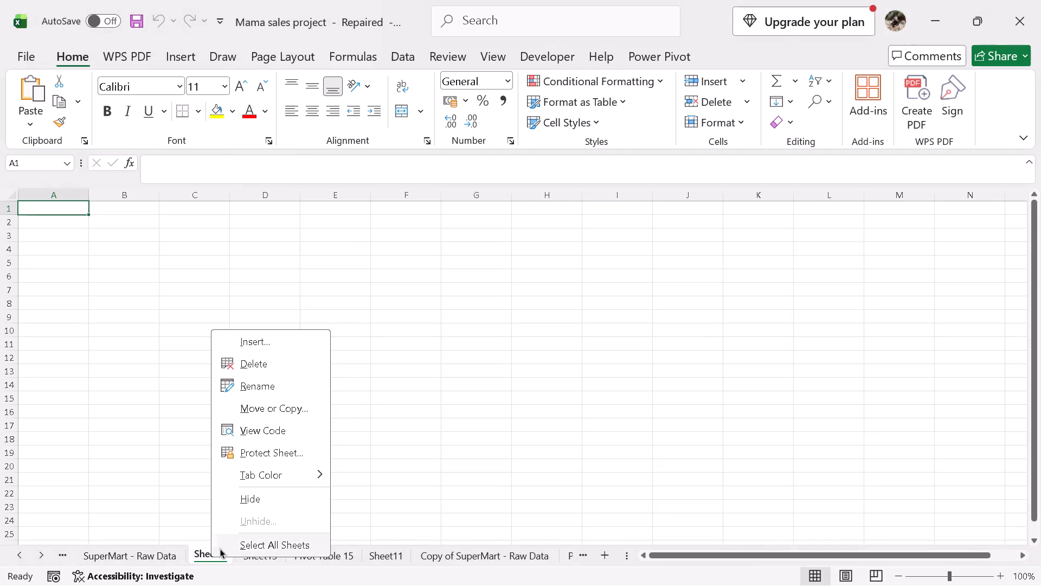
left_click(256, 368)
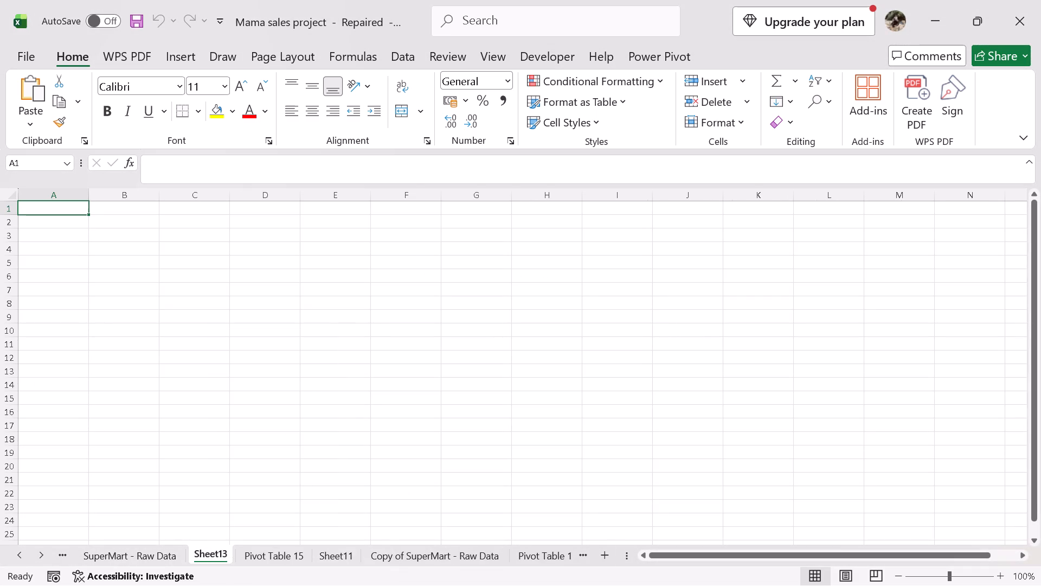
Delete the empty Sheet13 from the workbook.
right_click(221, 553)
left_click(282, 368)
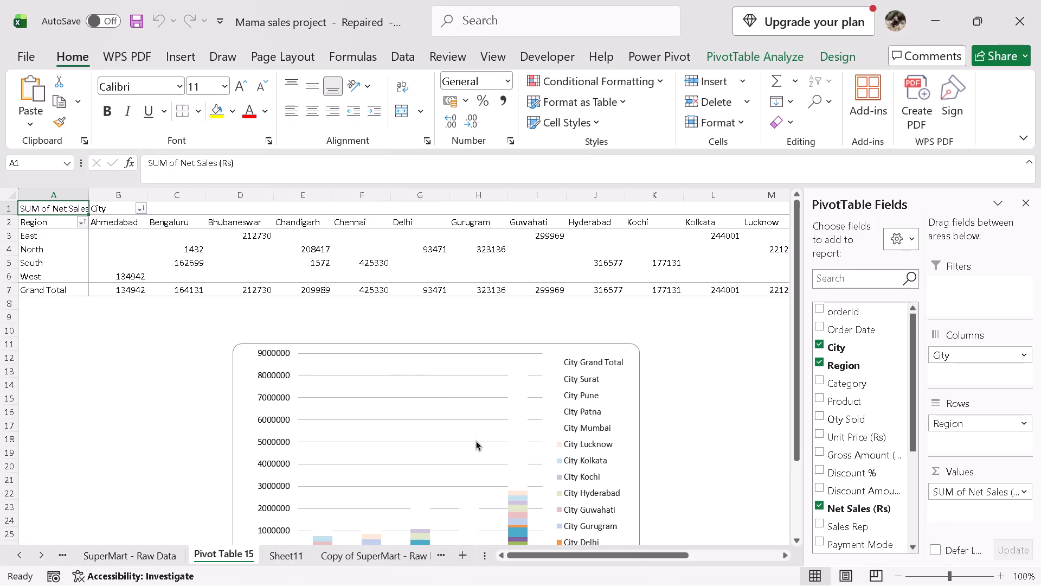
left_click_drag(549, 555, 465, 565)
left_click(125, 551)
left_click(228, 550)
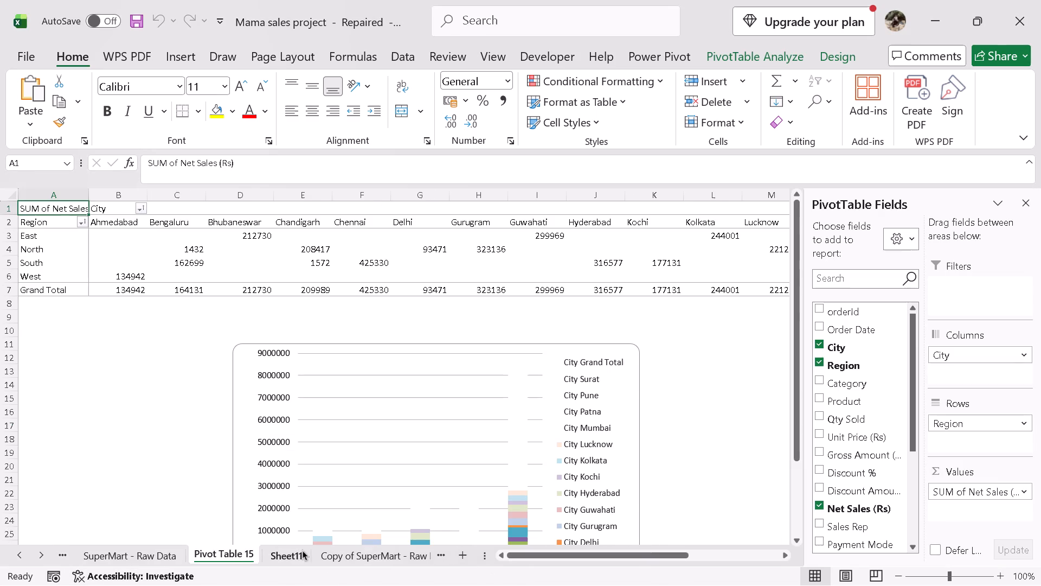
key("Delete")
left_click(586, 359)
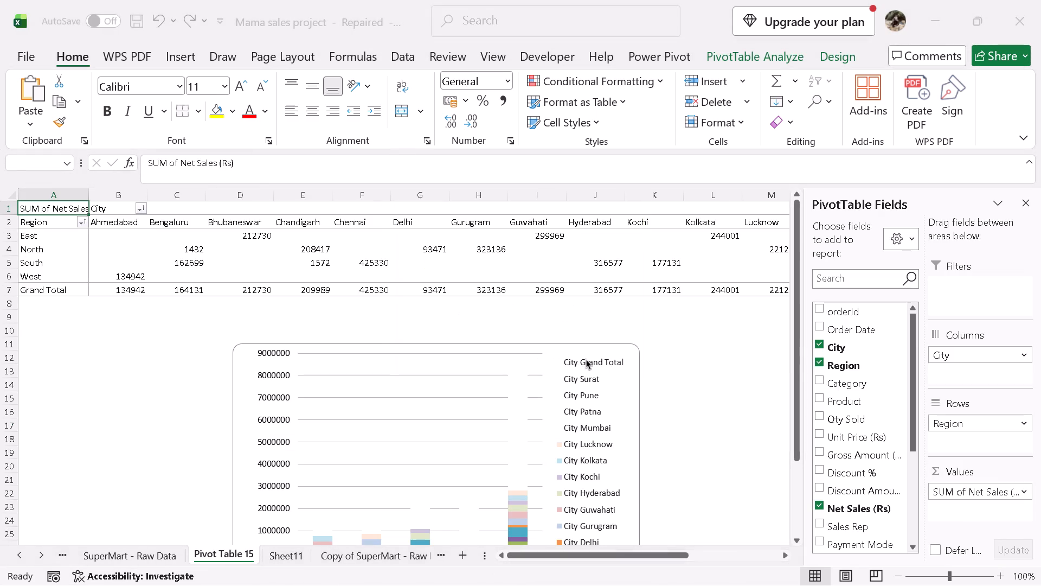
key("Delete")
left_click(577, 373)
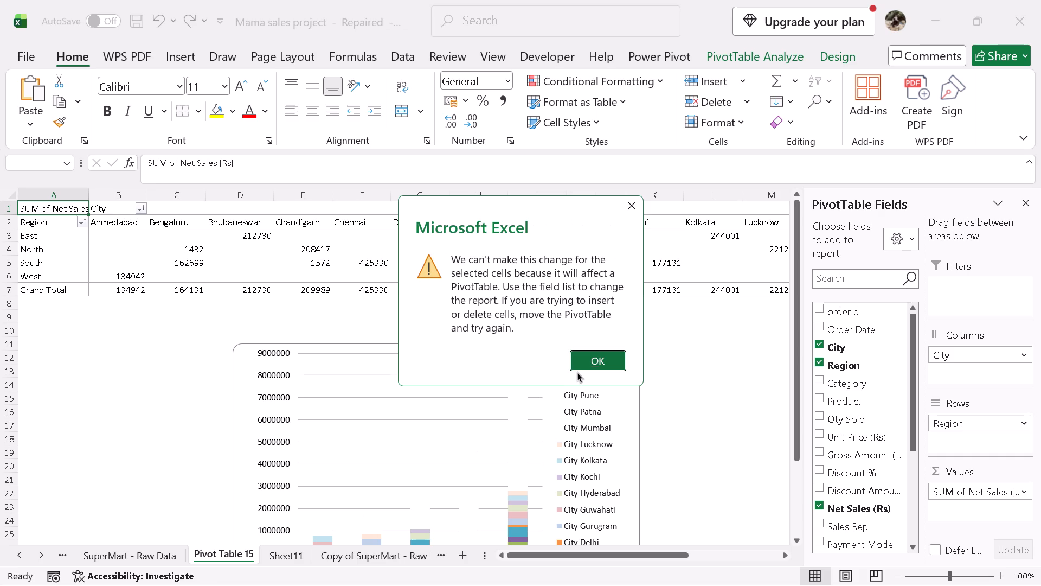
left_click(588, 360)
Delete the Pivot Table 15 sheet from the workbook.
right_click(238, 552)
left_click(299, 358)
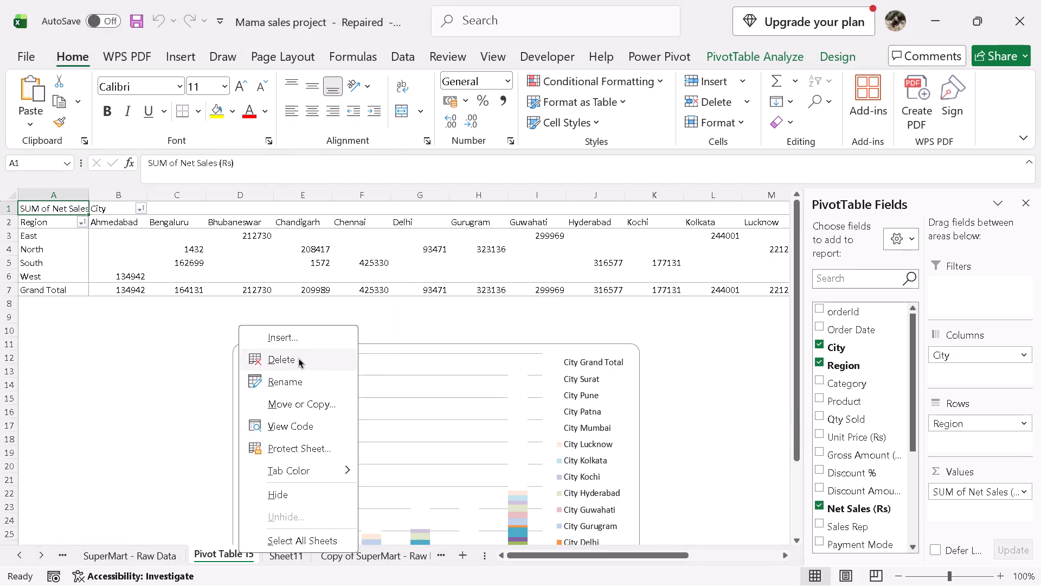
left_click(545, 343)
Hide the Sheet11, Copy of SuperMart - Raw Data, Pivot Table 16 and Pivot Table 10 sheets.
right_click(210, 559)
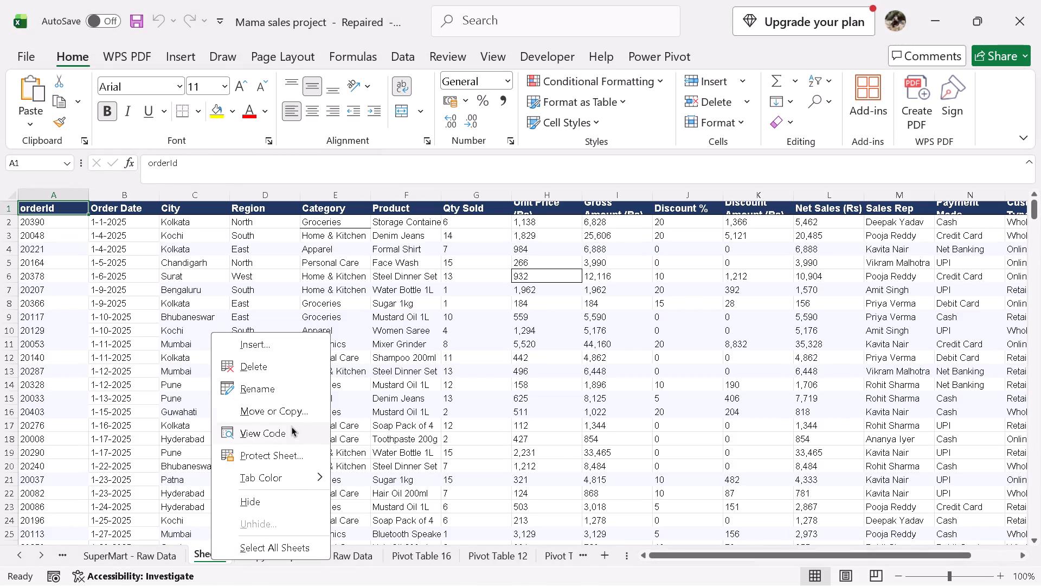
left_click(274, 500)
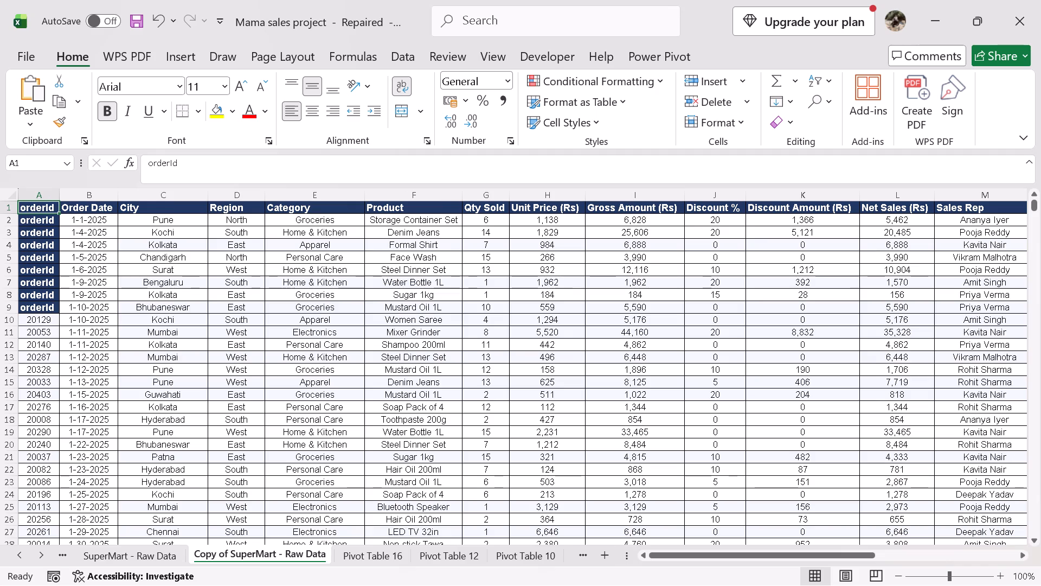
right_click(250, 558)
left_click(301, 506)
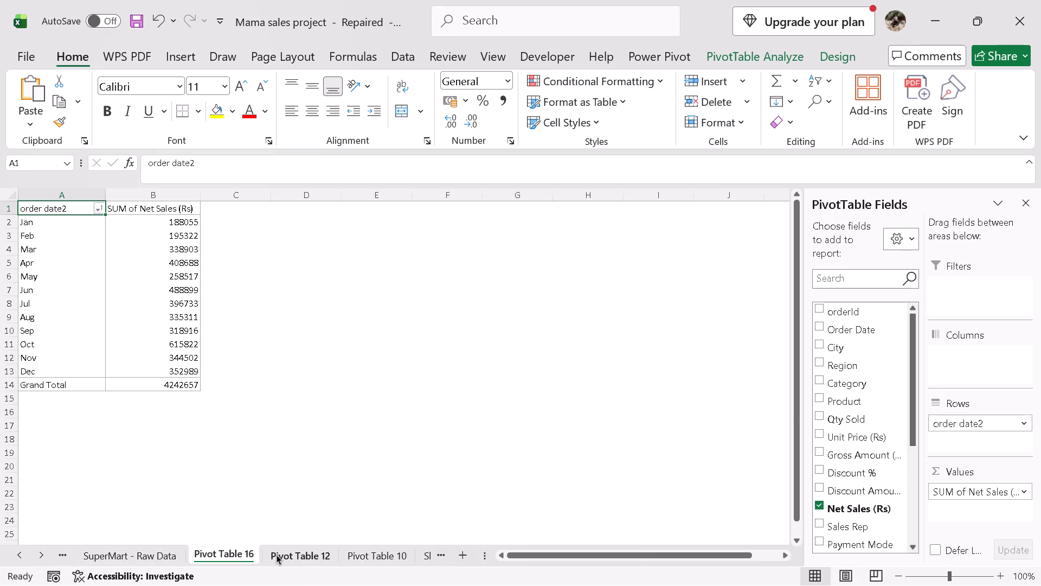
right_click(245, 559)
left_click(274, 505)
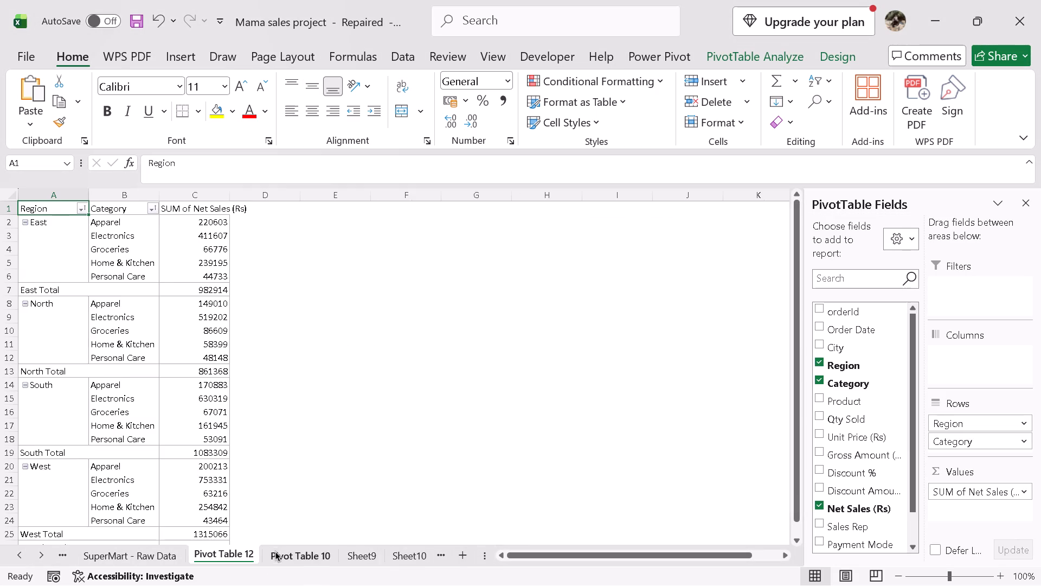
right_click(273, 555)
left_click(313, 502)
Hide the Sheet9, Sheet10, Sheet15 and Sheet16 worksheets.
right_click(268, 554)
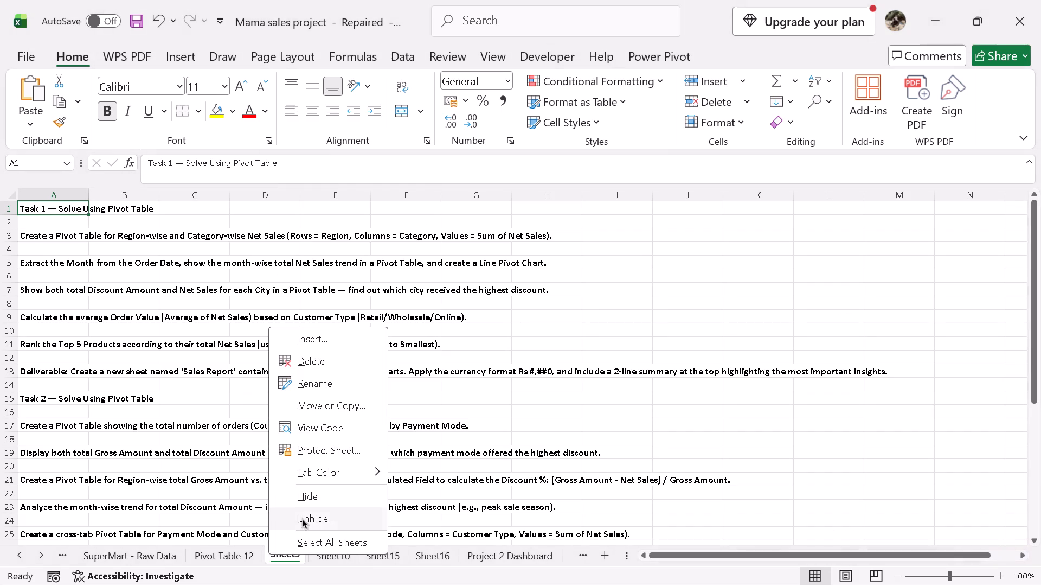
left_click(309, 498)
right_click(302, 550)
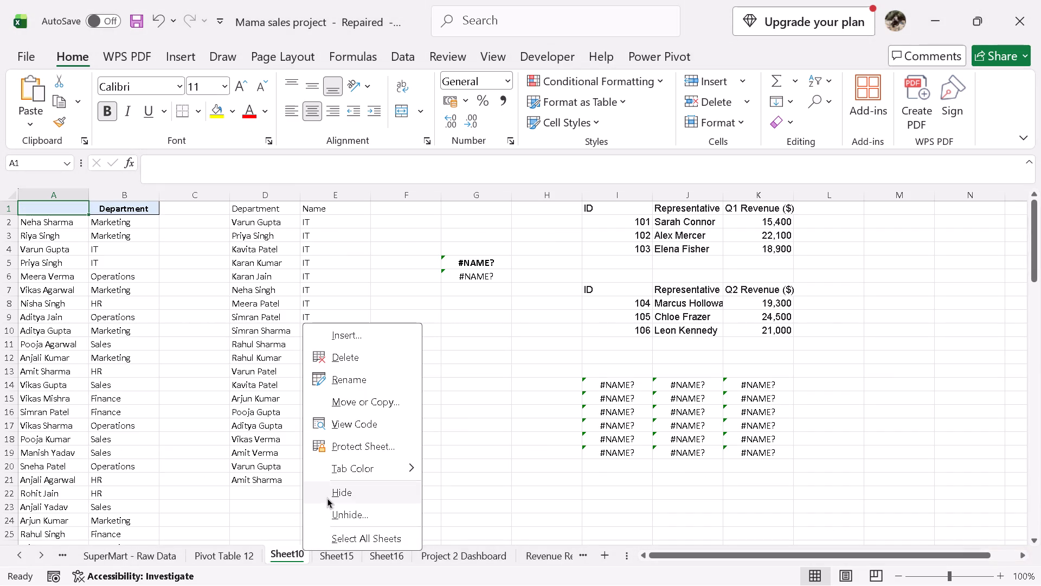
left_click(327, 498)
right_click(293, 563)
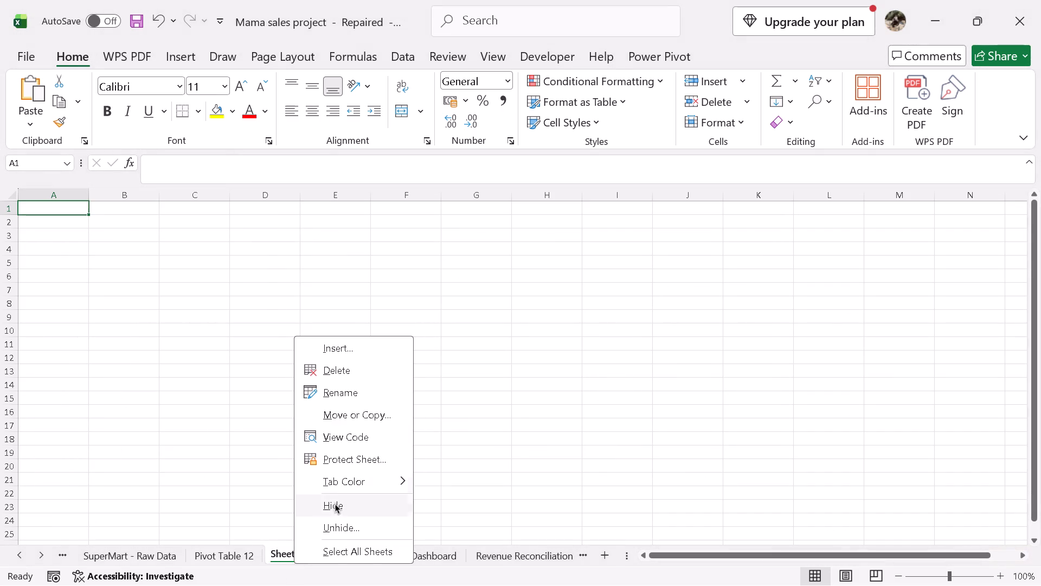
left_click(334, 505)
right_click(297, 552)
left_click(326, 502)
Hide the Project 2 Dashboard, Revenue Reconciliation Dashboard and Pivot Table 12 sheets, keeping only SuperMart - Raw Data in view.
right_click(296, 551)
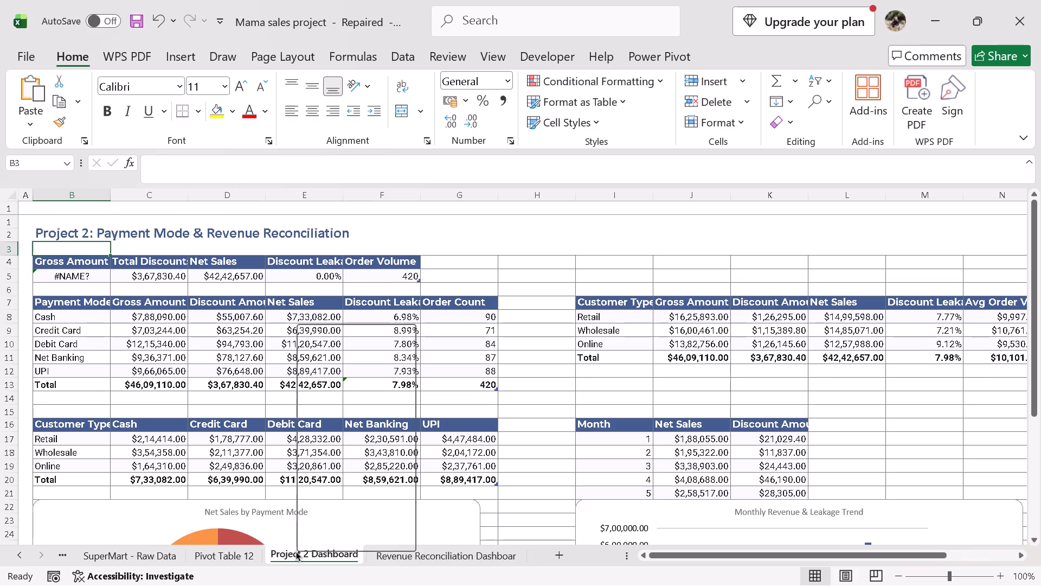
left_click(337, 496)
right_click(322, 557)
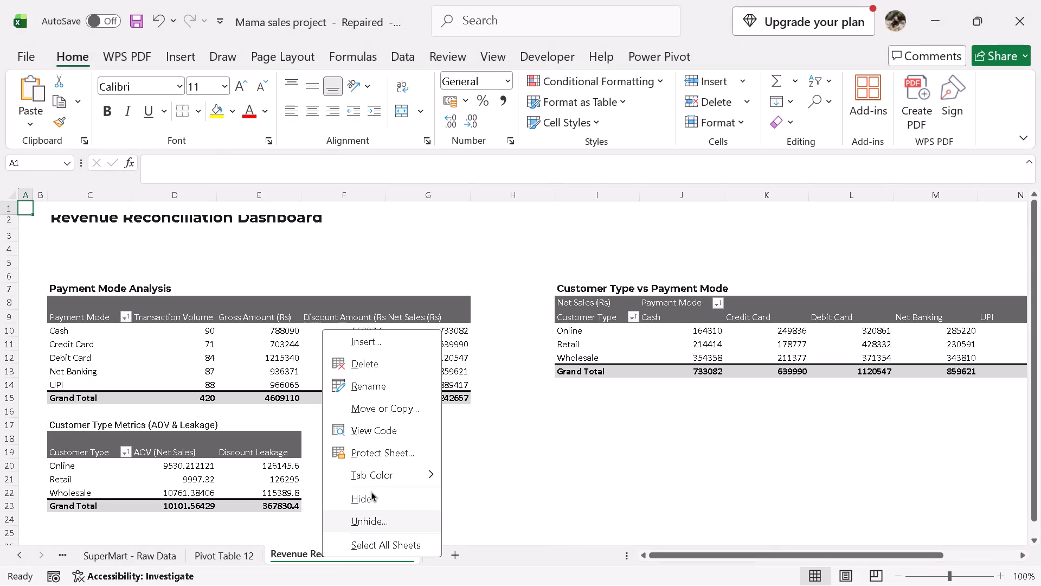
left_click(365, 504)
right_click(235, 552)
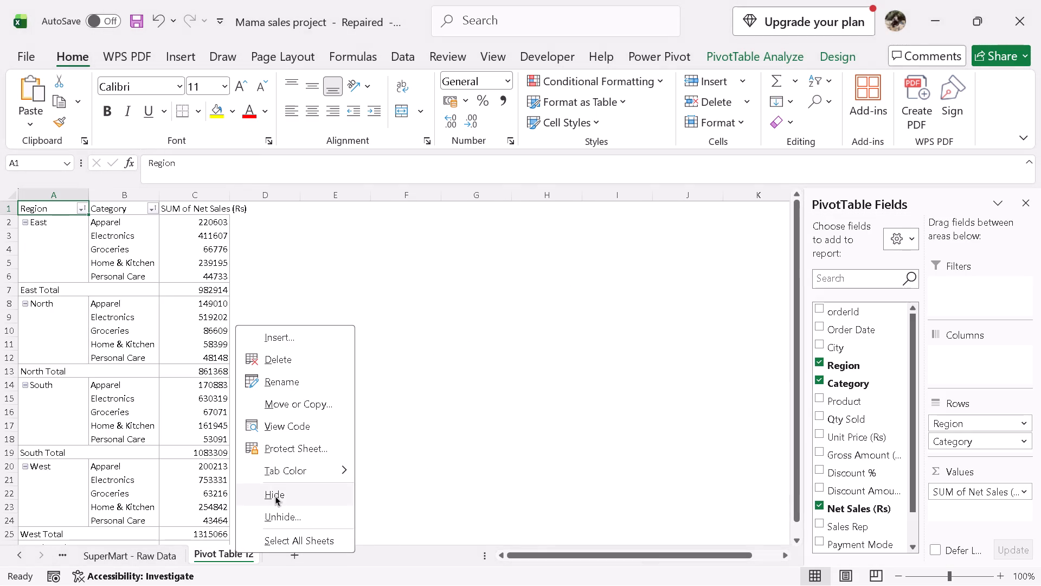
left_click(275, 498)
Insert a PivotTable on a new worksheet from the SuperMart - Raw Data range A1:W421.
scroll(236, 528, "up", 3)
scroll(373, 351, "up", 8)
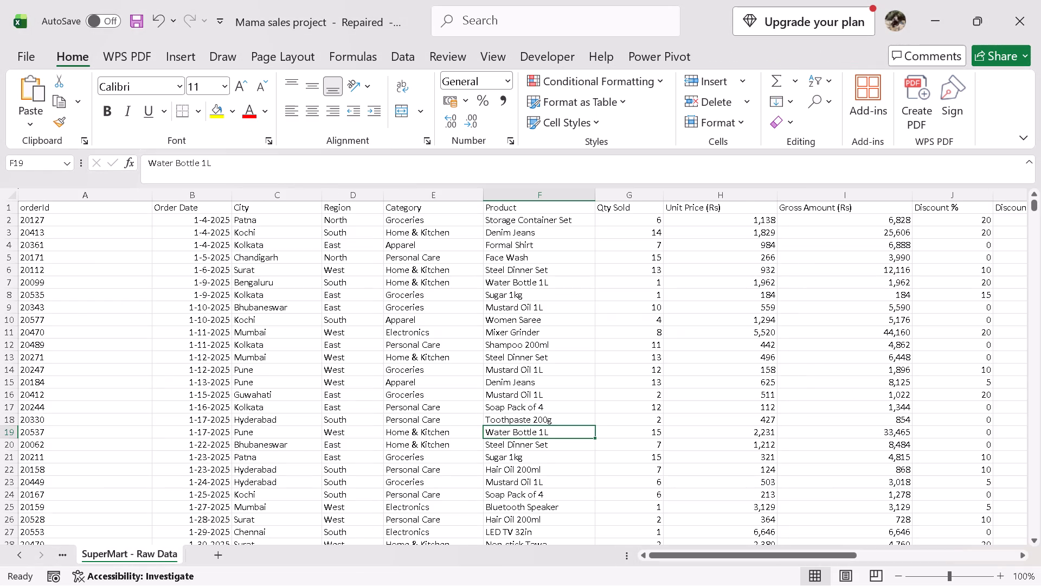
left_click(237, 292)
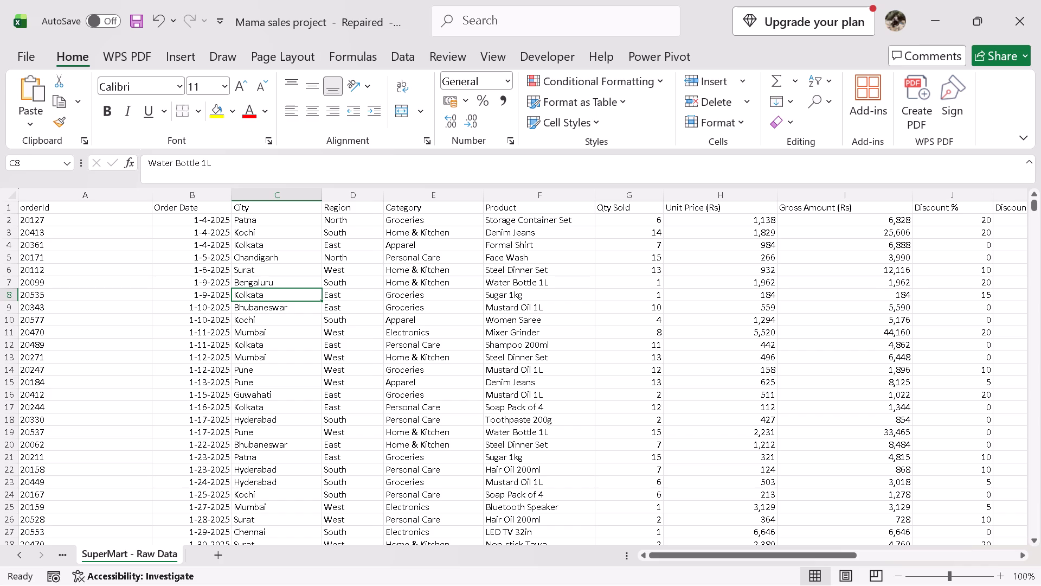
scroll(0, 252, "up", 1)
left_click(165, 59)
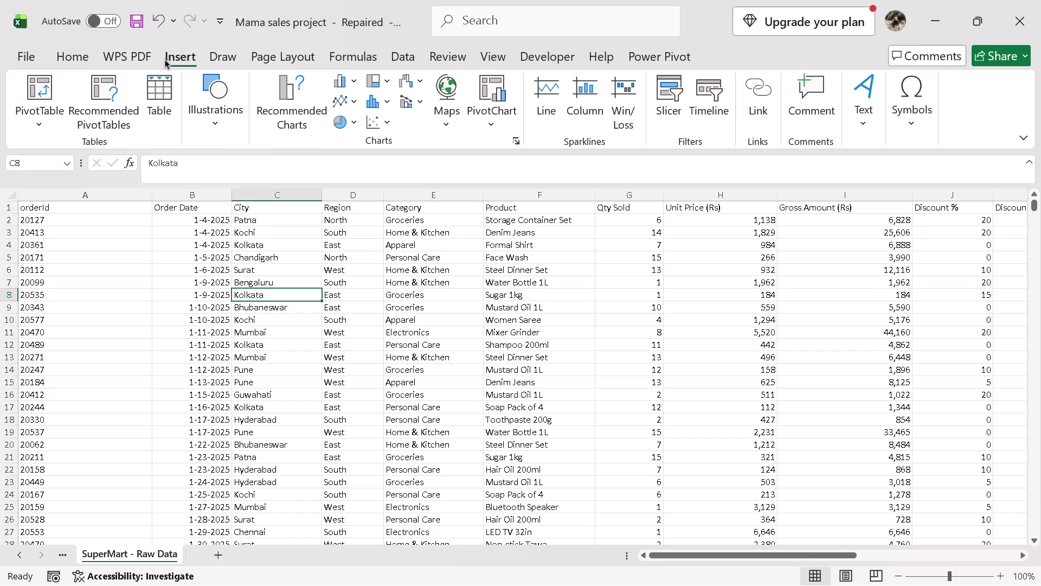
left_click(49, 97)
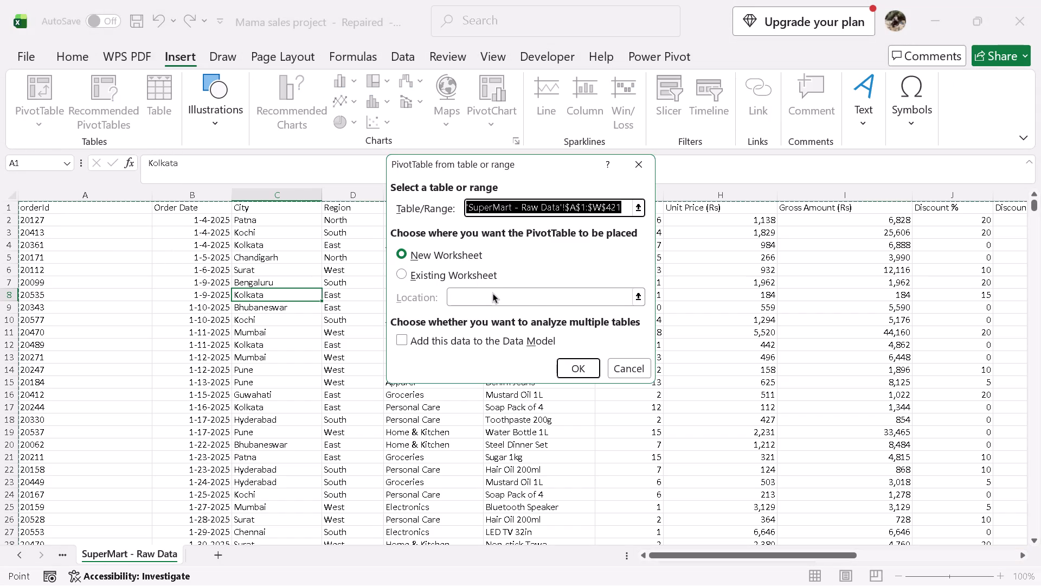
left_click(572, 370)
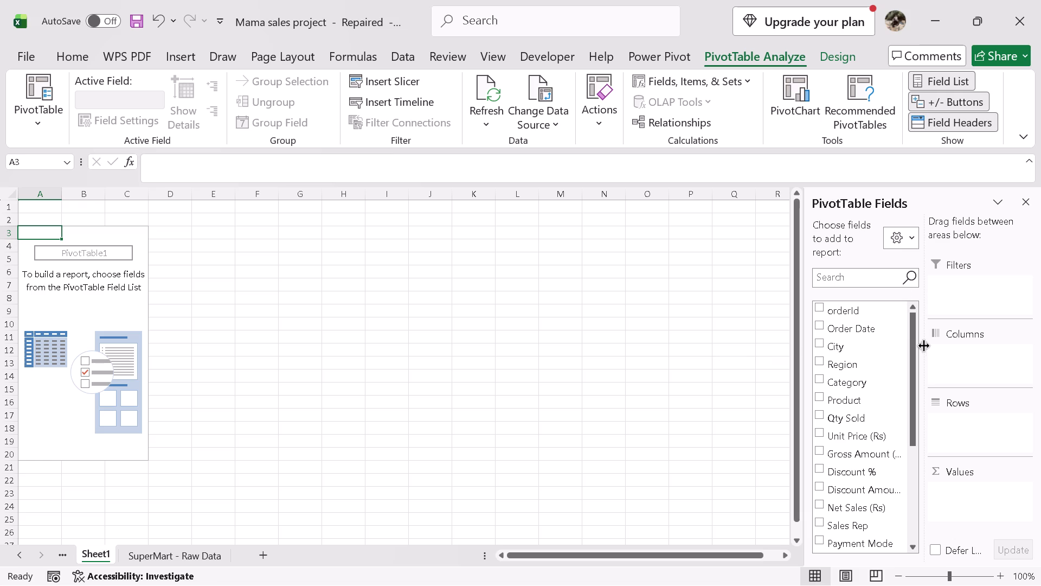
Look through the fields available for the new PivotTable and its design and analysis options.
scroll(893, 361, "down", 1)
scroll(862, 379, "up", 3)
scroll(860, 348, "down", 4)
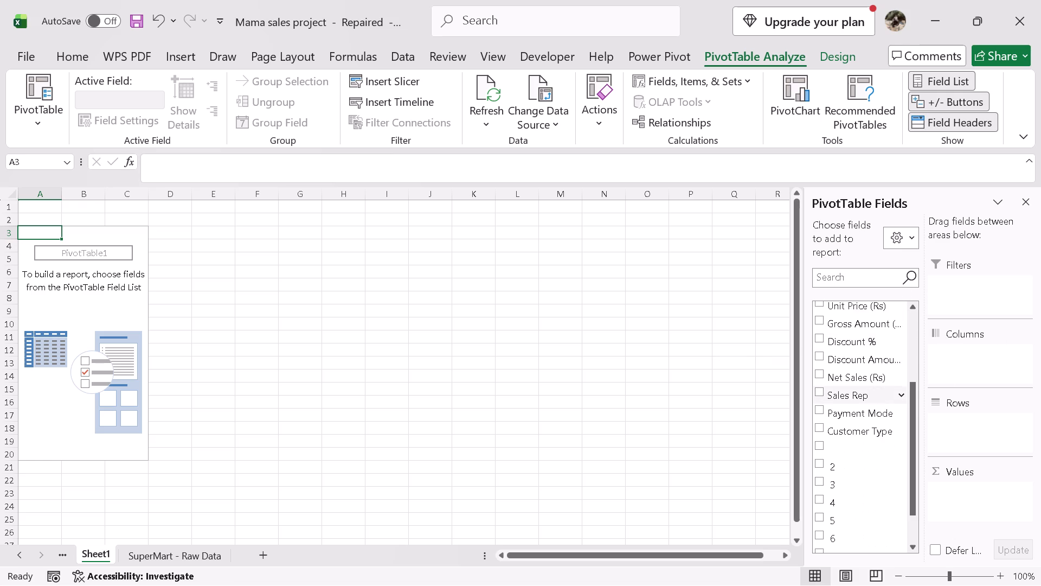
scroll(860, 403, "down", 6)
scroll(863, 493, "up", 10)
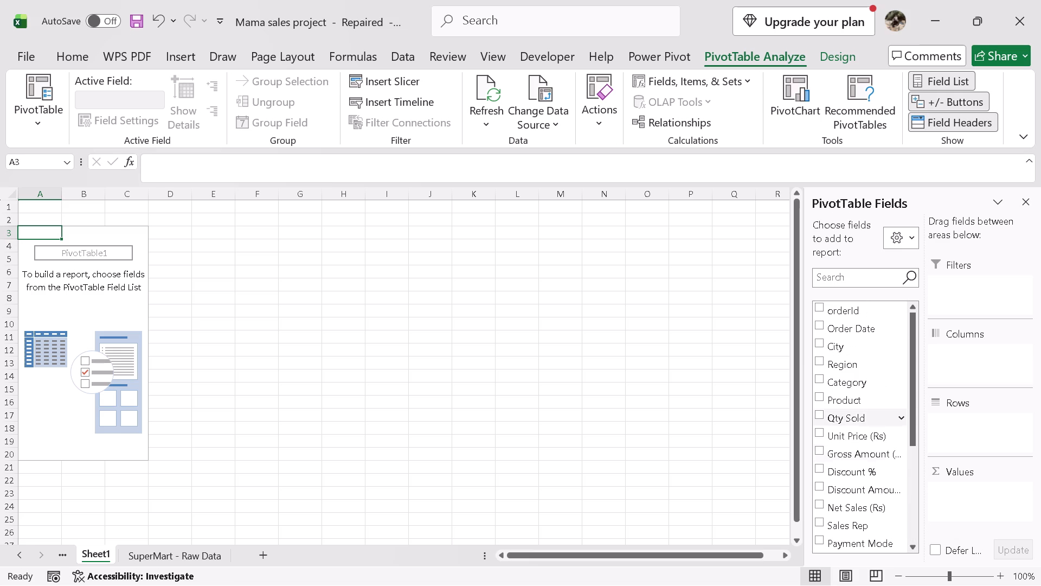
scroll(857, 425, "down", 4)
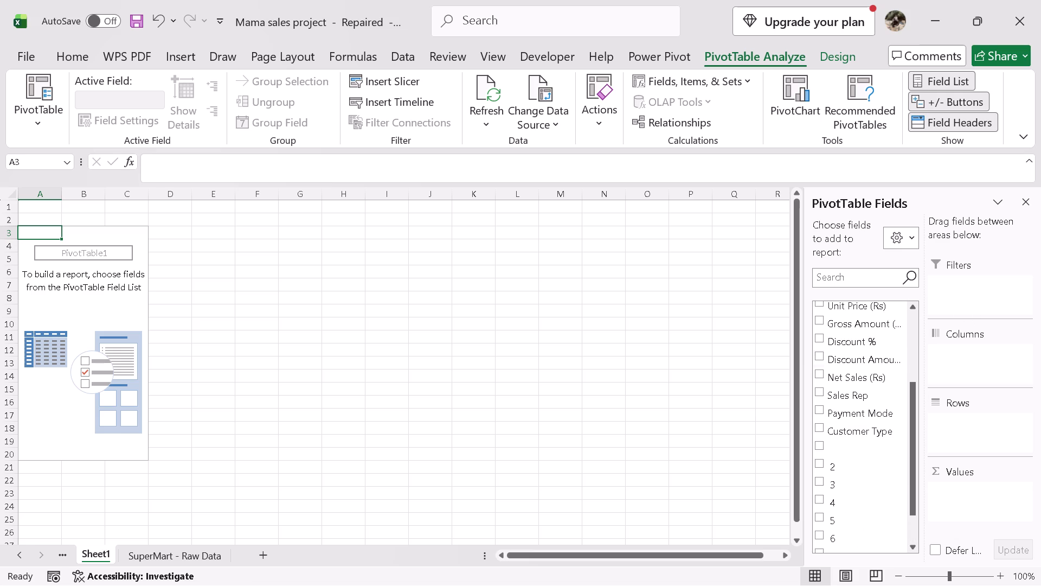
scroll(871, 360, "up", 5)
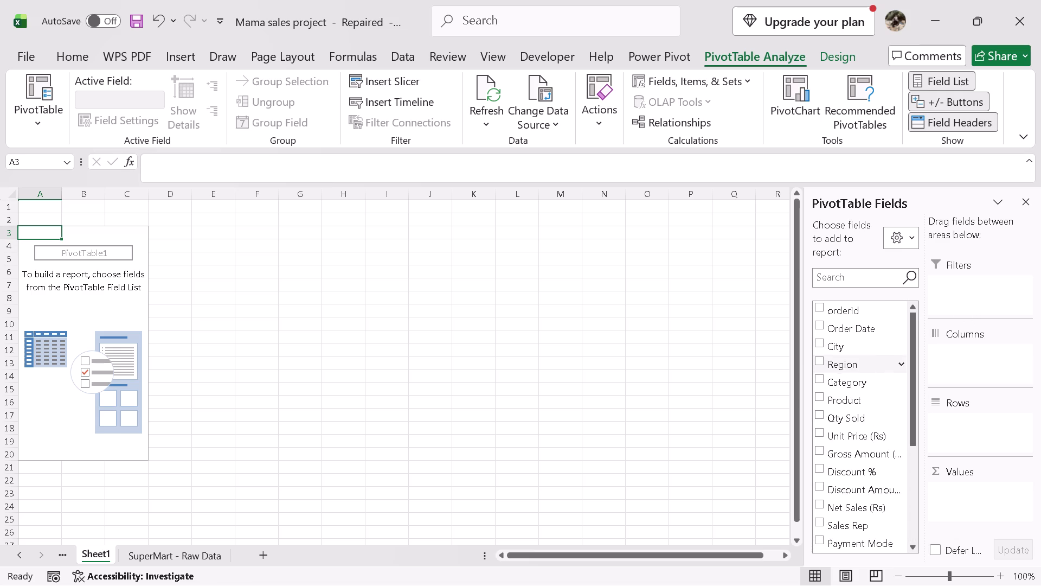
scroll(872, 362, "up", 2)
left_click(839, 50)
left_click(780, 56)
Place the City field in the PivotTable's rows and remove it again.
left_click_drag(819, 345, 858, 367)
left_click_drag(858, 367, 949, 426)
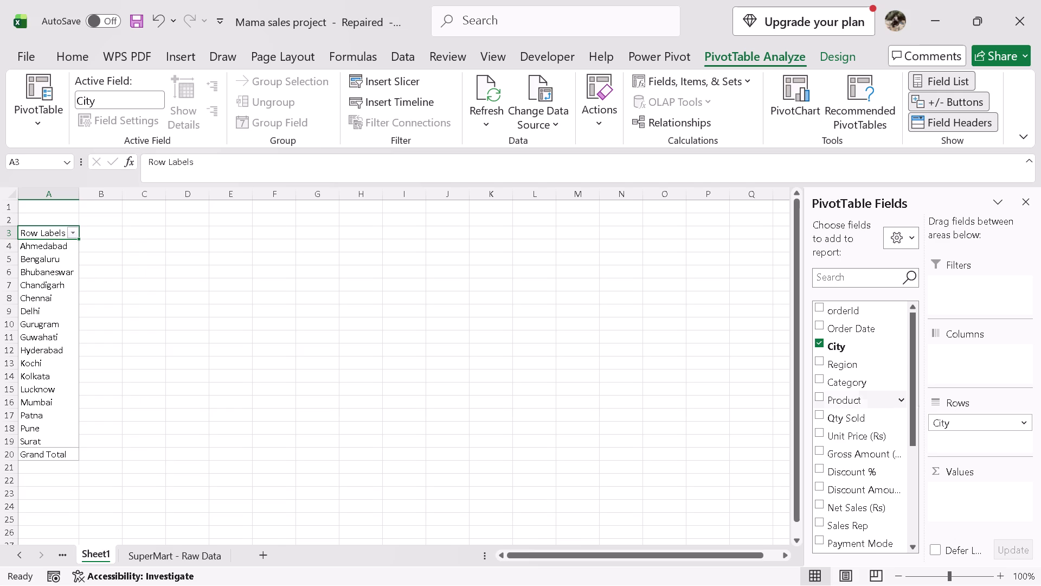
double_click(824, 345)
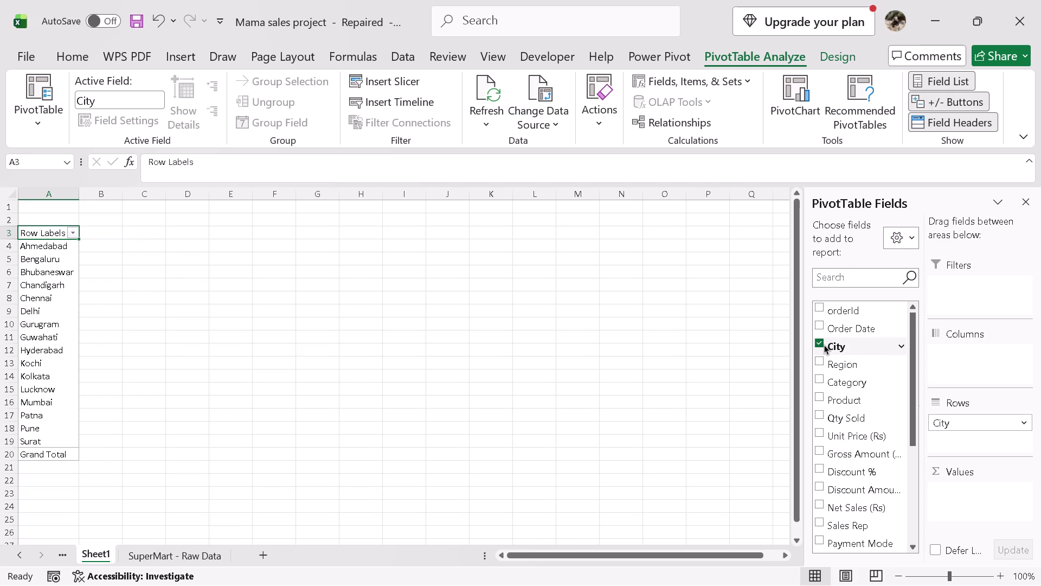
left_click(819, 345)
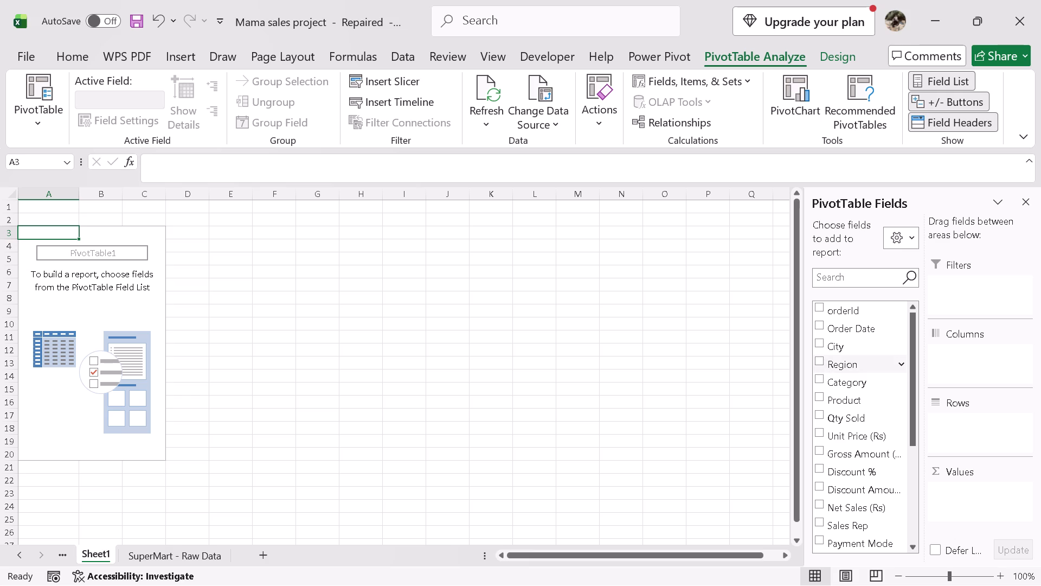
Add the Region field to the PivotTable's rows.
left_click_drag(838, 366, 951, 426)
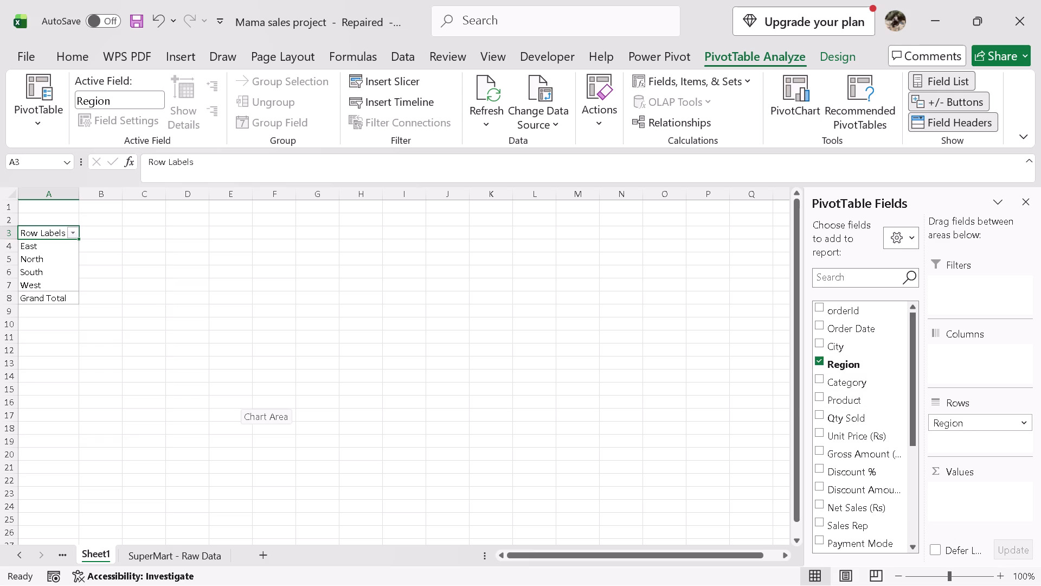
key("ctrl+plus")
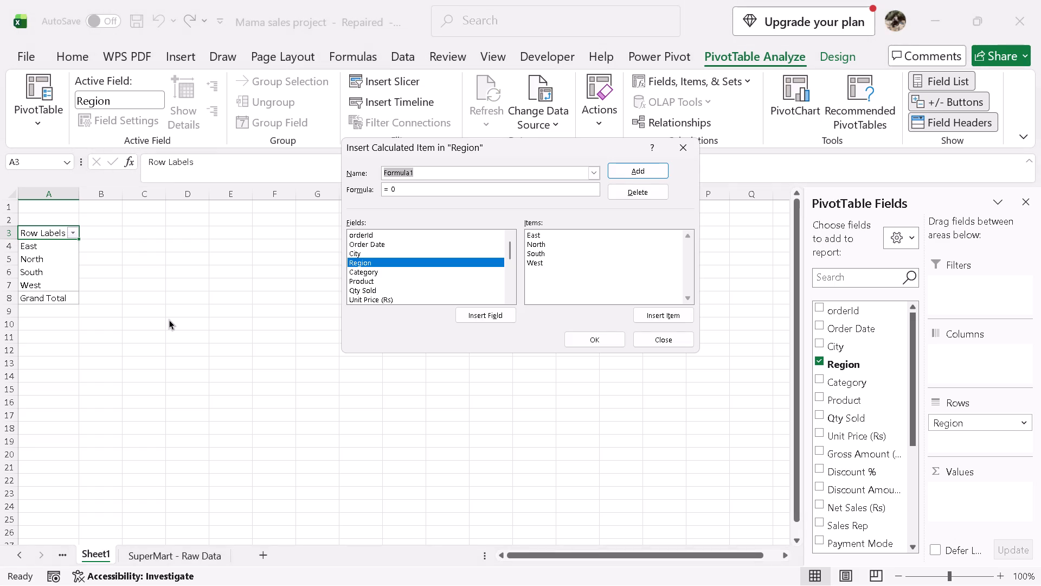
left_click(661, 338)
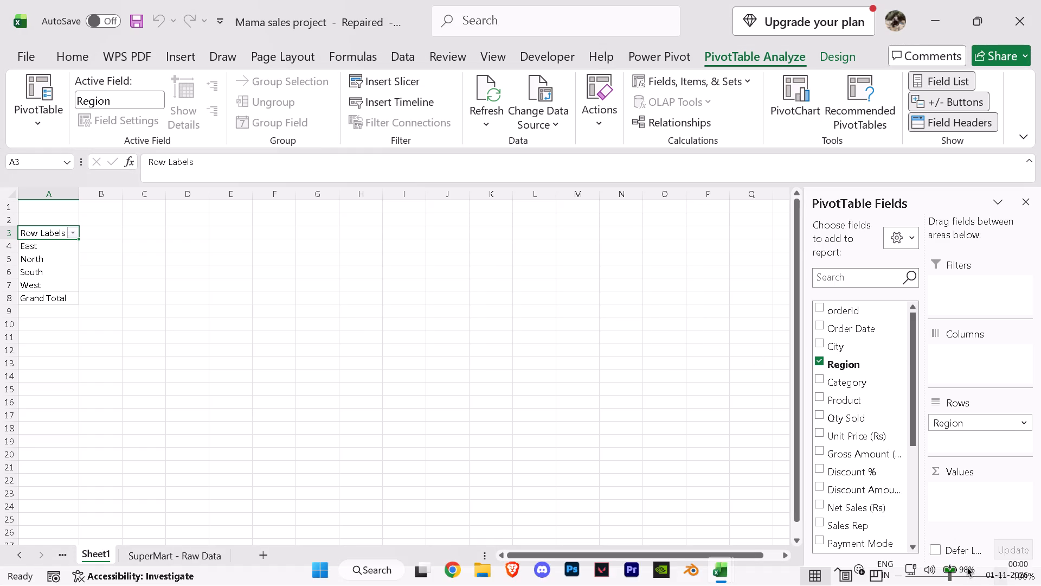
Add the Category field to the PivotTable's columns.
left_click_drag(951, 572, 966, 575)
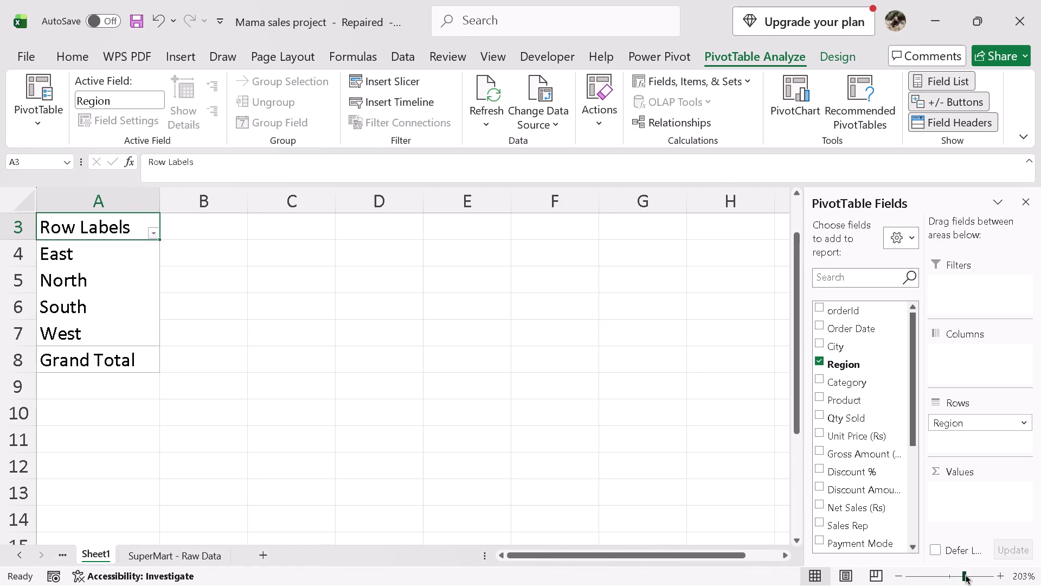
left_click_drag(966, 575, 959, 577)
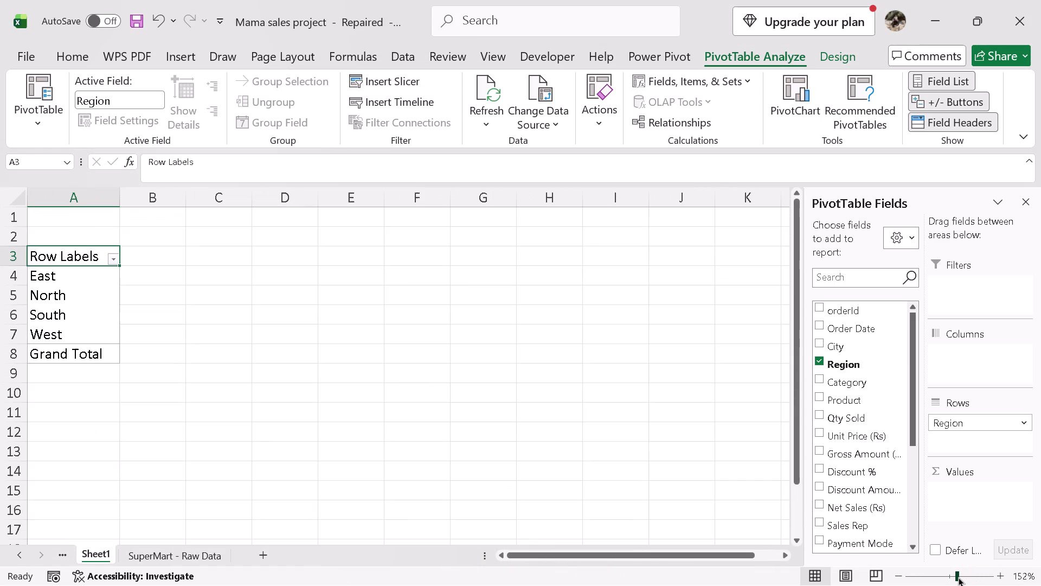
left_click_drag(959, 577, 958, 577)
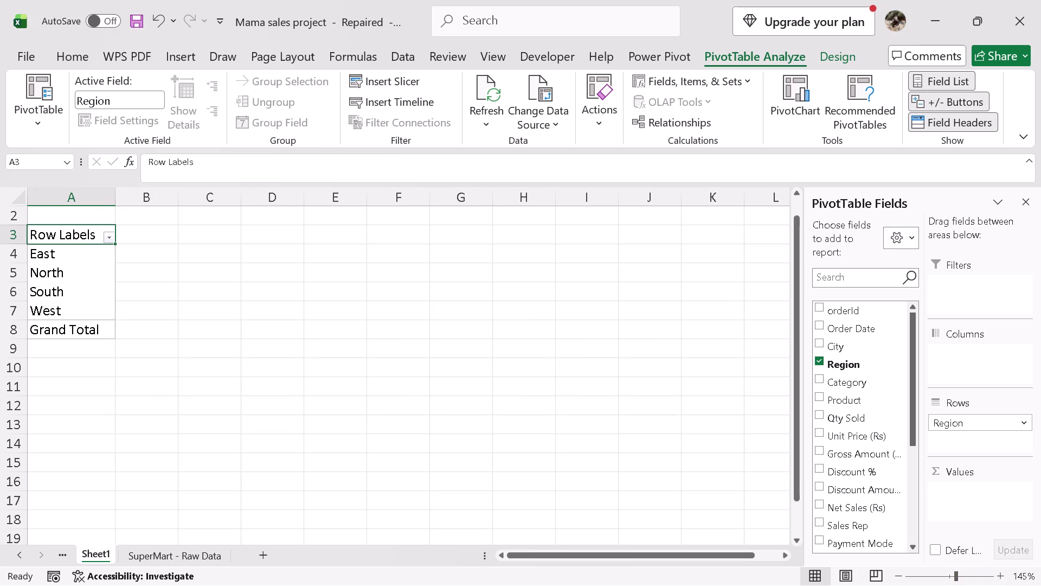
scroll(865, 352, "up", 3)
left_click(821, 379)
left_click_drag(984, 441, 1000, 347)
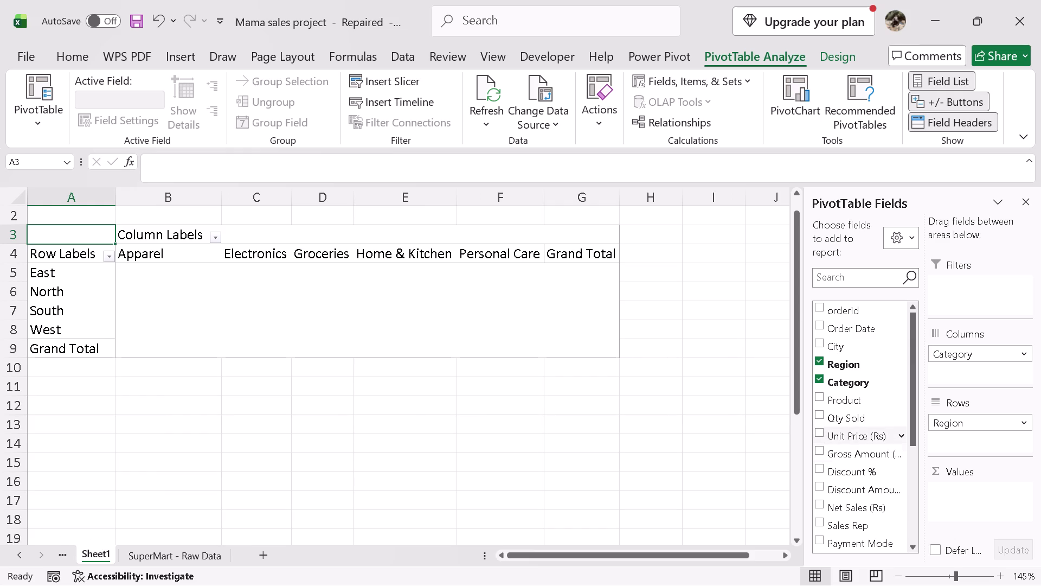
Add the Net Sales (Rs) field to the PivotTable's values as a sum.
scroll(867, 443, "down", 2)
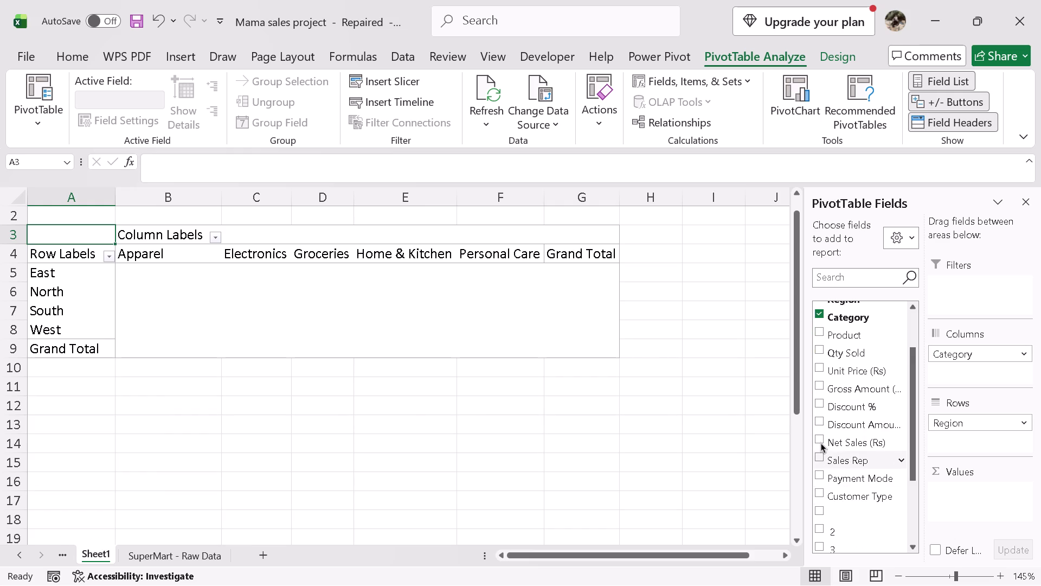
left_click_drag(821, 442, 942, 496)
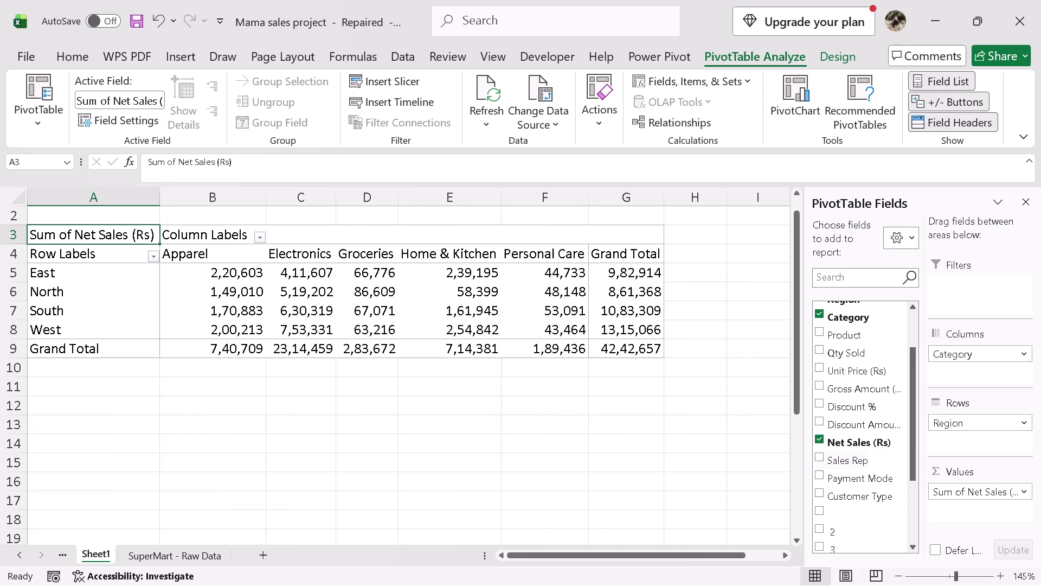
Review the PivotTable's category filter choices and the net sales in its Grand Total row.
left_click(550, 426)
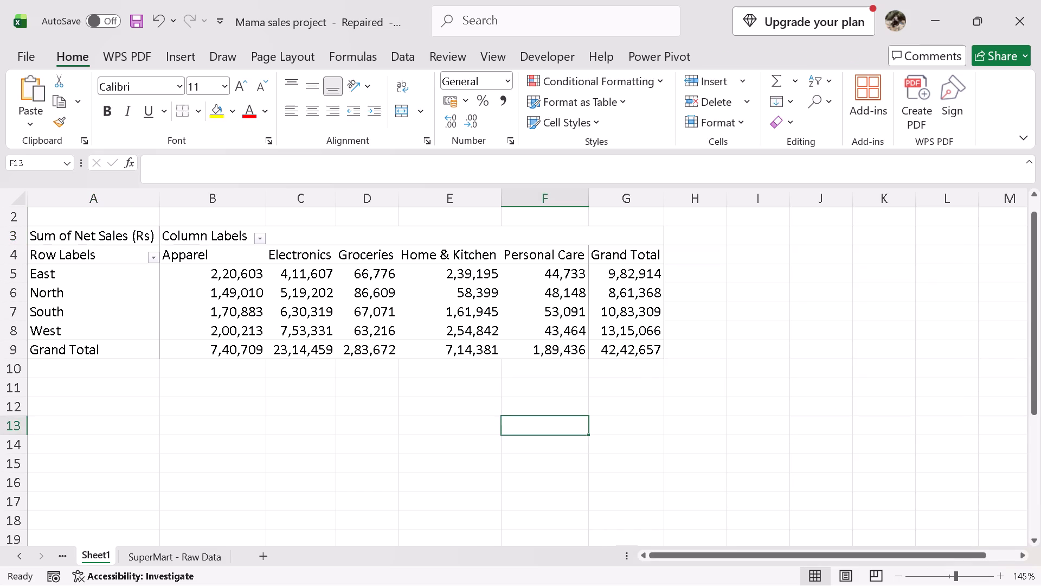
left_click(310, 273)
left_click(295, 255)
left_click(264, 245)
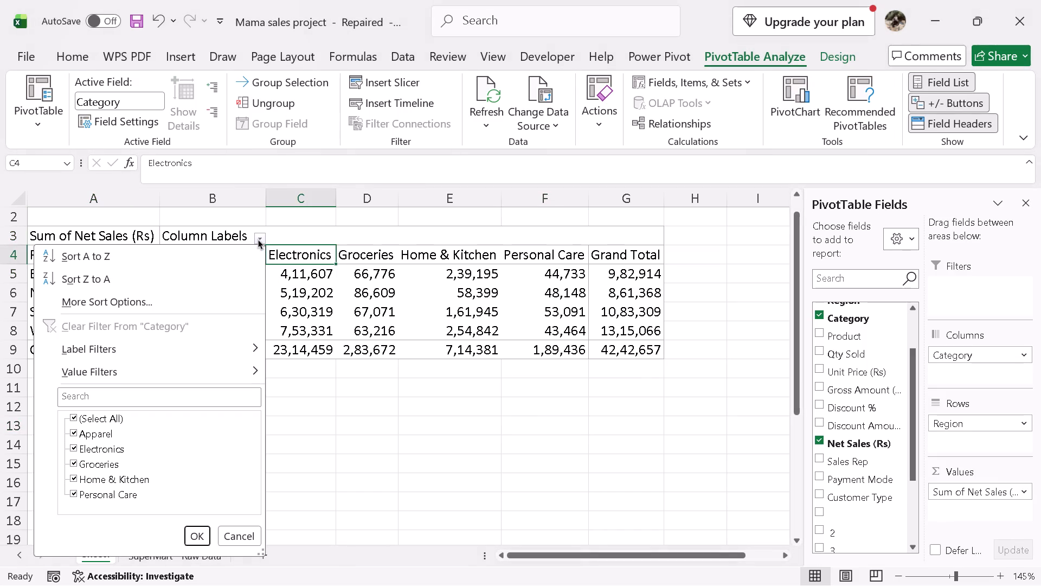
left_click(235, 538)
left_click(300, 441)
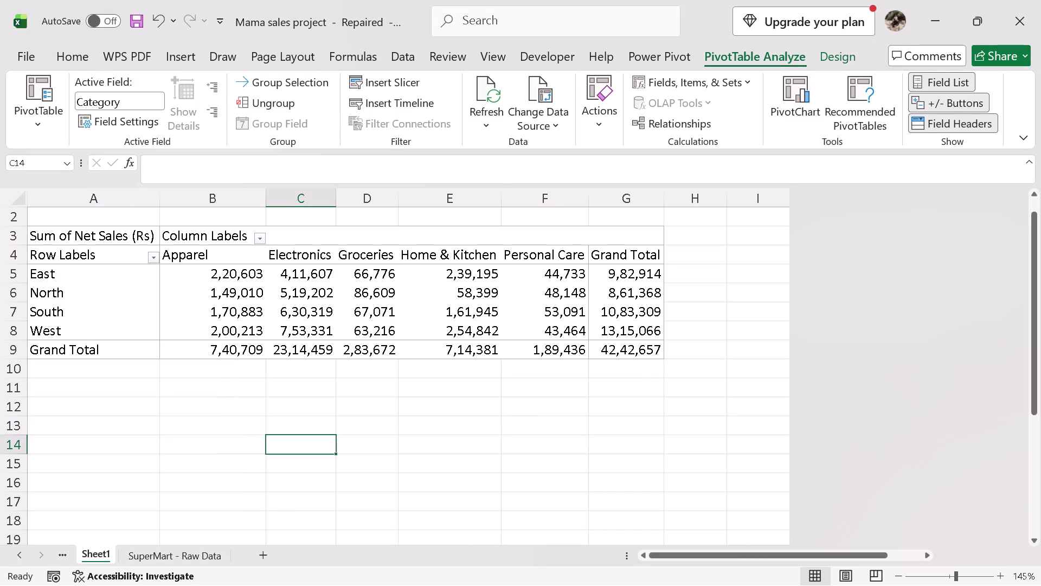
left_click(131, 350)
left_click(248, 351)
left_click_drag(345, 355, 351, 355)
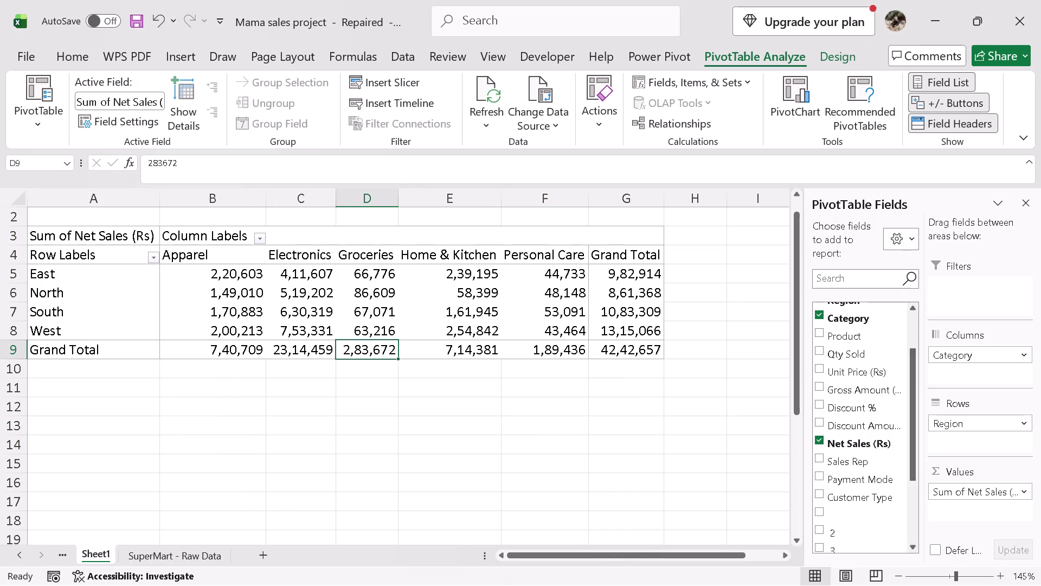
left_click(630, 409)
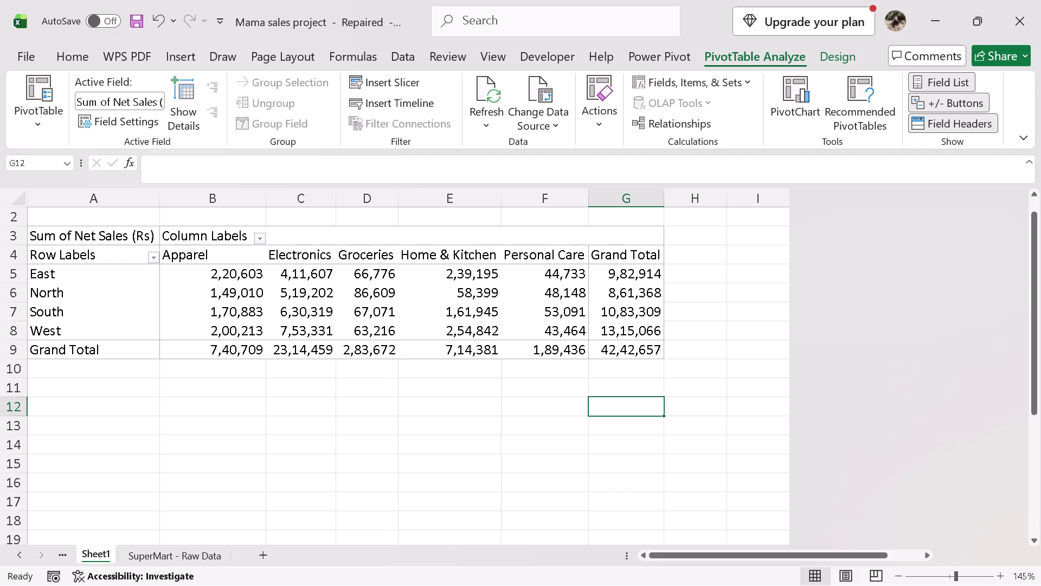
left_click(564, 416)
left_click(290, 445)
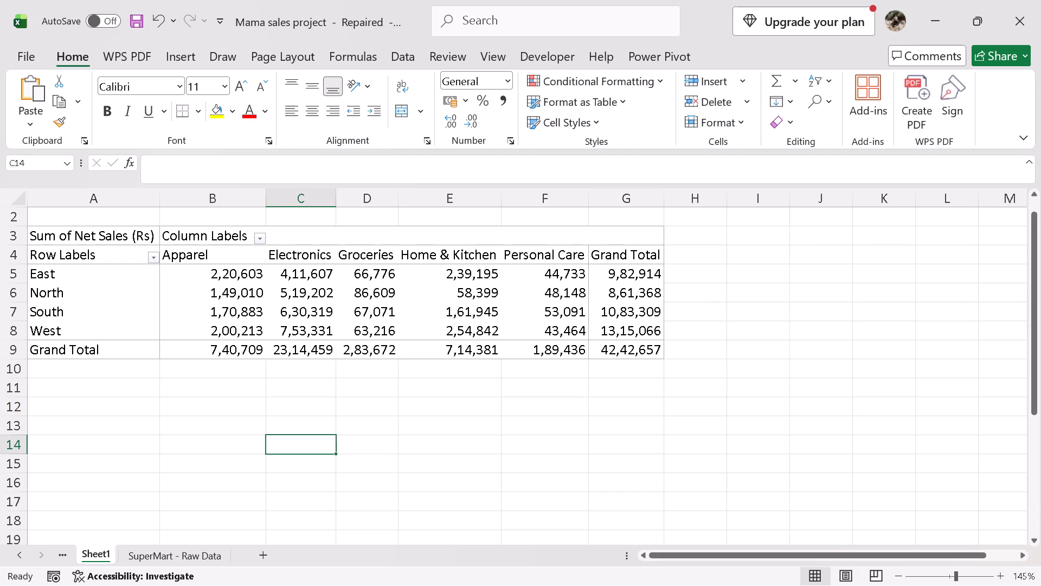
Examine the PivotTable's net sales figures for each region across the product categories.
left_click(930, 579)
left_click(962, 578)
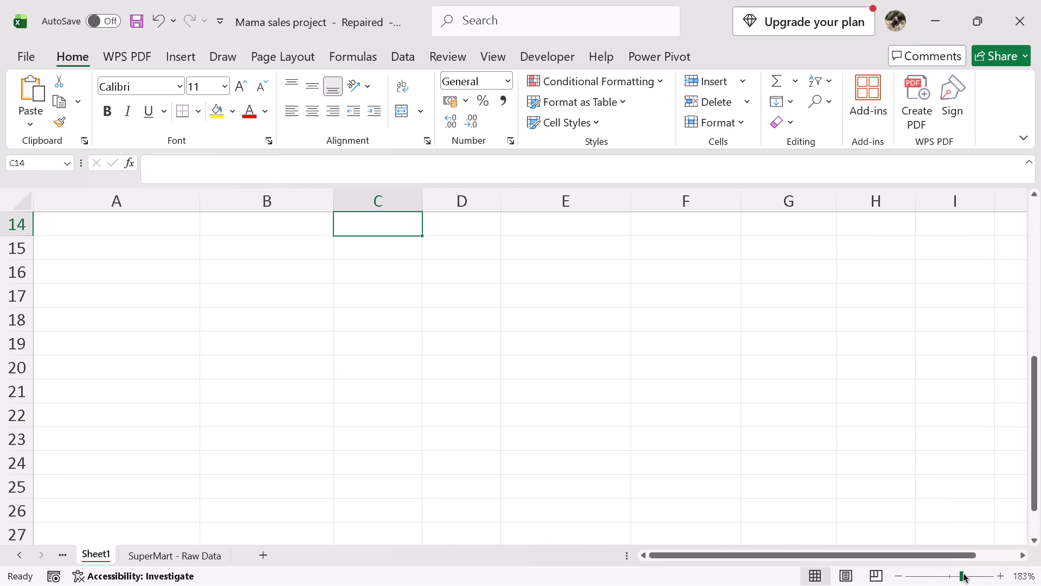
left_click(939, 577)
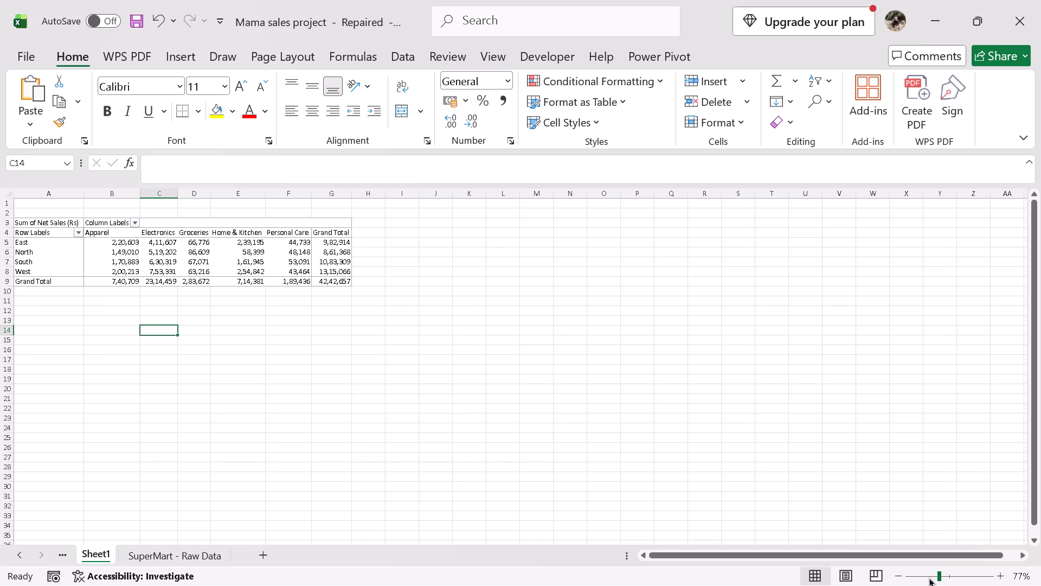
left_click(928, 574)
left_click(950, 574)
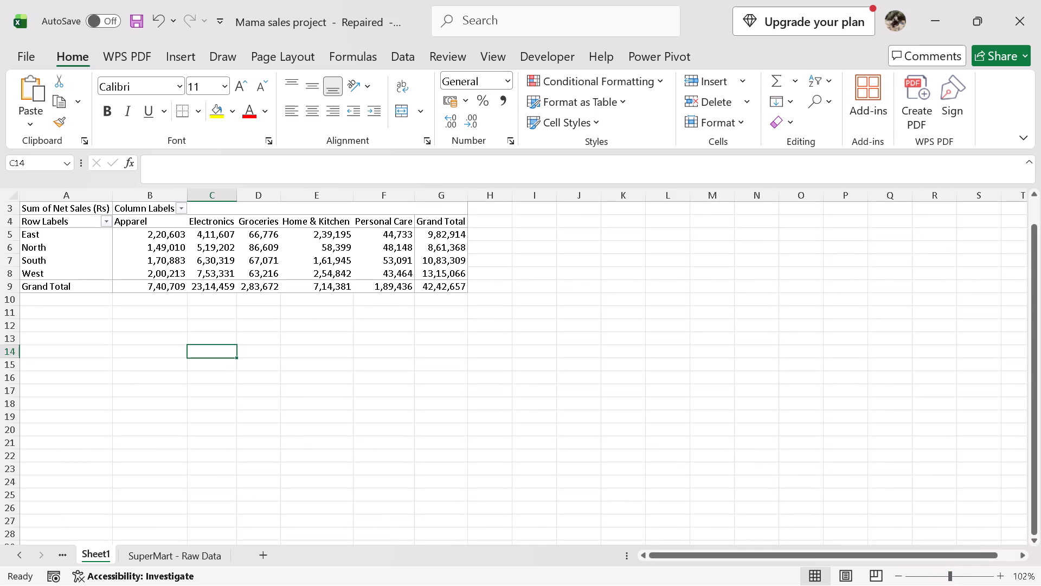
double_click(1000, 578)
double_click(1003, 576)
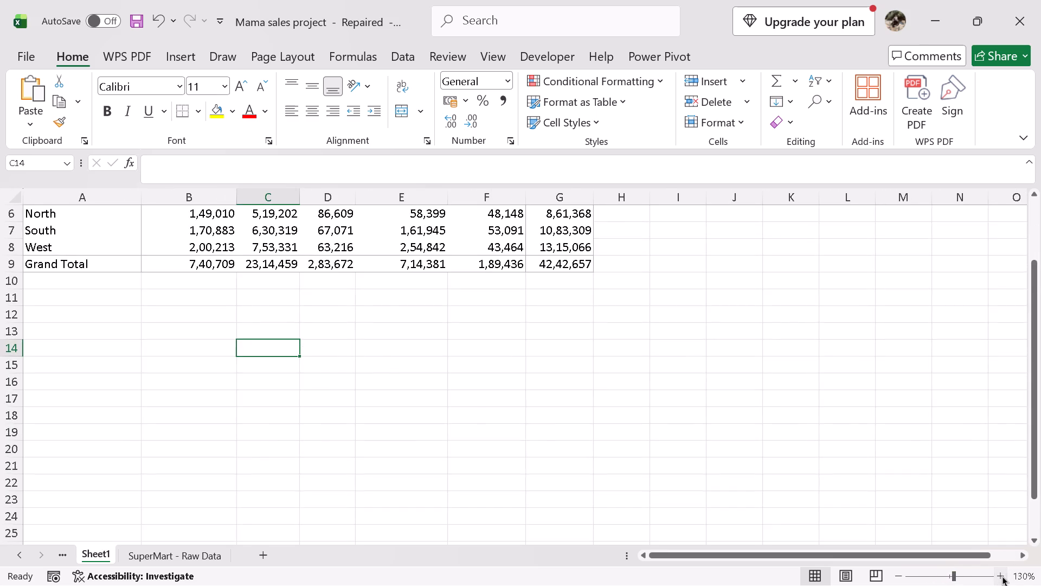
left_click(1003, 576)
scroll(583, 460, "up", 9)
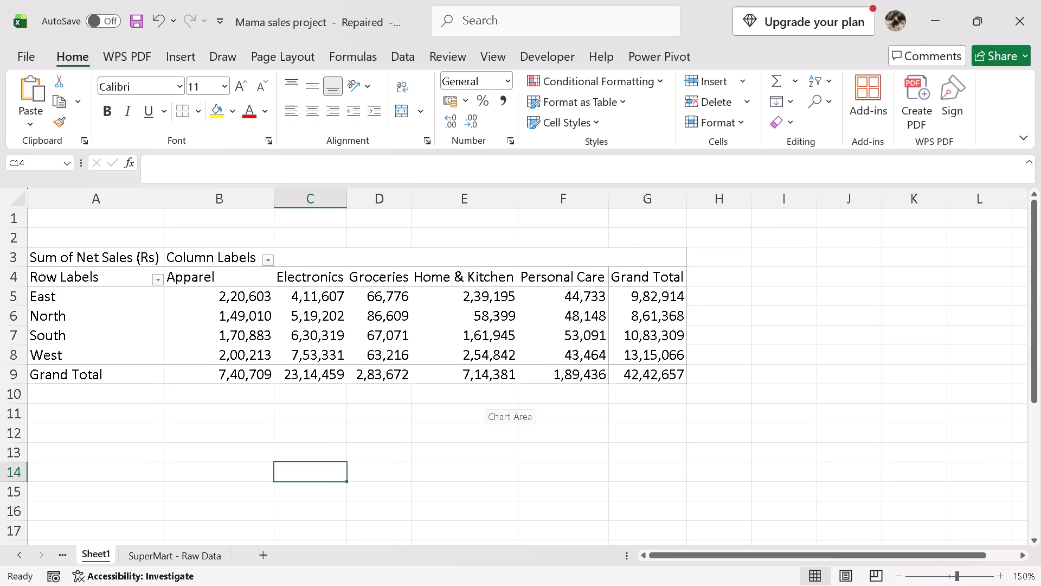
left_click(269, 434)
left_click(189, 319)
left_click(323, 320)
left_click_drag(457, 333, 462, 337)
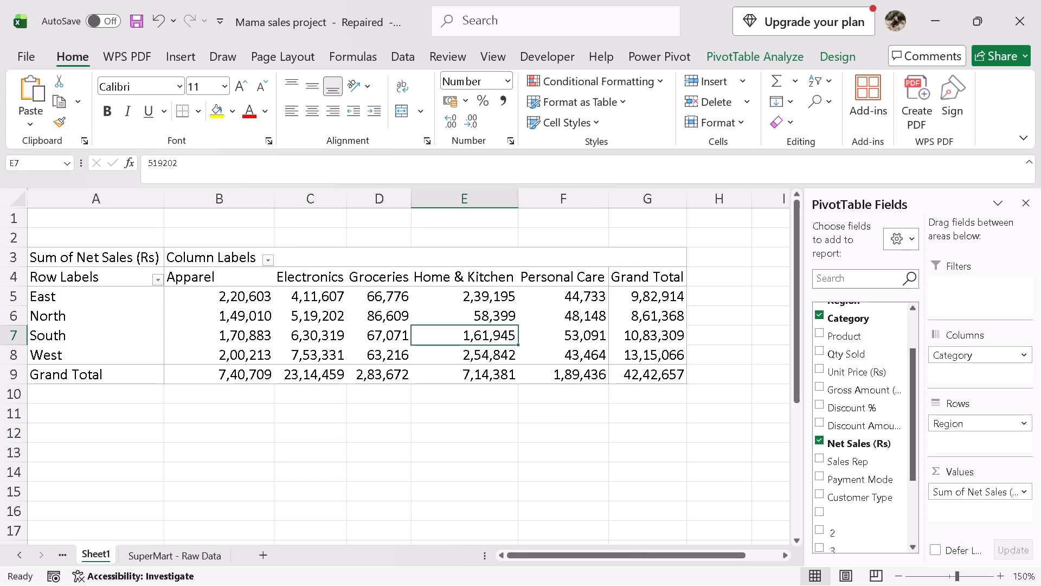
left_click(561, 366)
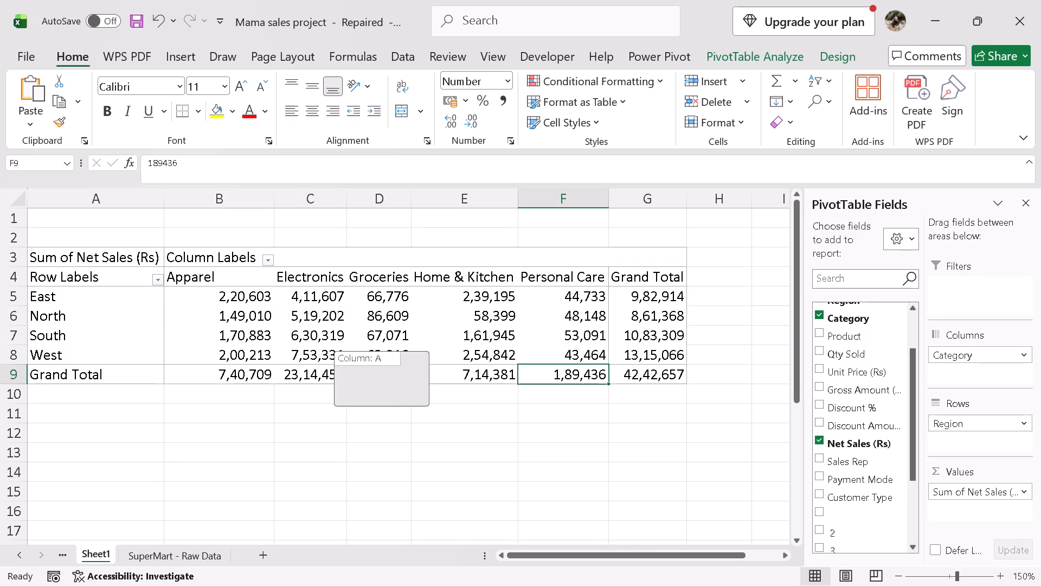
Rename the PivotTable's worksheet, Sheet1, as NET SALES.
left_click(175, 558)
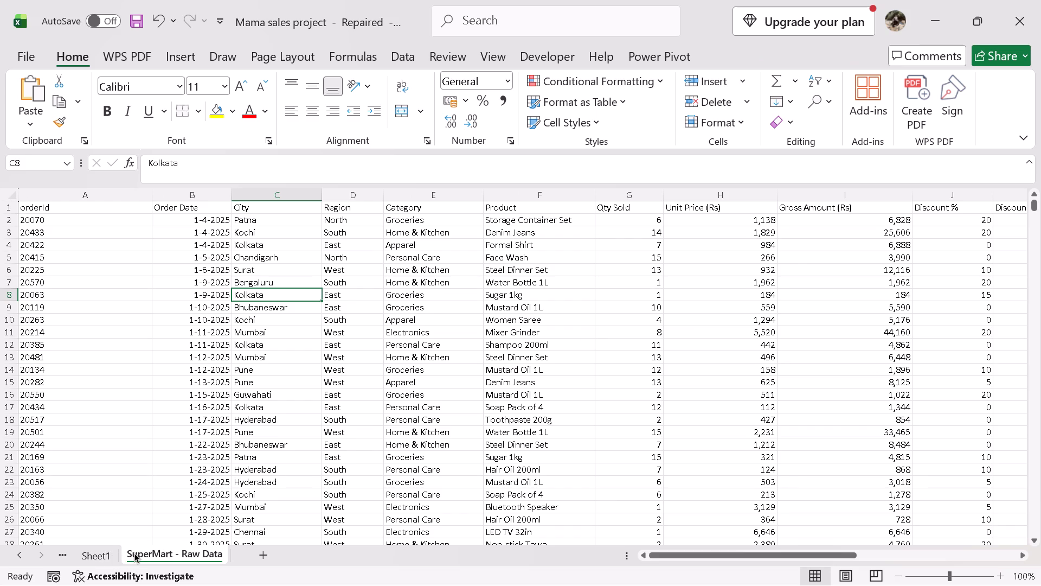
right_click(98, 552)
left_click(157, 383)
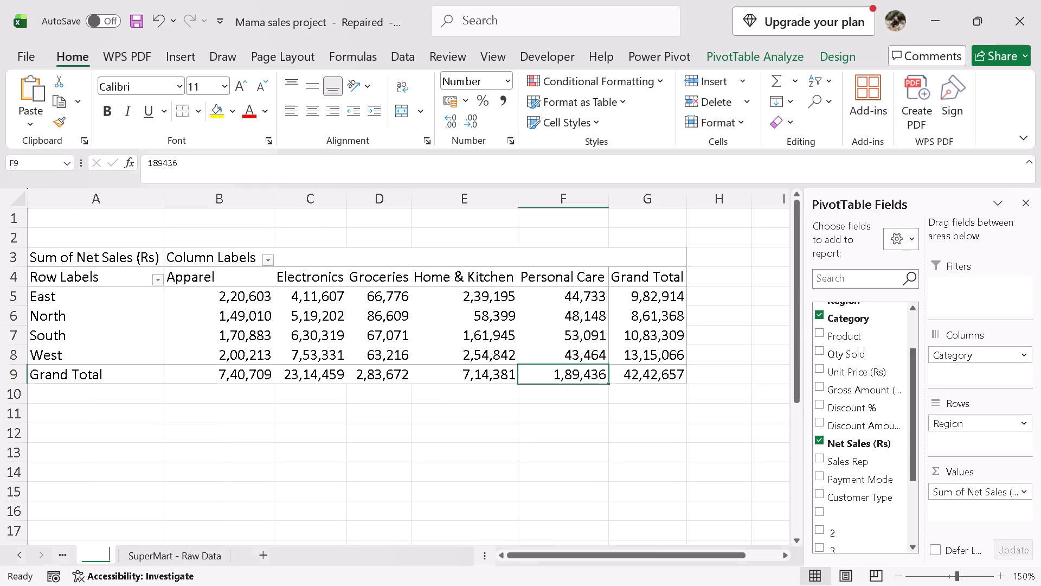
type("NET SALES")
key("Return")
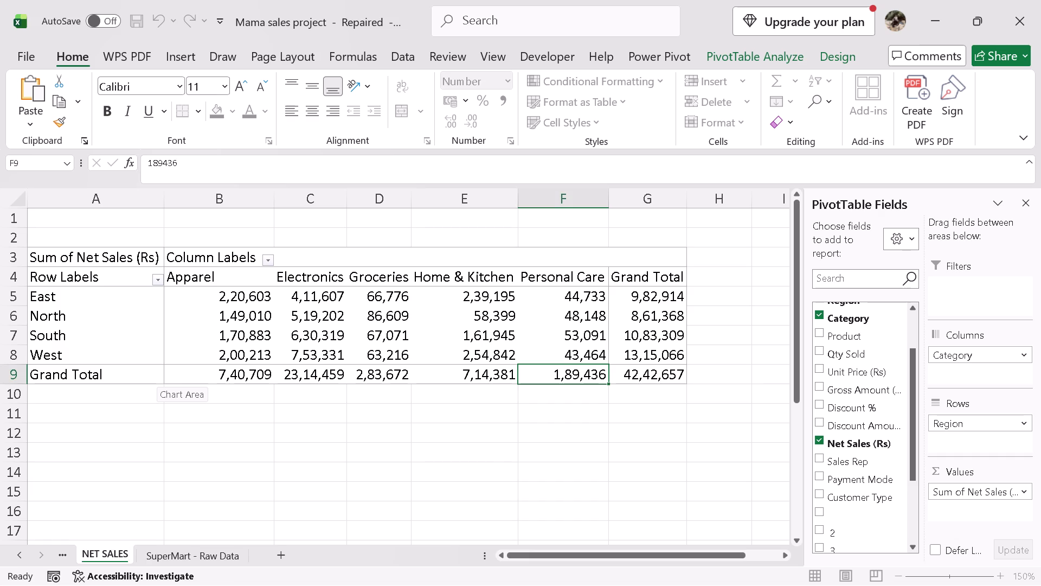
Sort the PivotTable's Region rows in descending order by Sum of Net Sales (Rs).
left_click(181, 565)
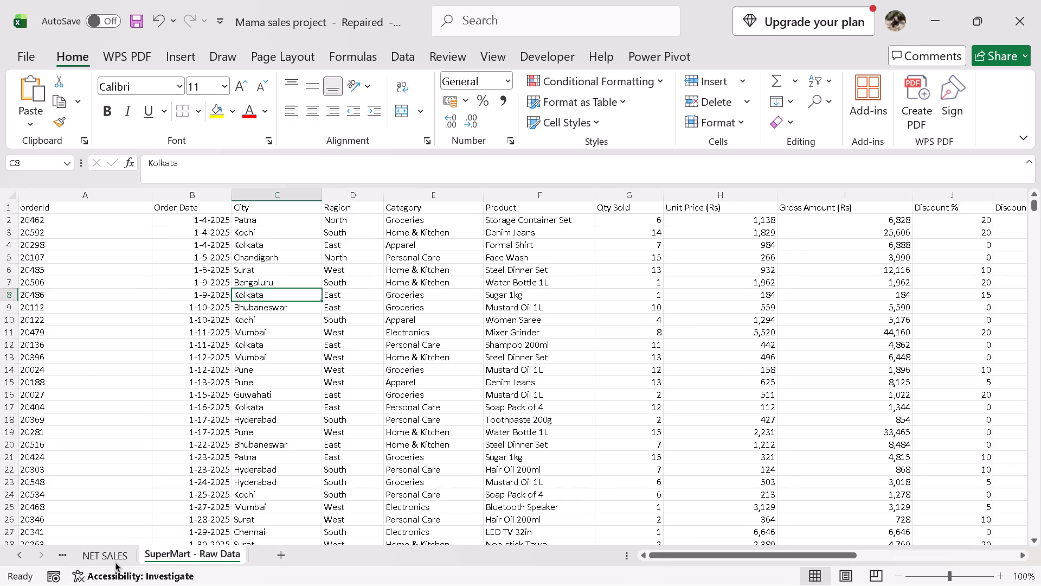
left_click(105, 550)
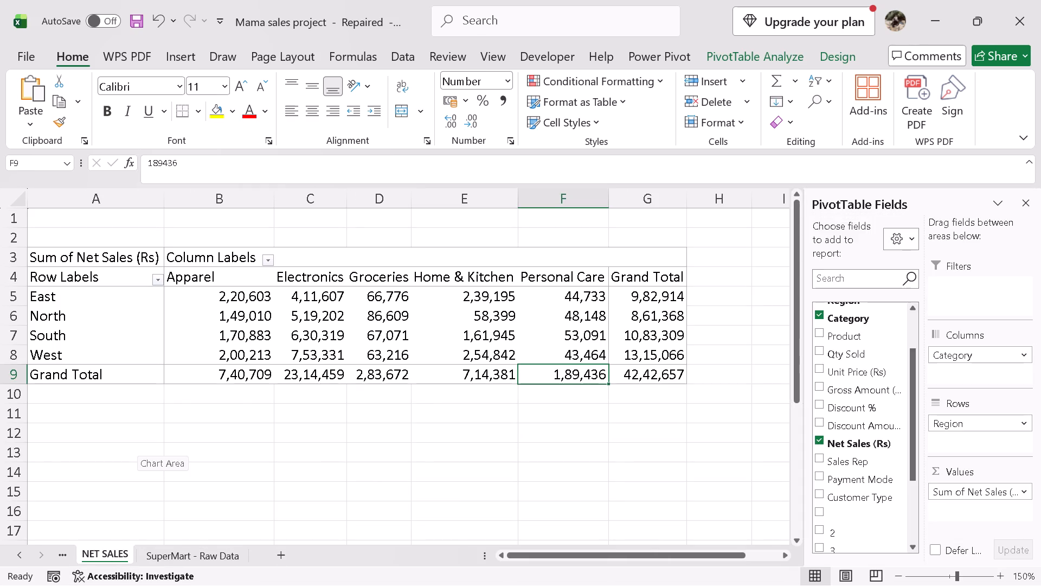
left_click(163, 275)
left_click(159, 276)
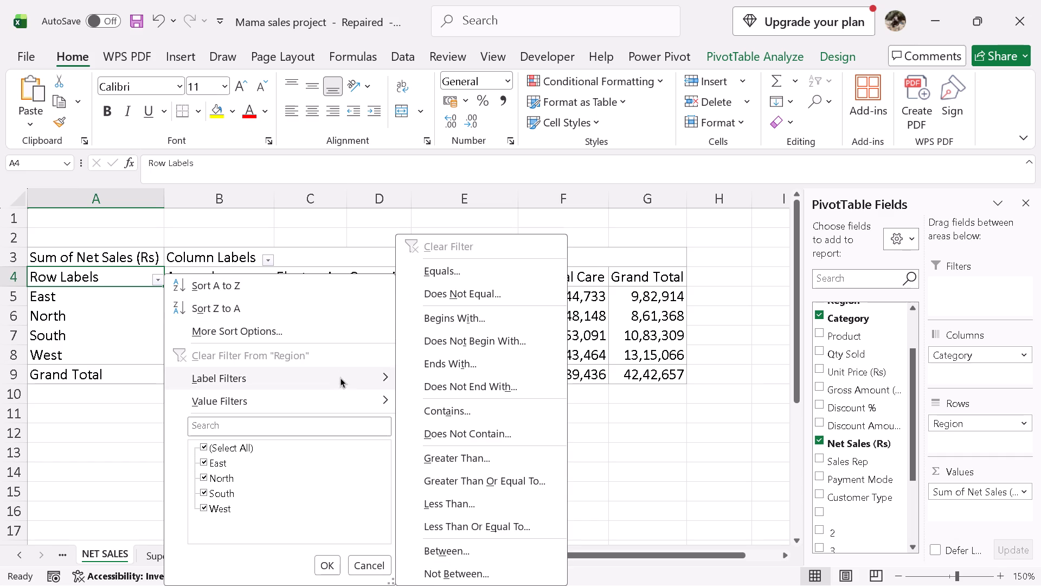
left_click(292, 326)
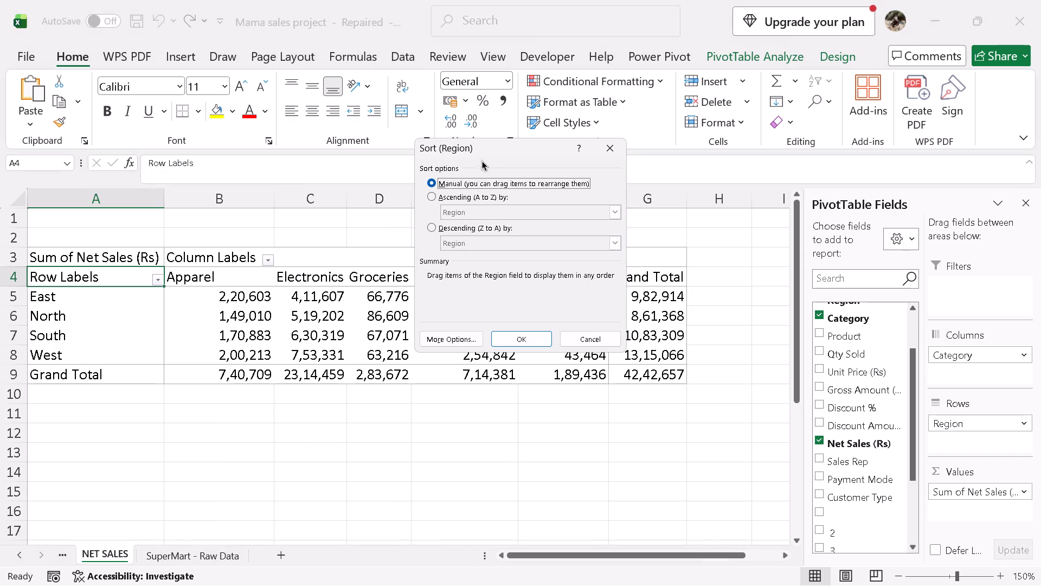
left_click(439, 192)
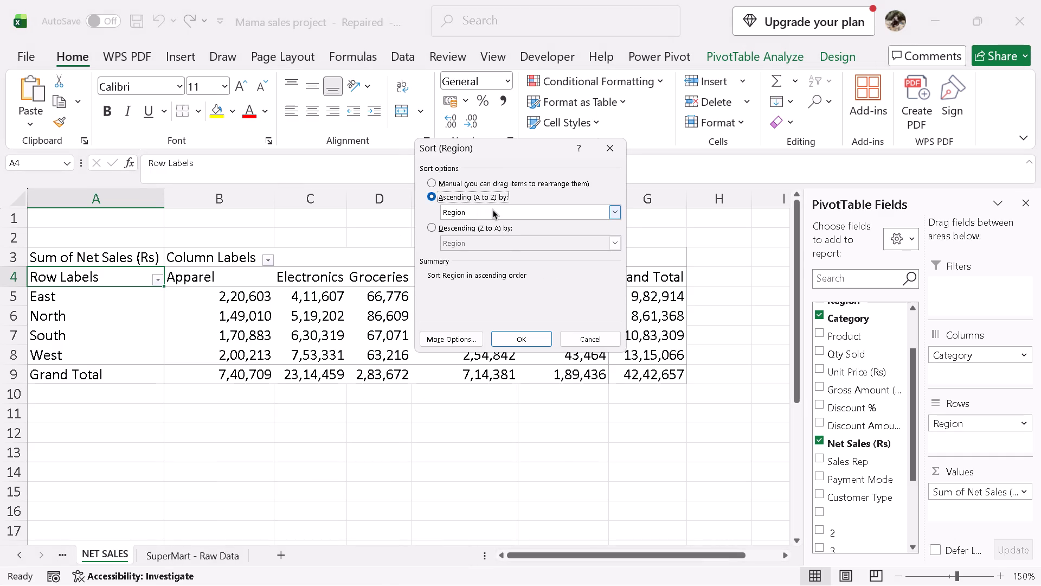
left_click(493, 209)
left_click(552, 230)
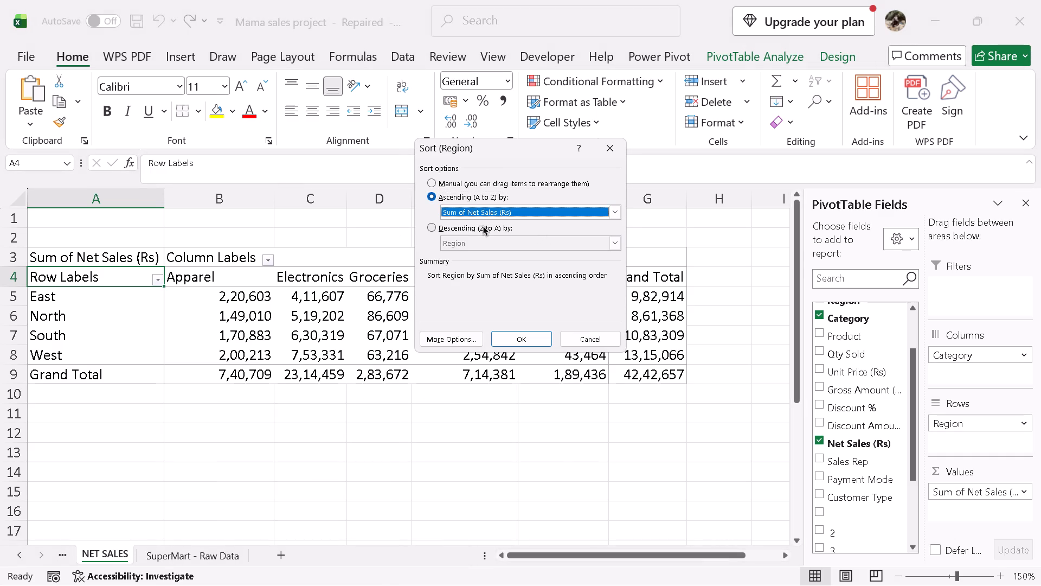
left_click(460, 225)
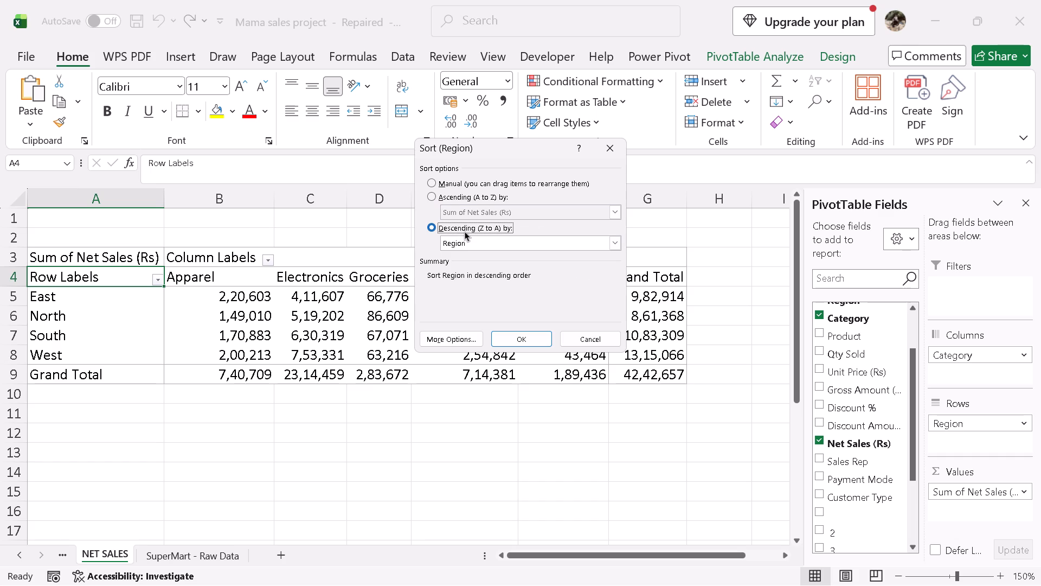
left_click(487, 245)
left_click(489, 270)
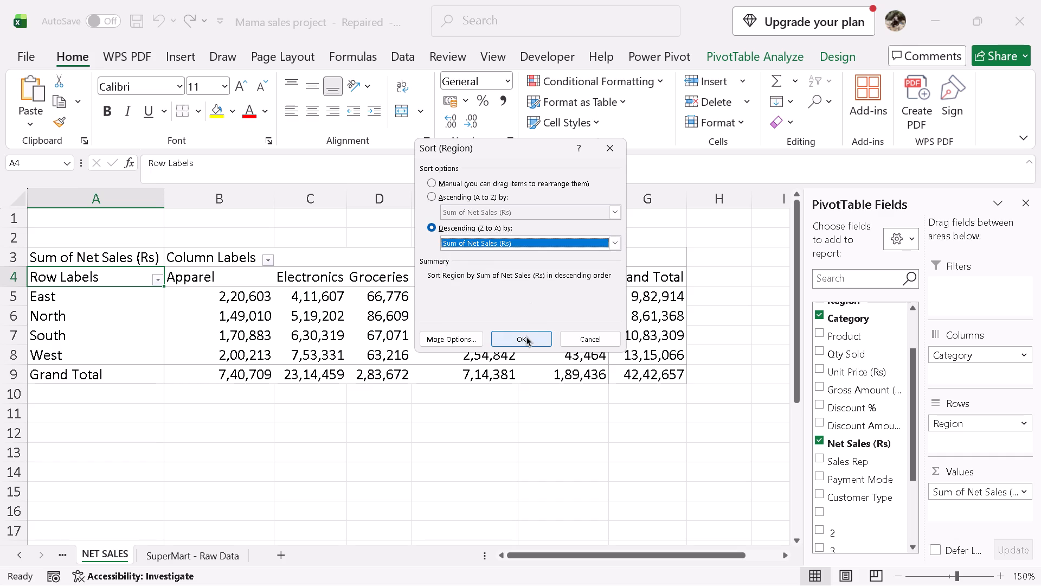
left_click(526, 335)
right_click(526, 335)
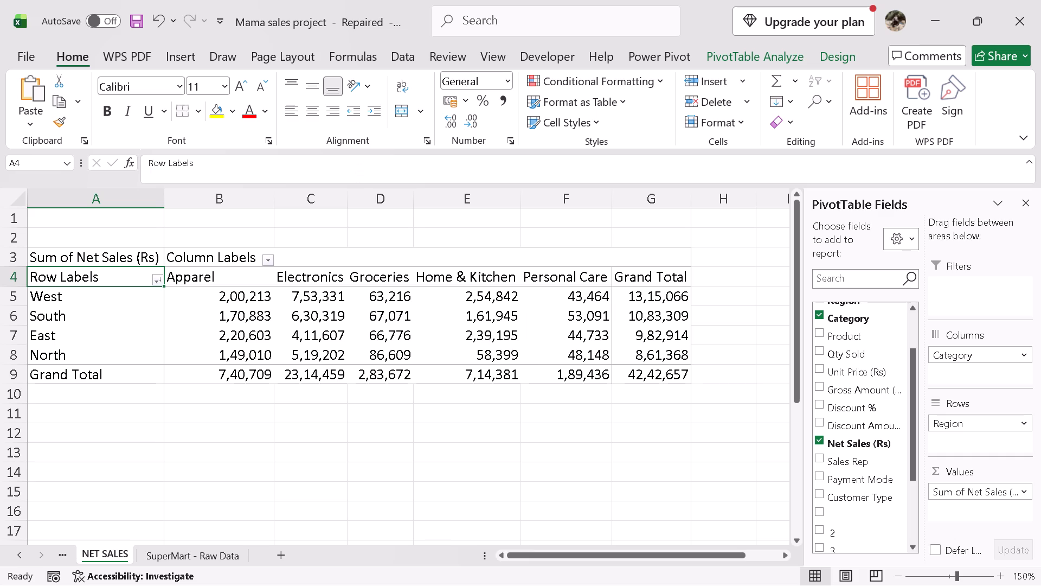
Look over the sorted PivotTable and the order records on the SuperMart - Raw Data sheet.
scroll(329, 400, "down", 4)
scroll(329, 400, "up", 4)
scroll(228, 502, "up", 3)
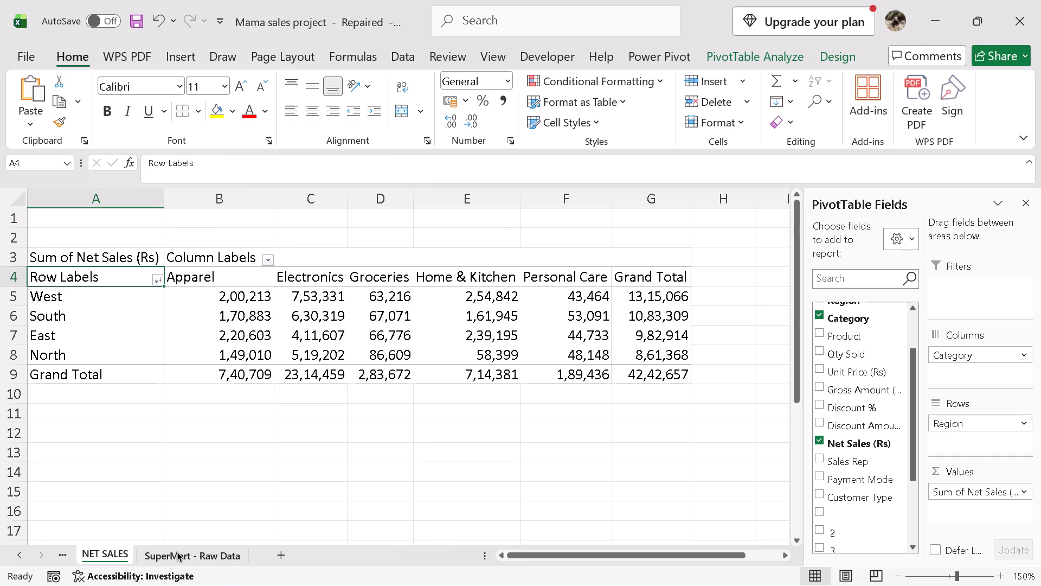
left_click(177, 551)
scroll(485, 408, "up", 2)
scroll(641, 404, "down", 9)
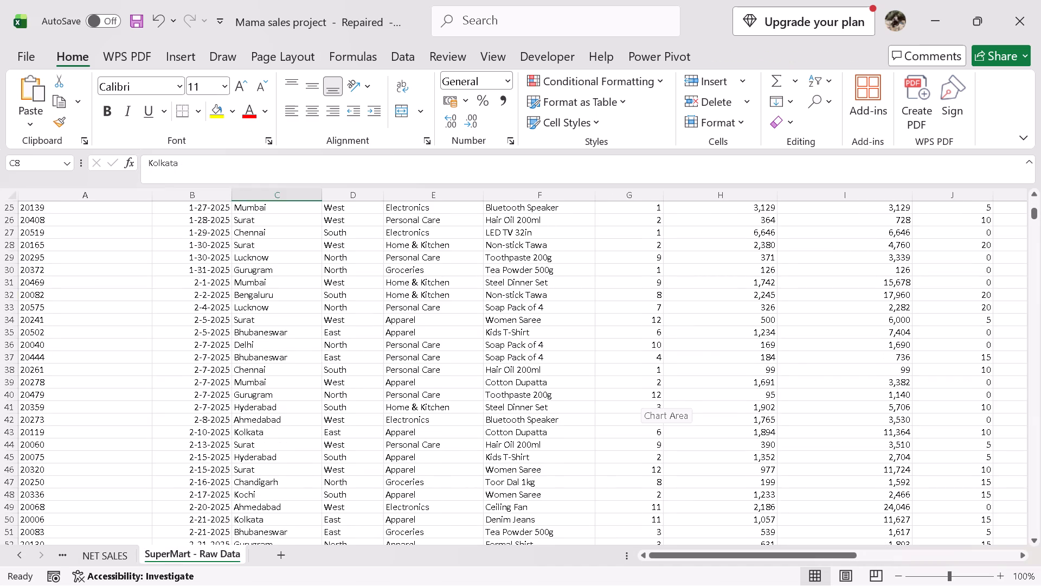
scroll(342, 437, "up", 15)
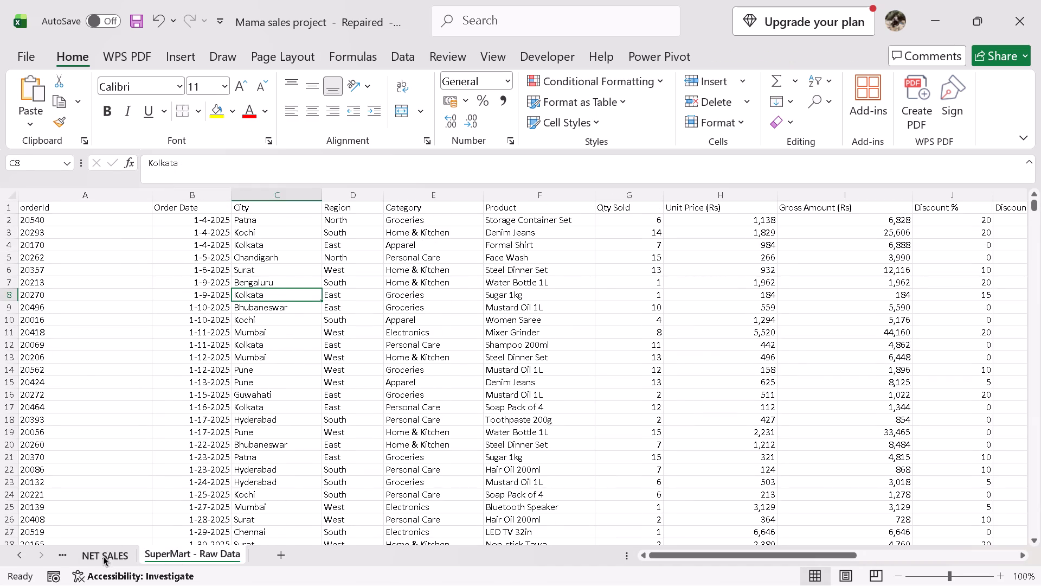
Apply the PivotTable style with dark grey header rows and a shaded bold total row to the NET SALES PivotTable.
left_click(104, 555)
left_click_drag(67, 376, 643, 378)
left_click(741, 52)
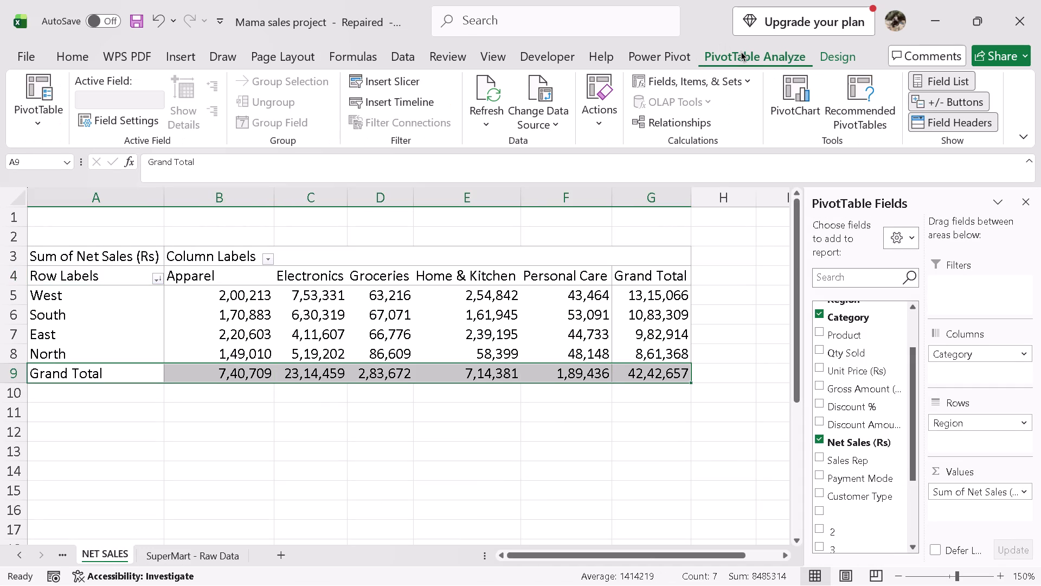
left_click(833, 53)
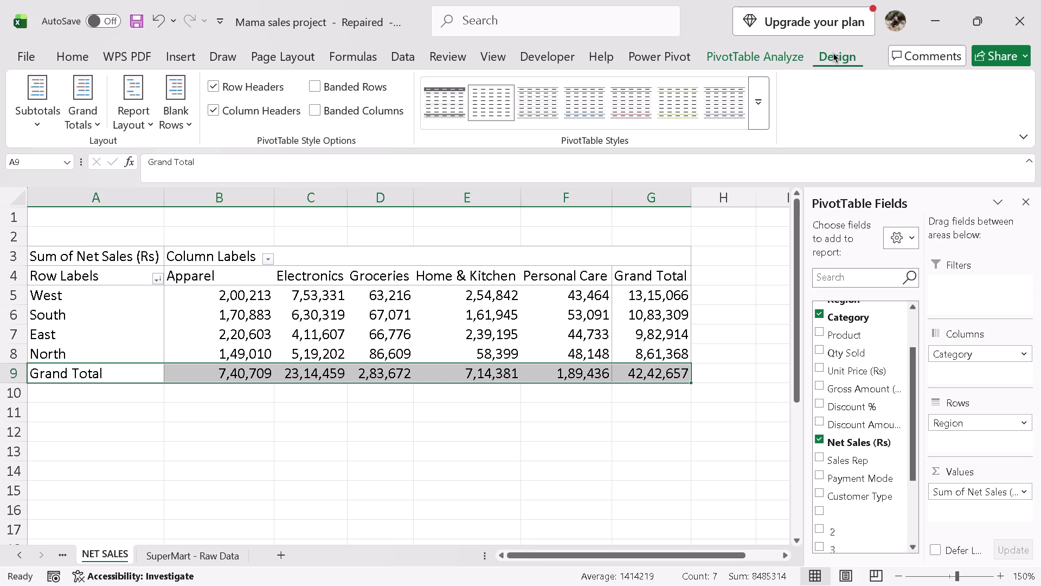
left_click_drag(72, 262, 170, 285)
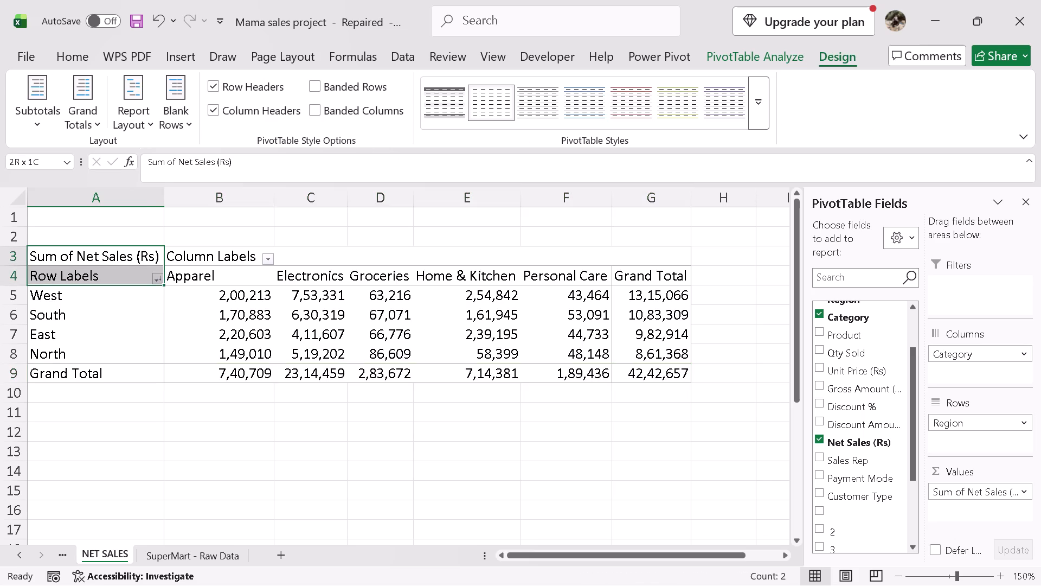
left_click_drag(170, 285, 652, 368)
left_click(442, 87)
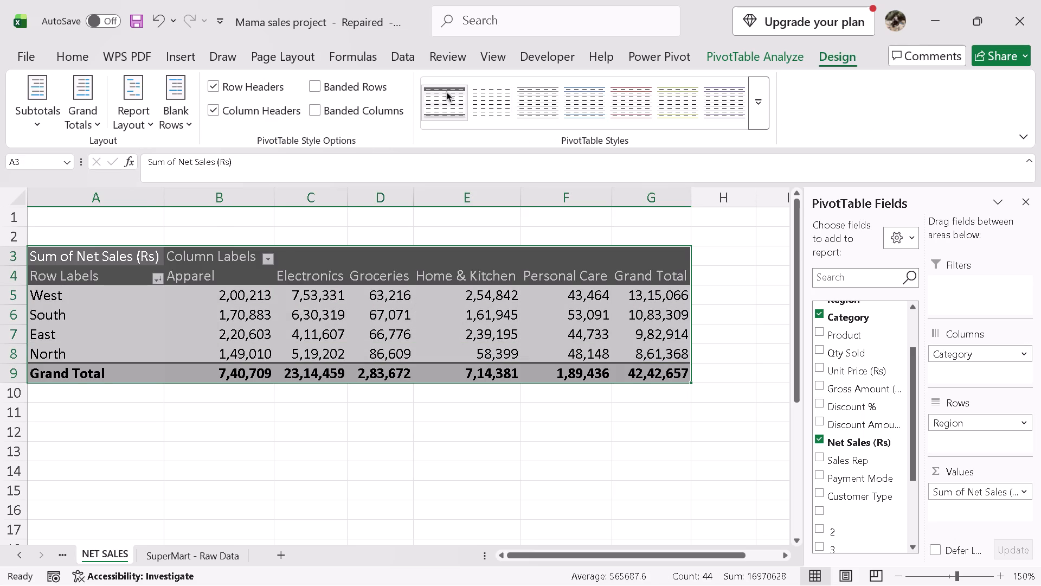
left_click(467, 445)
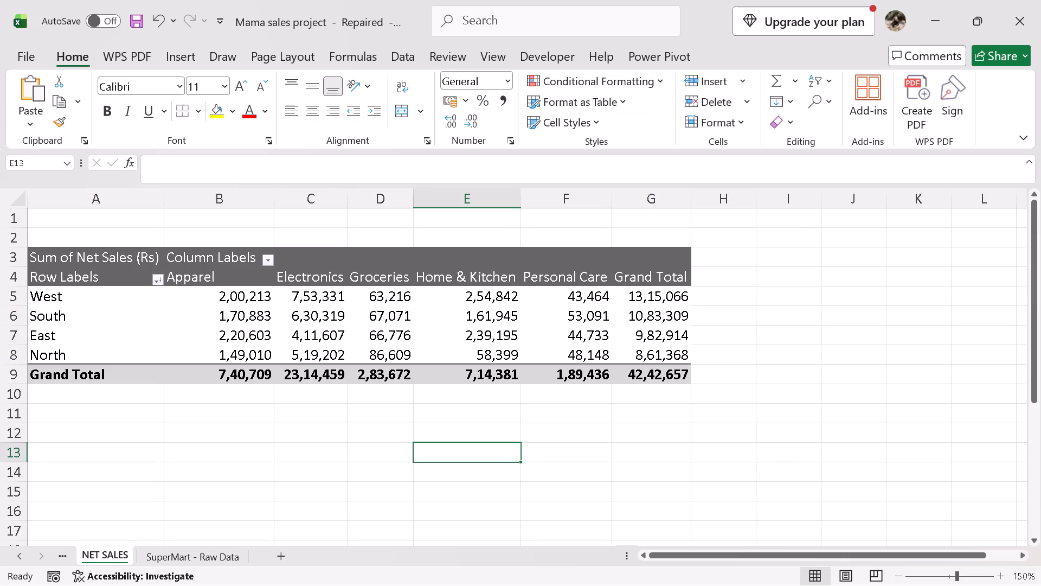
Insert a second PivotTable from the SuperMart - Raw Data range A1:W421 into the existing NET SALES worksheet at cell A13.
left_click(176, 555)
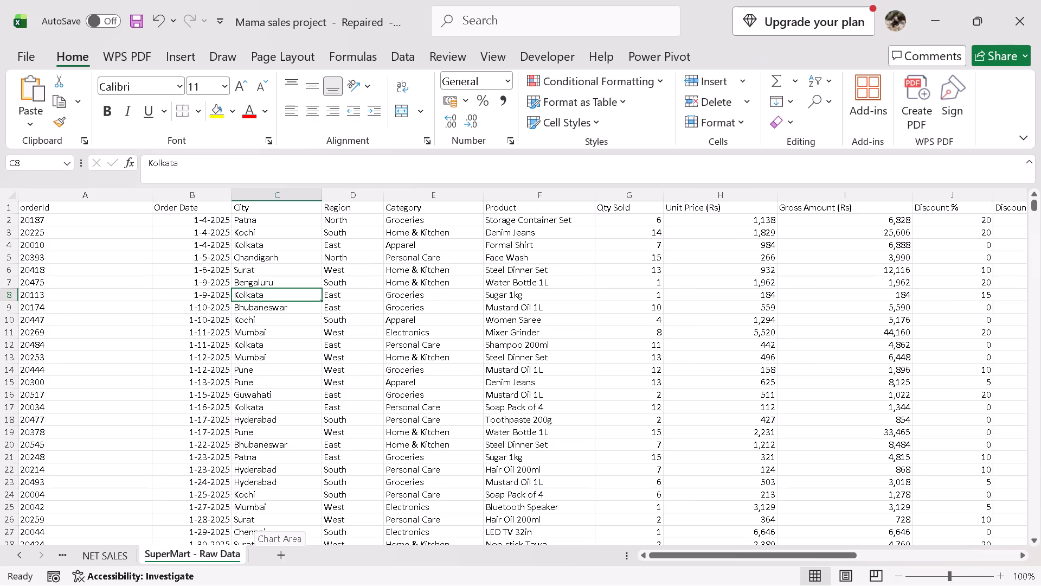
left_click(179, 58)
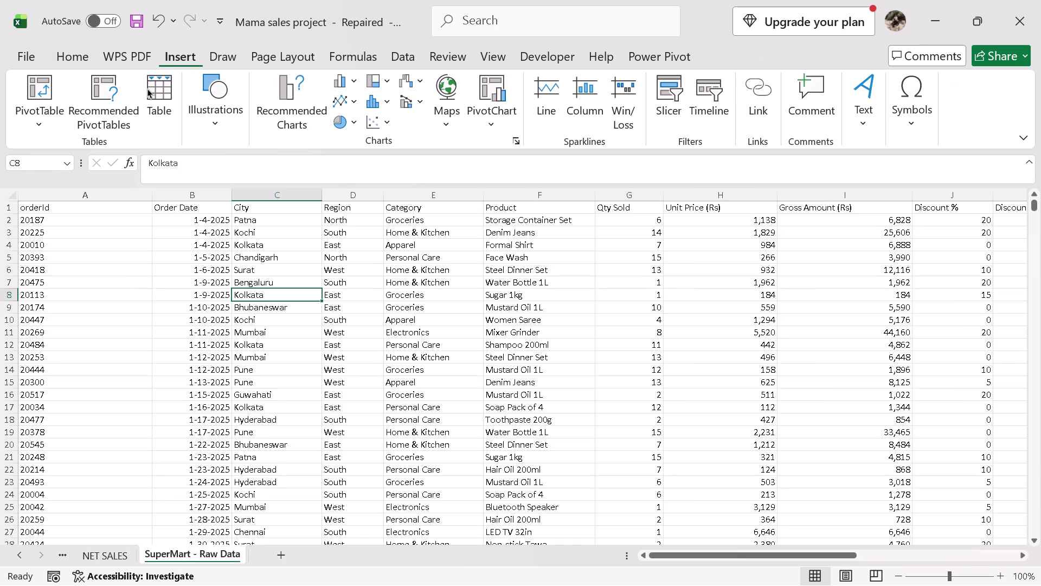
left_click(31, 82)
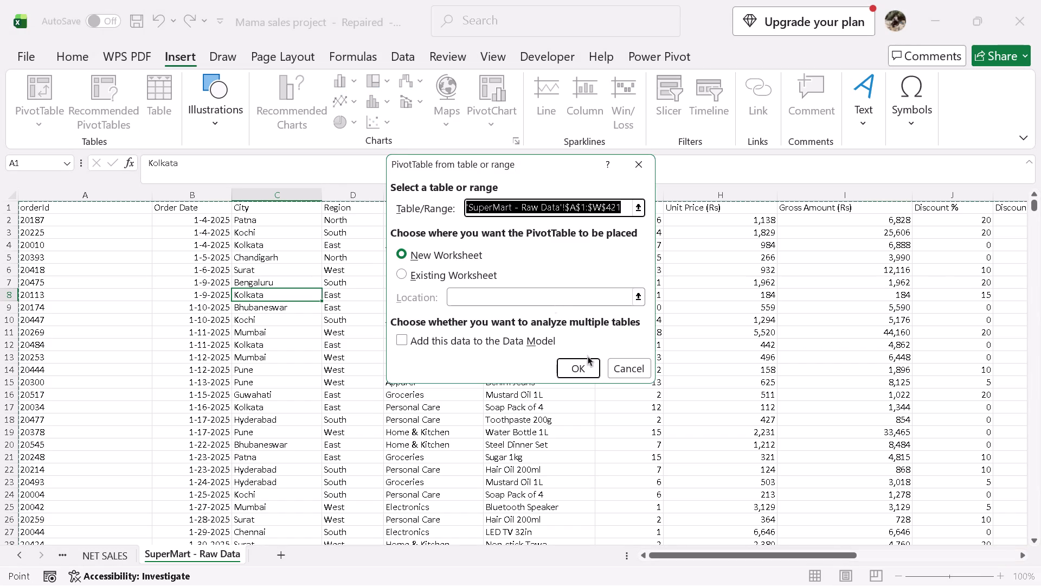
left_click(427, 274)
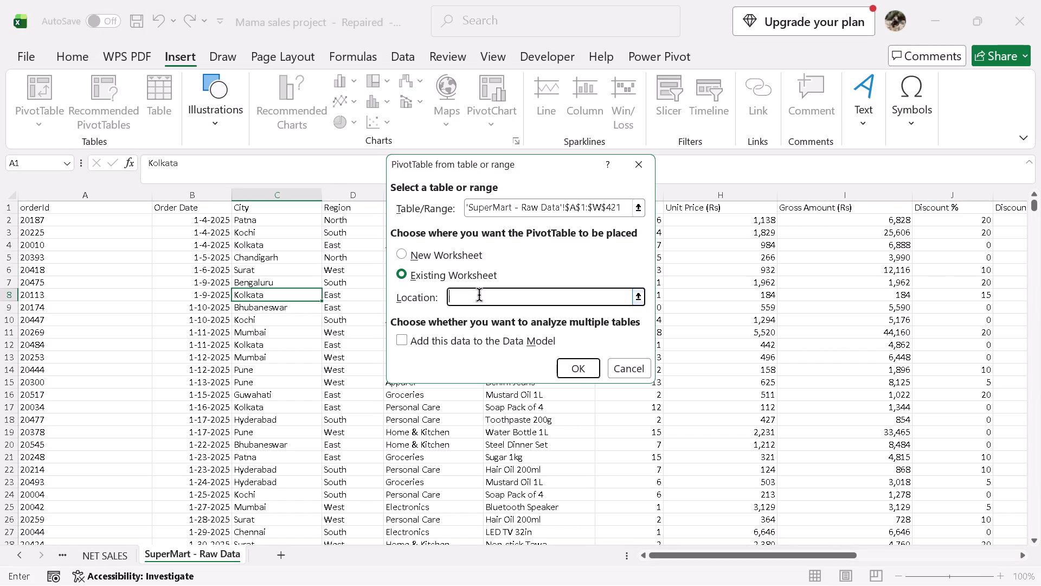
left_click(113, 558)
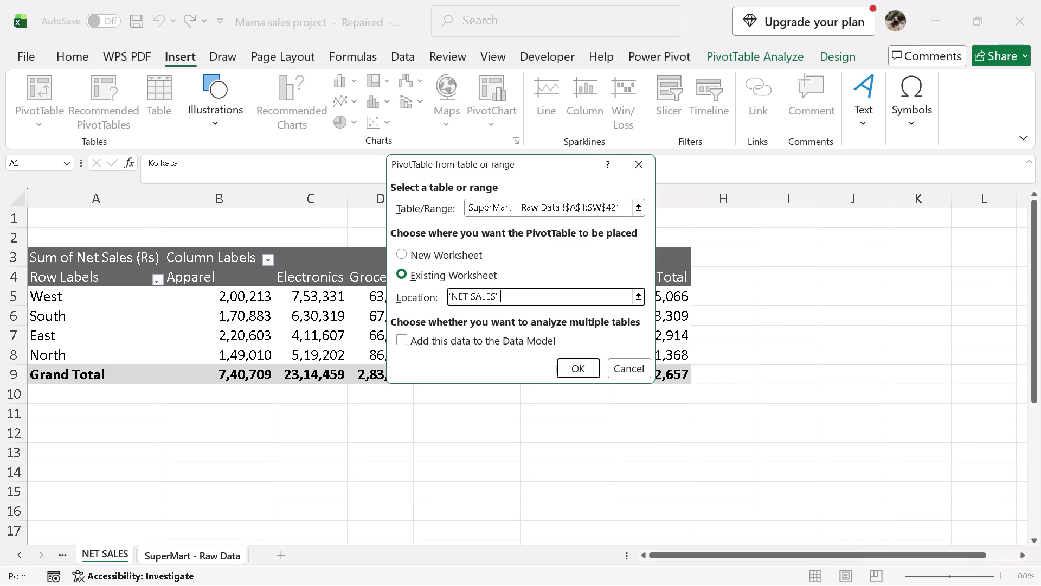
left_click(574, 367)
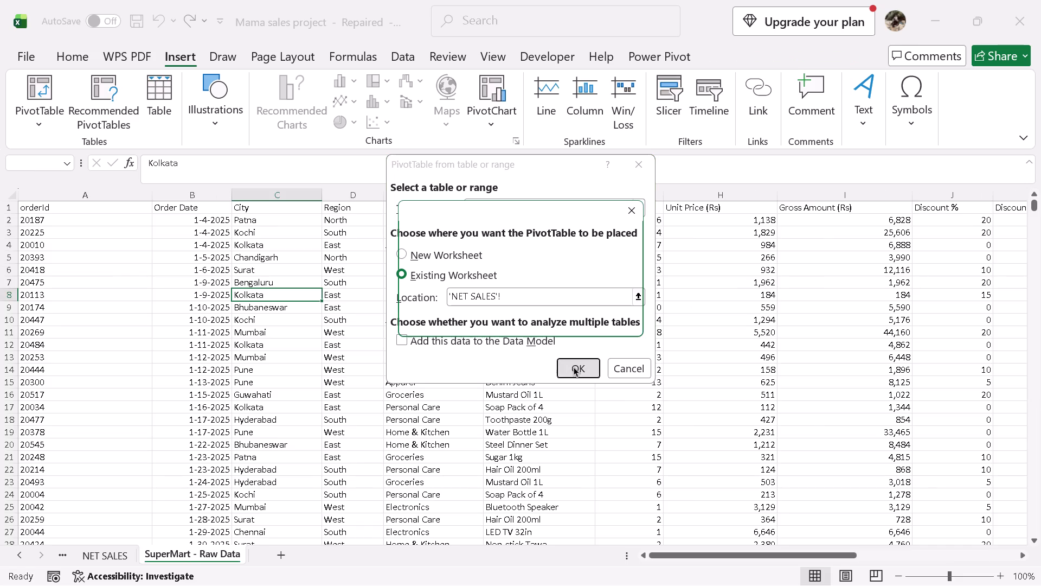
left_click(598, 308)
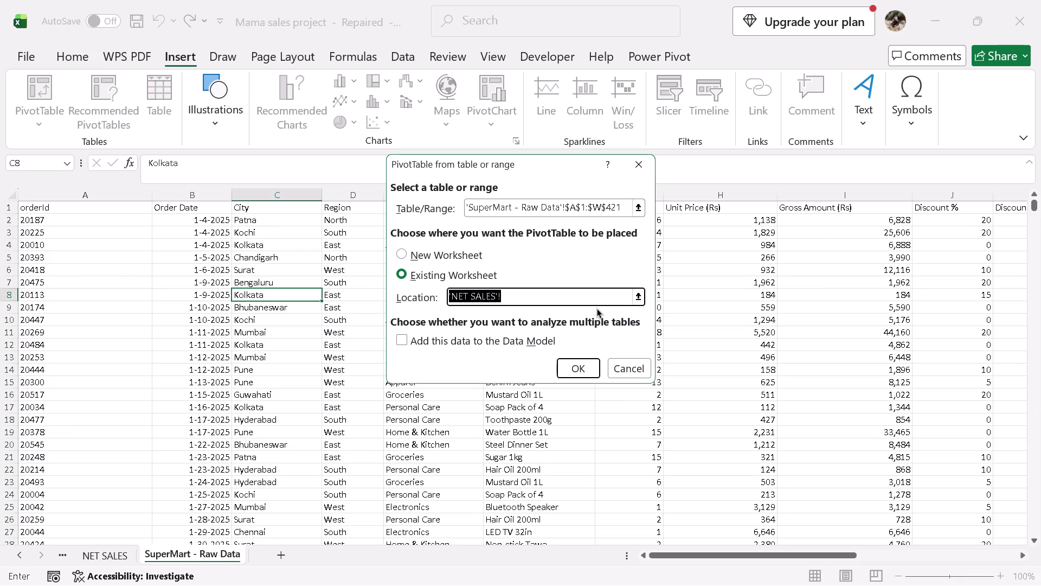
left_click(96, 546)
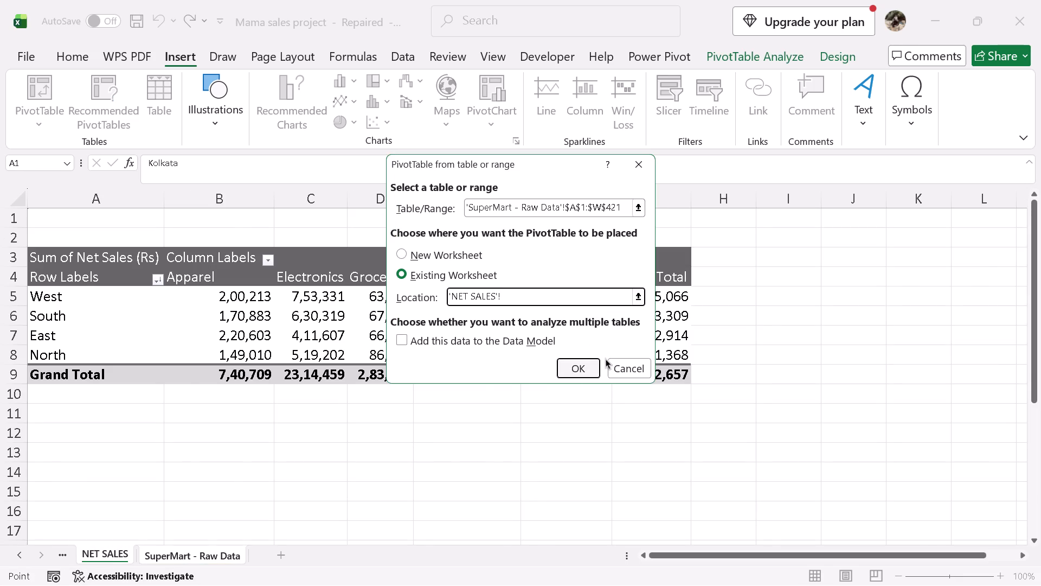
left_click(574, 370)
left_click(597, 321)
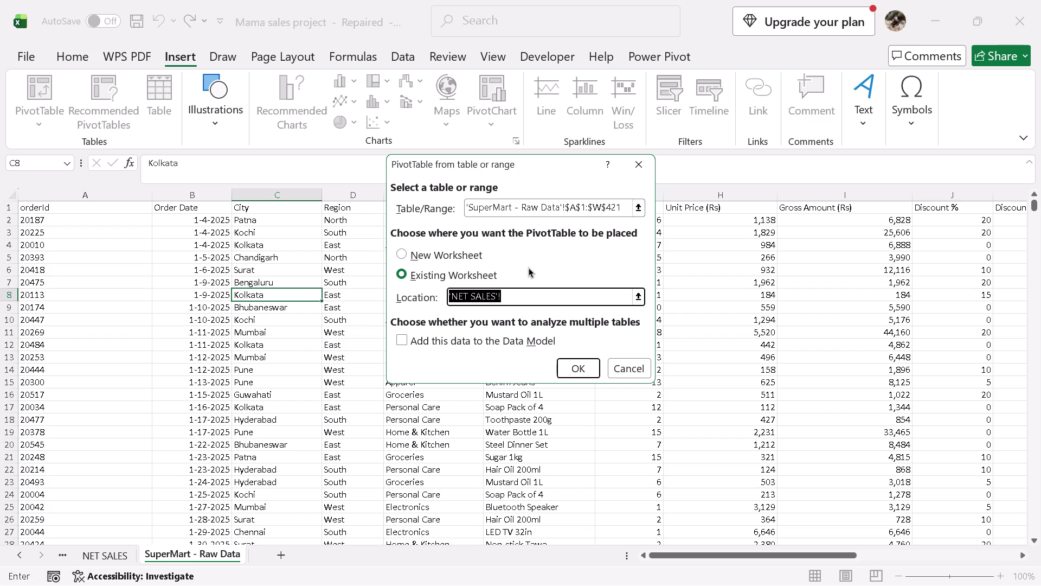
scroll(105, 405, "down", 1)
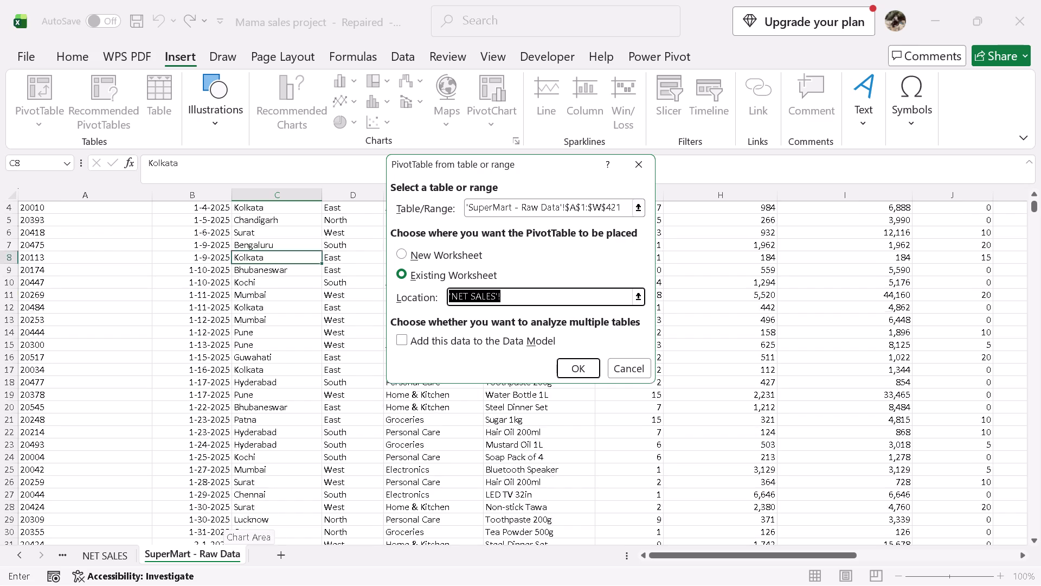
scroll(105, 405, "down", 1)
left_click(102, 548)
left_click(95, 449)
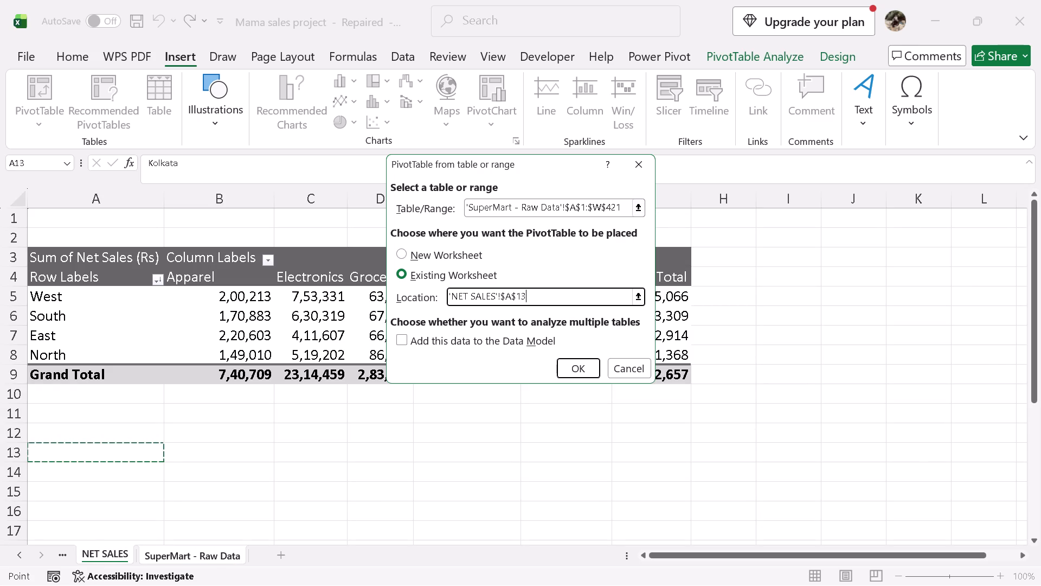
left_click(563, 353)
left_click(569, 365)
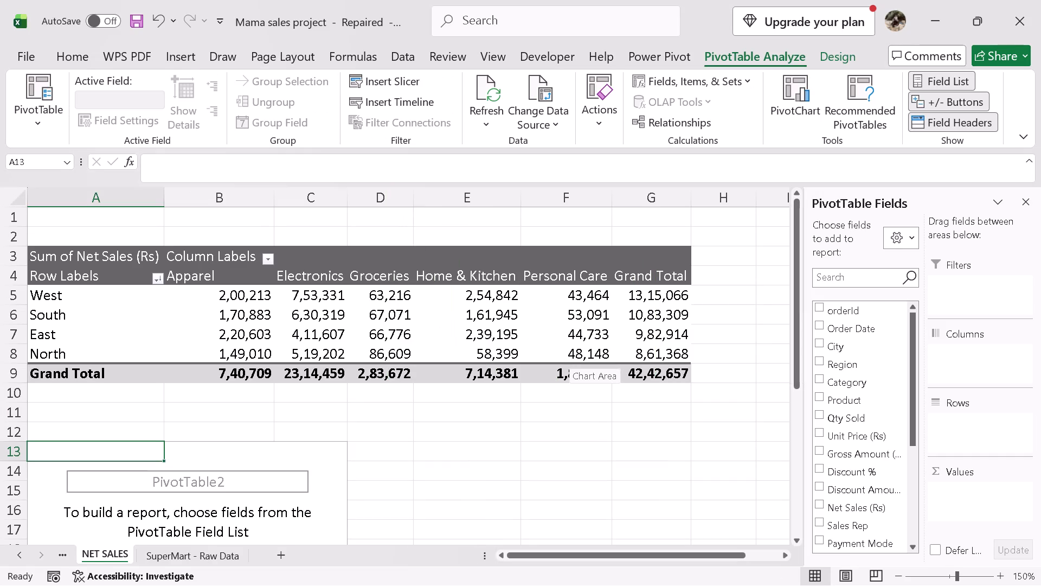
Add the Order Date field to the Rows area of the new PivotTable.
scroll(865, 377, "up", 2)
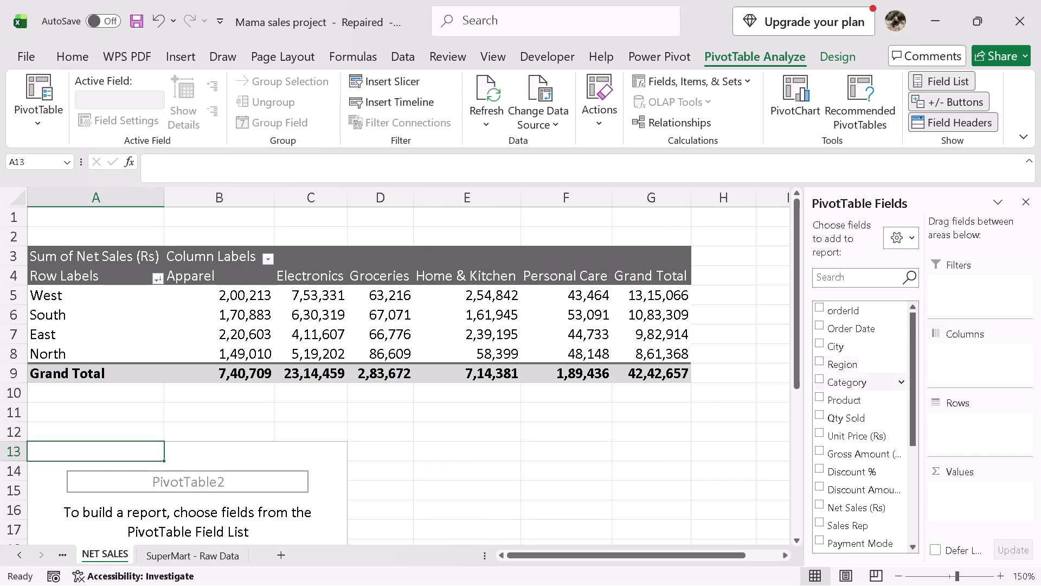
scroll(858, 399, "down", 2)
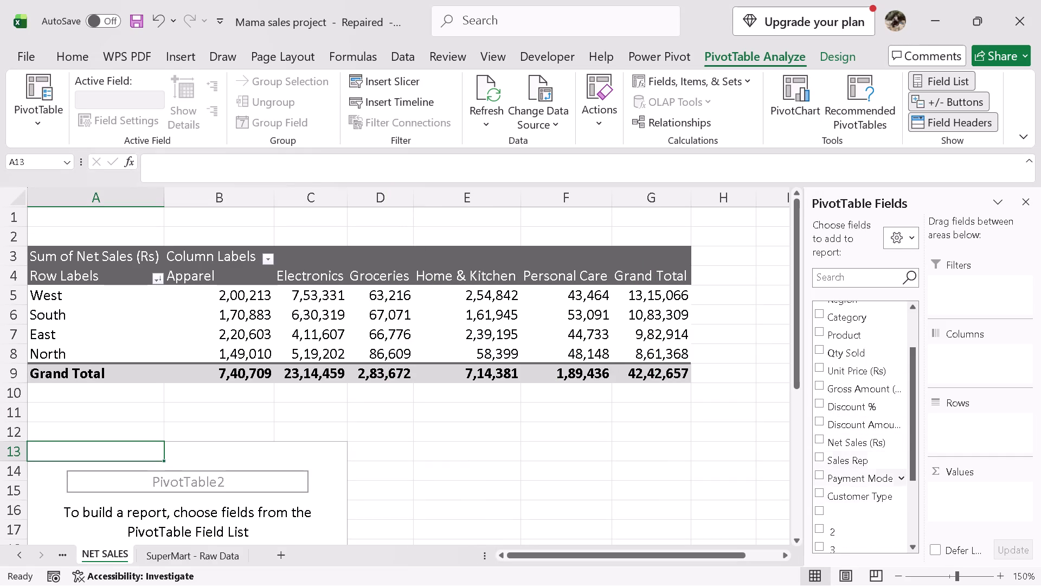
scroll(841, 366, "up", 1)
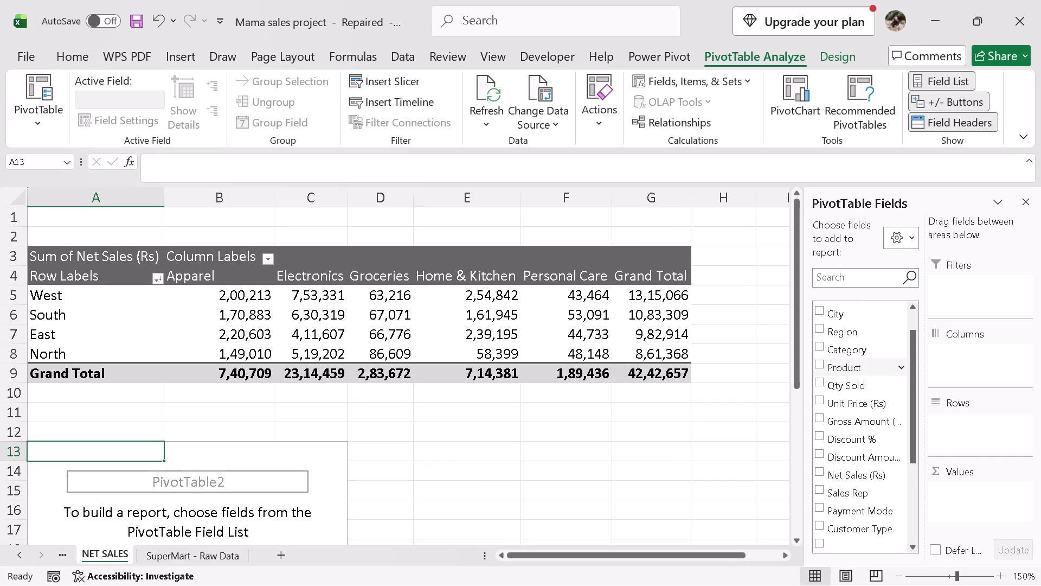
scroll(841, 366, "up", 2)
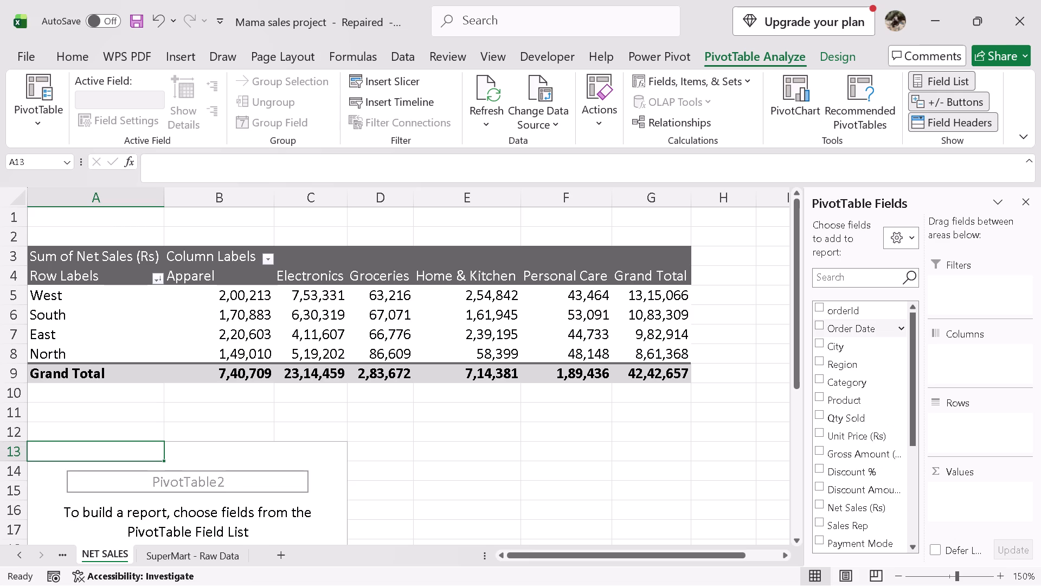
scroll(824, 395, "down", 2)
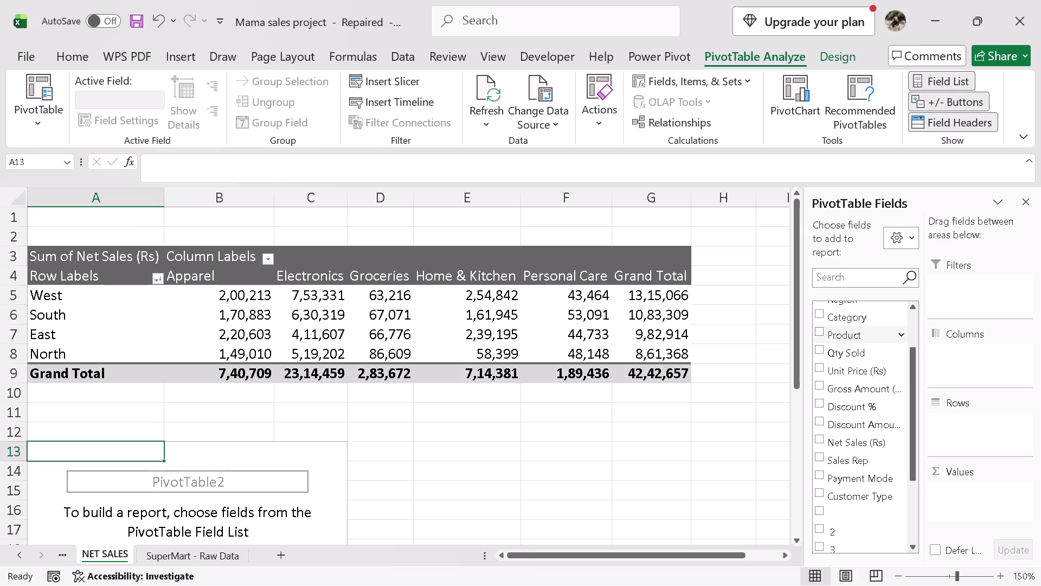
scroll(836, 342, "up", 3)
left_click_drag(822, 327, 828, 332)
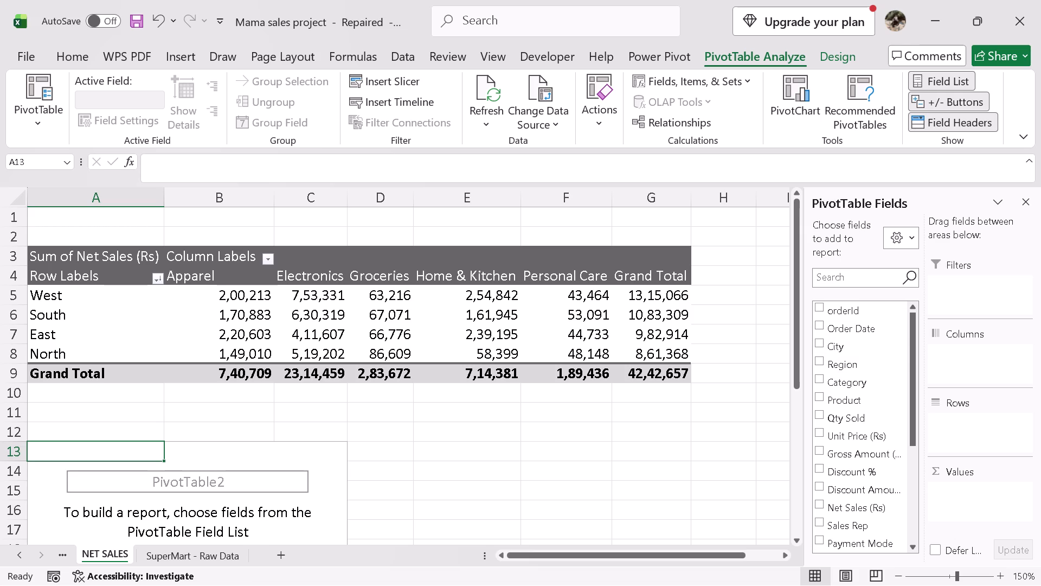
left_click_drag(828, 332, 945, 425)
Look over the new PivotTable's month rows, the daily dates under April, and the regional PivotTable above.
scroll(577, 428, "down", 2)
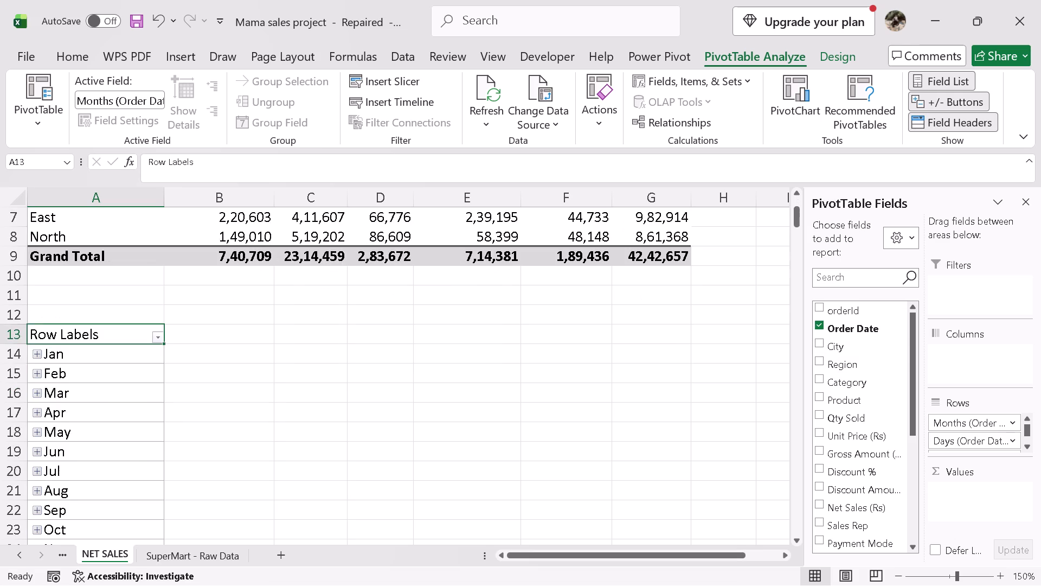
scroll(380, 422, "down", 1)
scroll(233, 383, "down", 4)
scroll(229, 383, "up", 3)
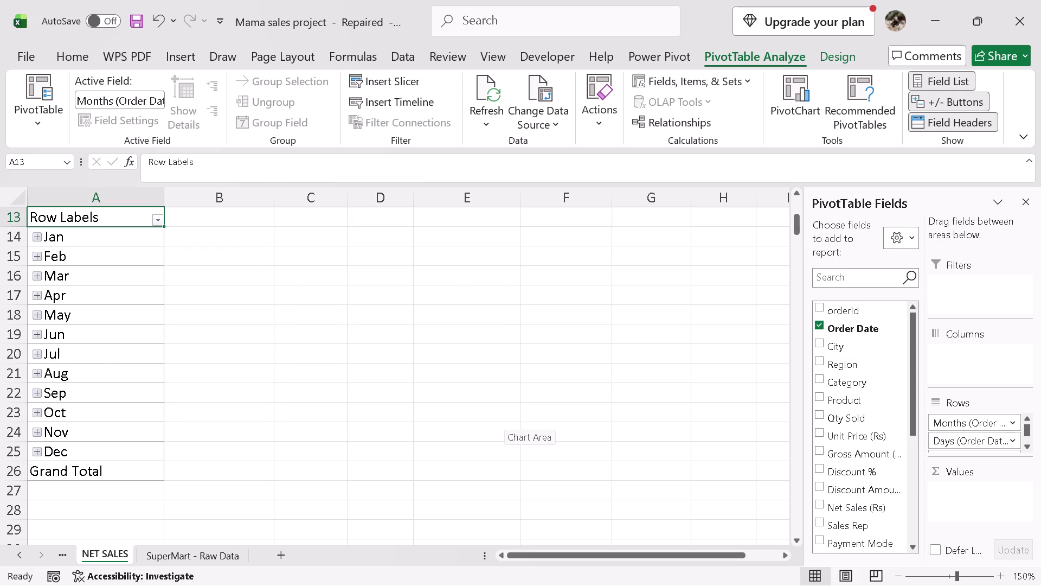
left_click(47, 297)
left_click(40, 294)
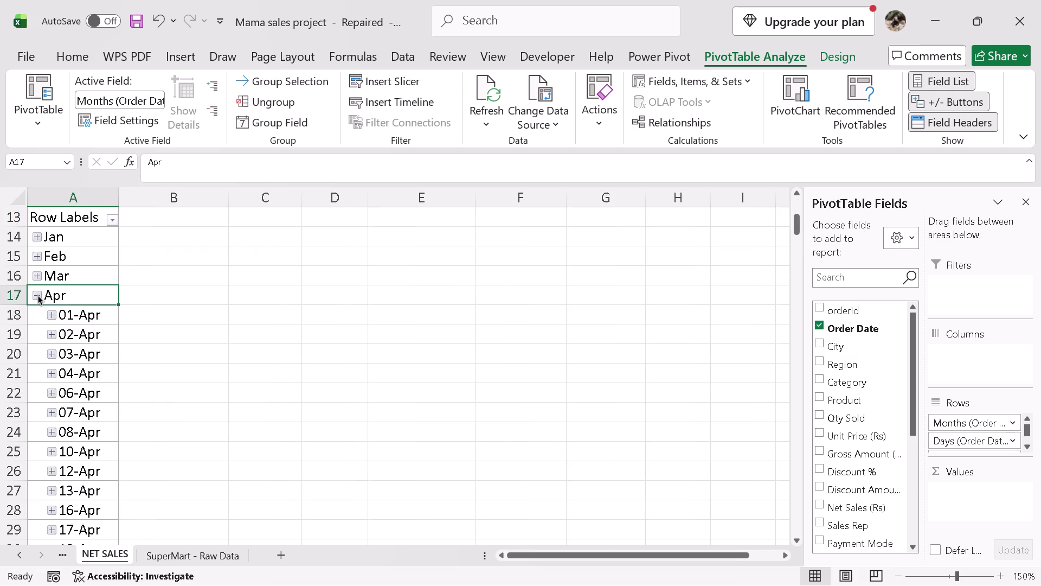
left_click(38, 295)
scroll(359, 345, "up", 2)
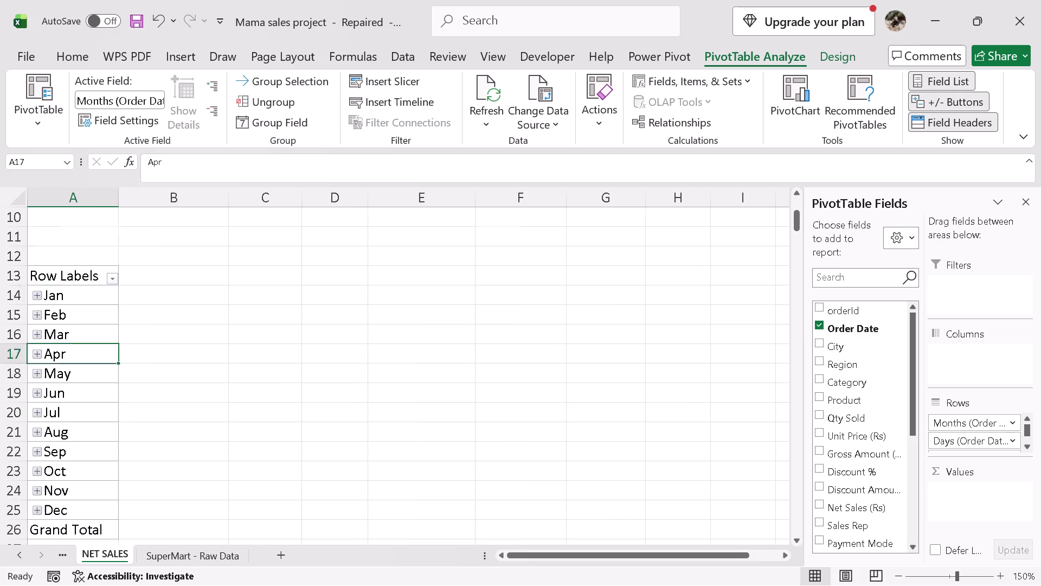
scroll(359, 345, "up", 2)
scroll(267, 352, "down", 4)
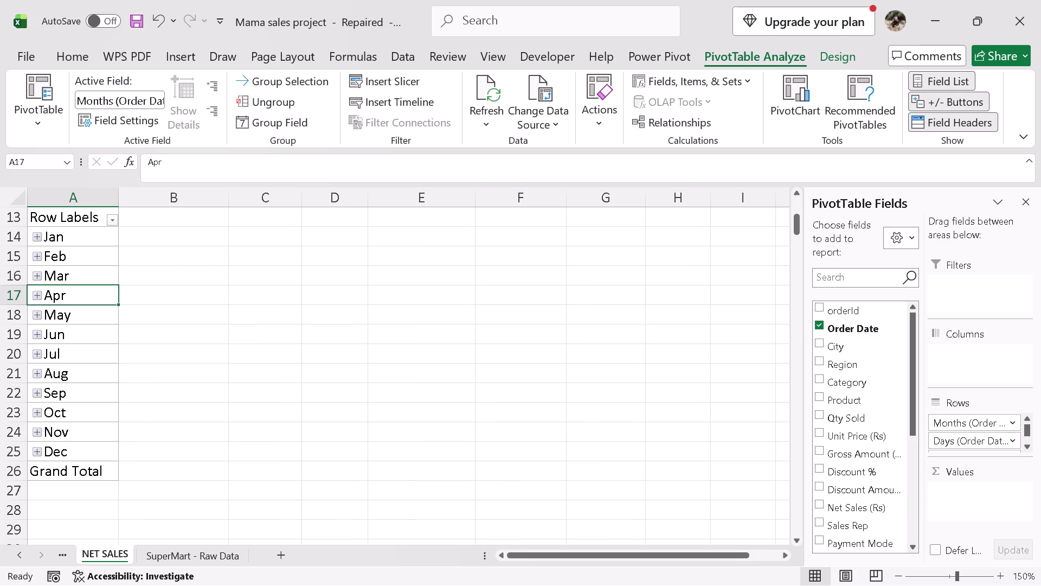
scroll(246, 425, "up", 4)
scroll(117, 420, "down", 1)
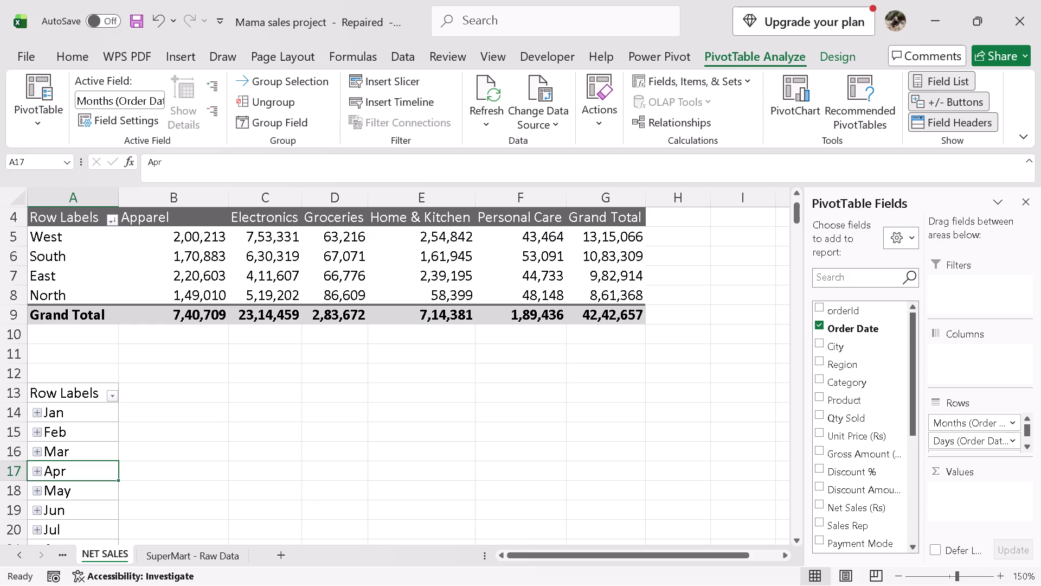
scroll(105, 450, "down", 4)
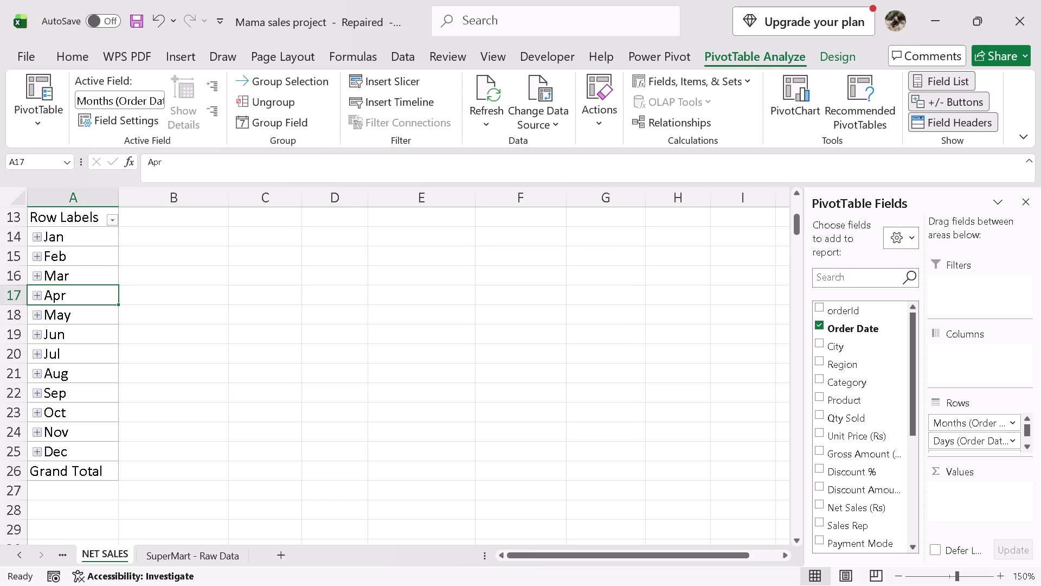
Expand the August group in the Order Date PivotTable and look through its daily dates.
left_click(41, 310)
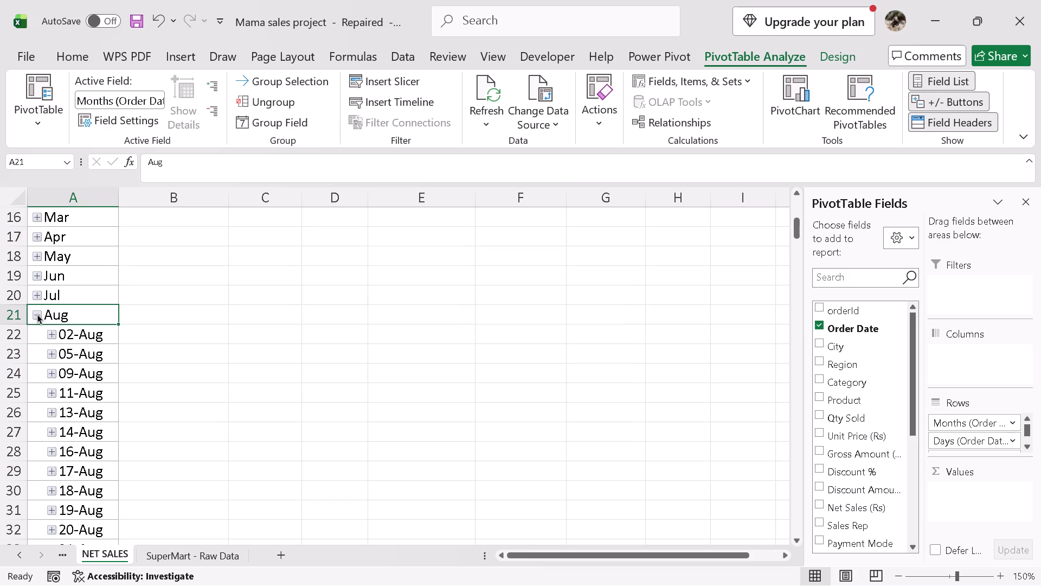
scroll(57, 362, "down", 2)
scroll(57, 364, "up", 2)
scroll(98, 350, "down", 2)
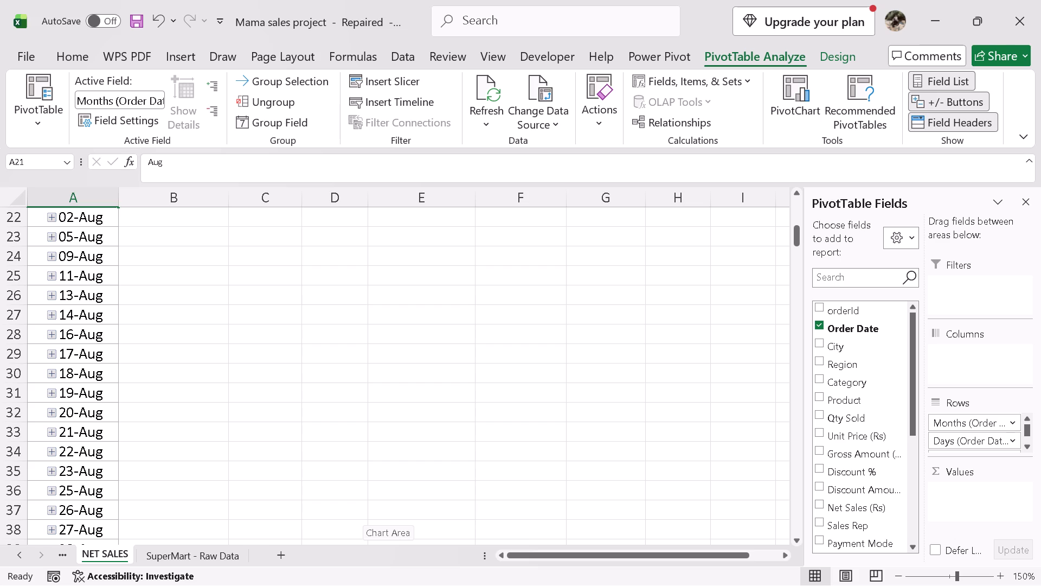
left_click(222, 390)
scroll(173, 381, "up", 4)
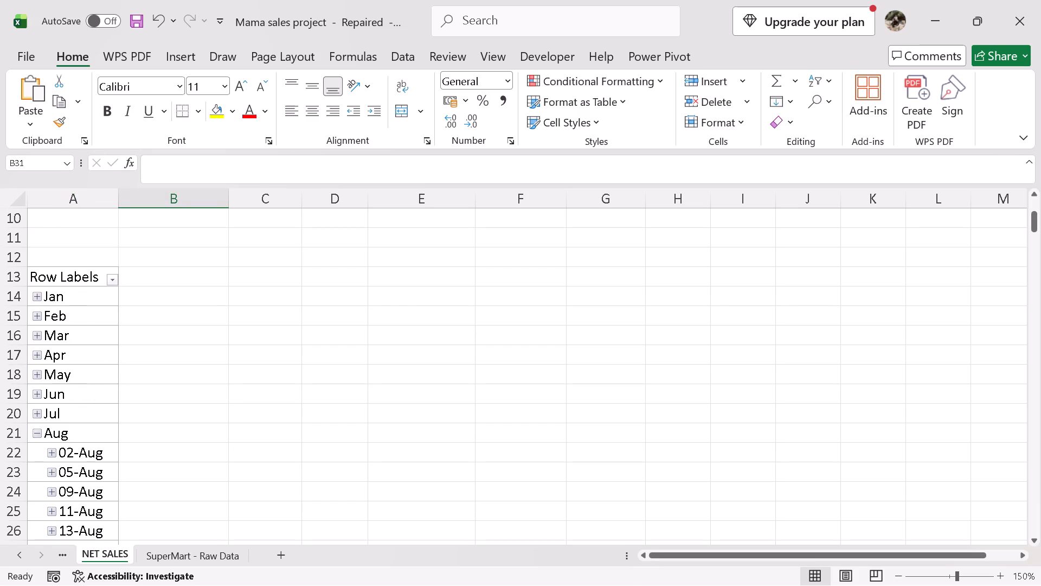
Collapse the August group in the Order Date PivotTable.
left_click(35, 435)
scroll(414, 423, "down", 2)
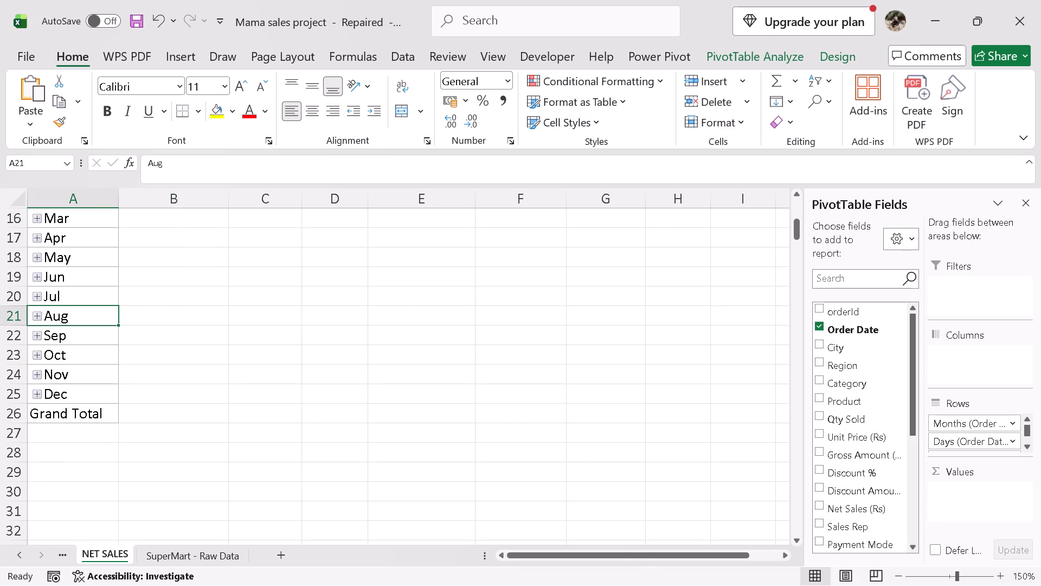
scroll(875, 368, "down", 1)
scroll(875, 368, "up", 2)
Add the Net Sales (Rs) field to the Values area of the monthly PivotTable.
scroll(840, 410, "down", 1)
left_click_drag(839, 480, 963, 499)
scroll(370, 402, "up", 2)
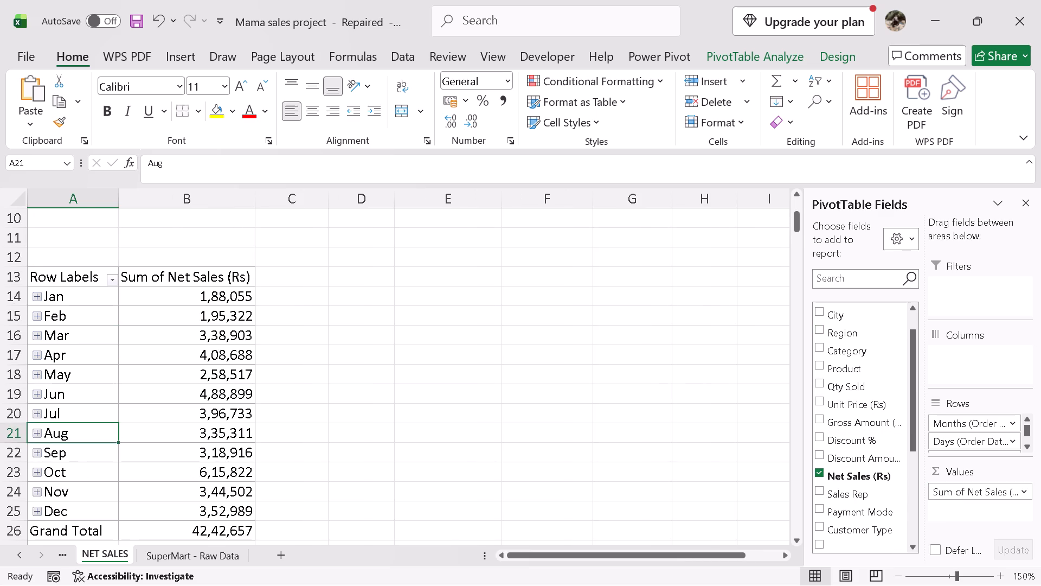
scroll(378, 410, "down", 1)
scroll(378, 410, "up", 1)
Apply the light PivotTable style with blue lines to the monthly net sales PivotTable.
left_click_drag(74, 283, 205, 534)
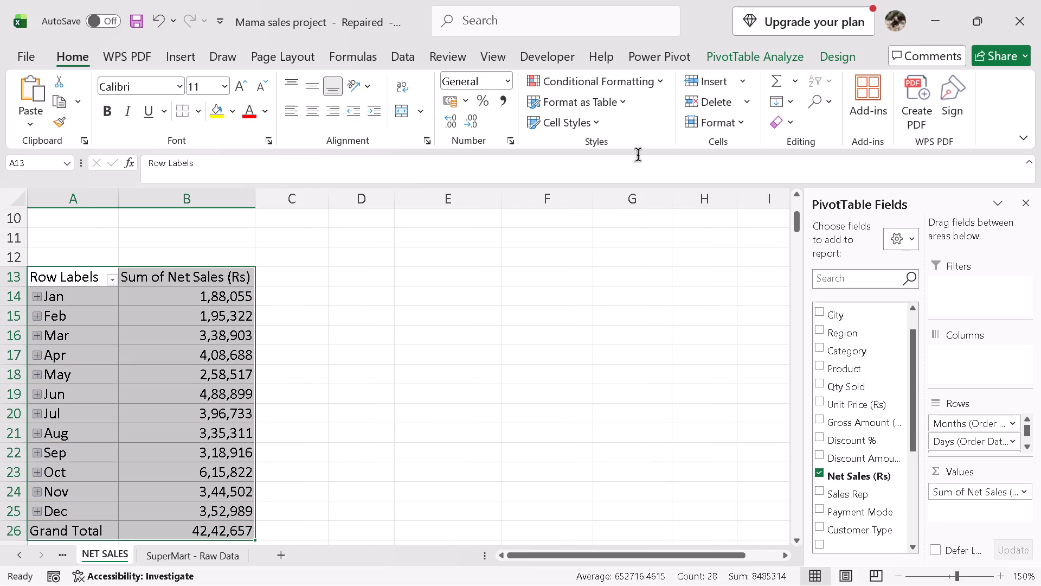
left_click(832, 54)
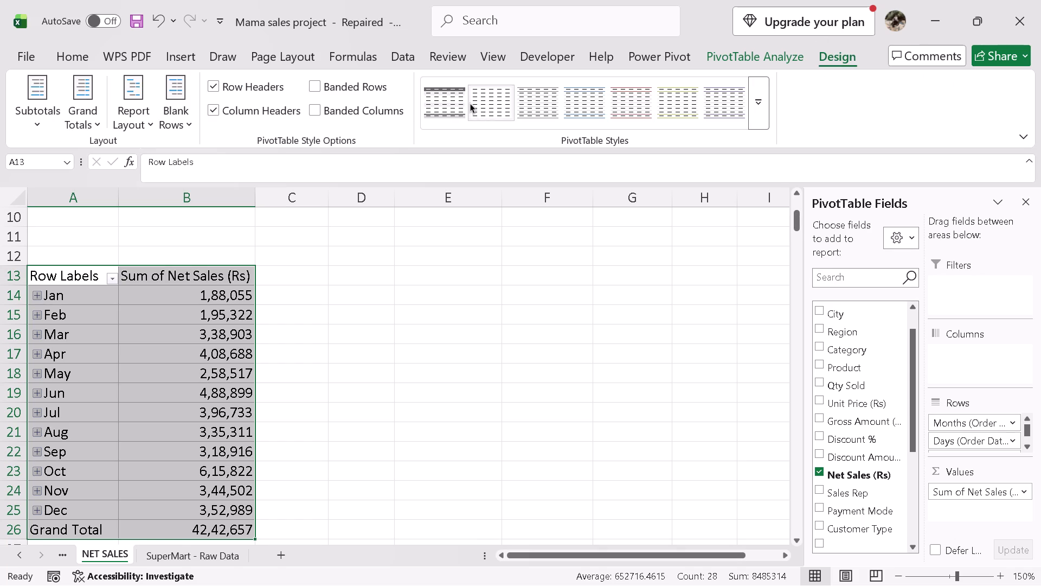
left_click(470, 103)
left_click(495, 107)
left_click(547, 106)
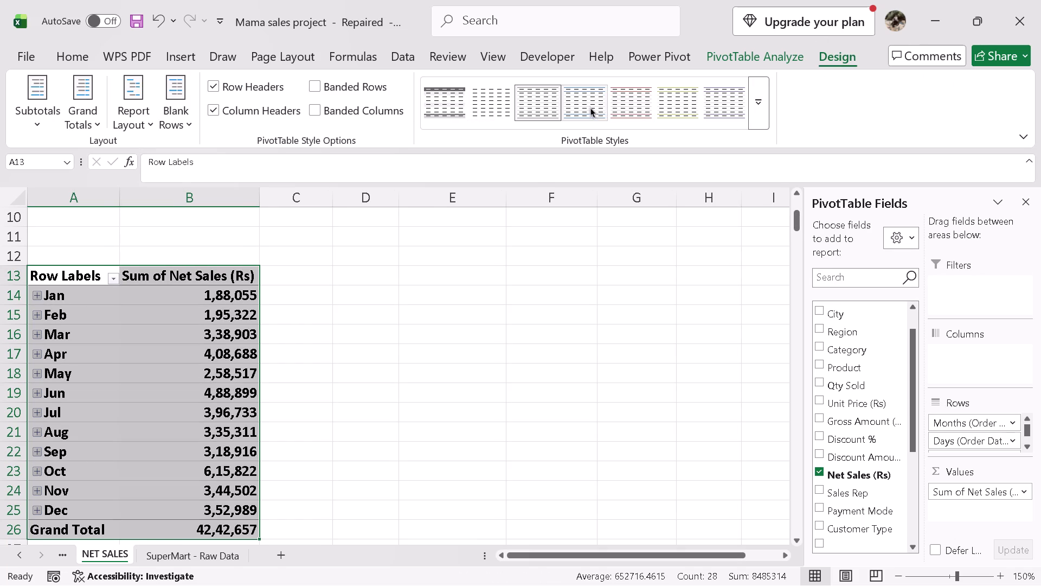
left_click(589, 106)
left_click(511, 374)
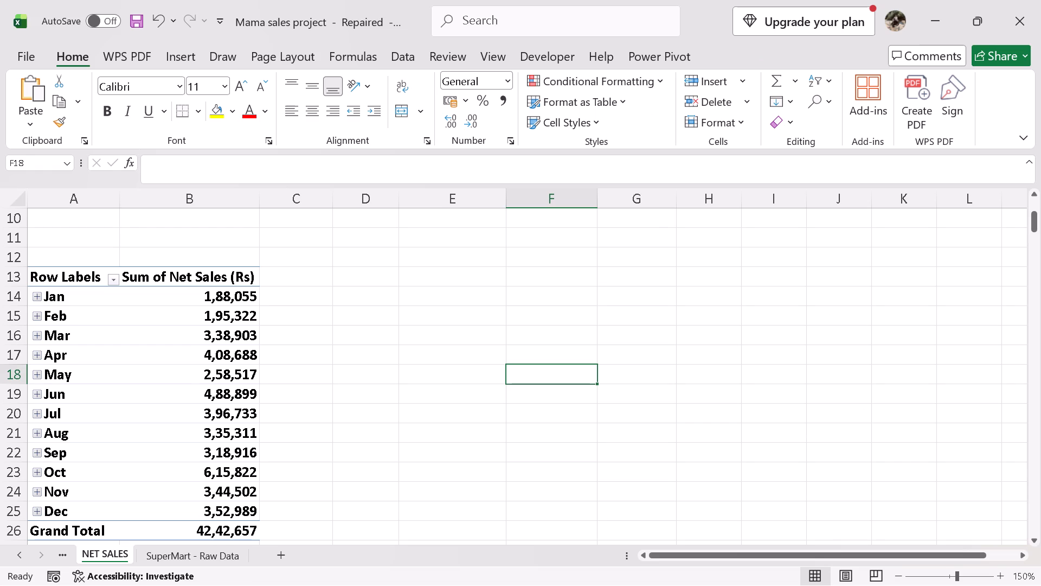
scroll(176, 299, "down", 1)
scroll(68, 239, "up", 1)
Insert a Line with Markers PivotChart from the monthly net sales PivotTable.
left_click_drag(55, 277, 197, 525)
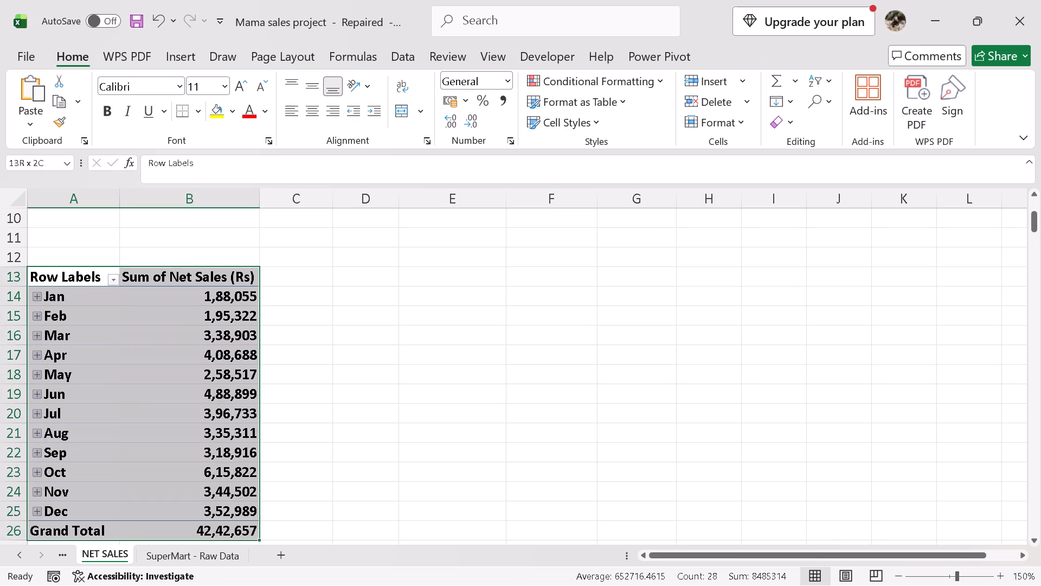
left_click_drag(197, 525, 202, 523)
left_click(764, 53)
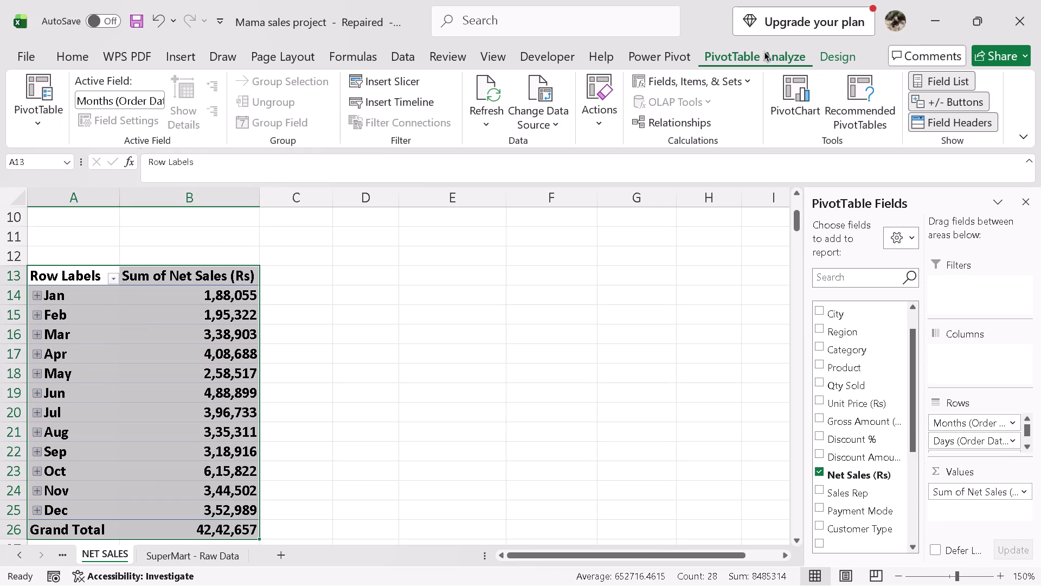
left_click(786, 101)
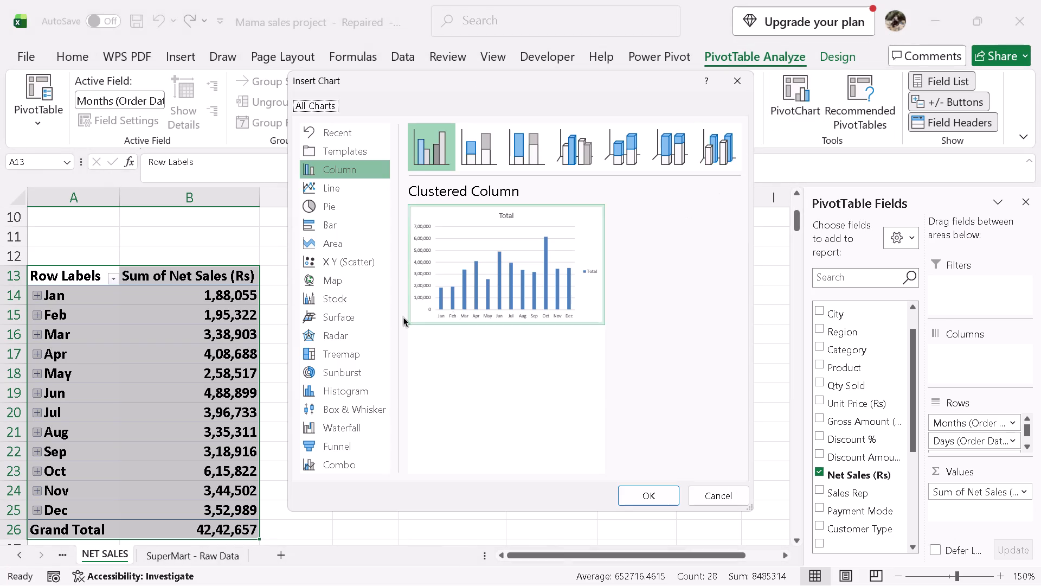
left_click(336, 188)
left_click(335, 214)
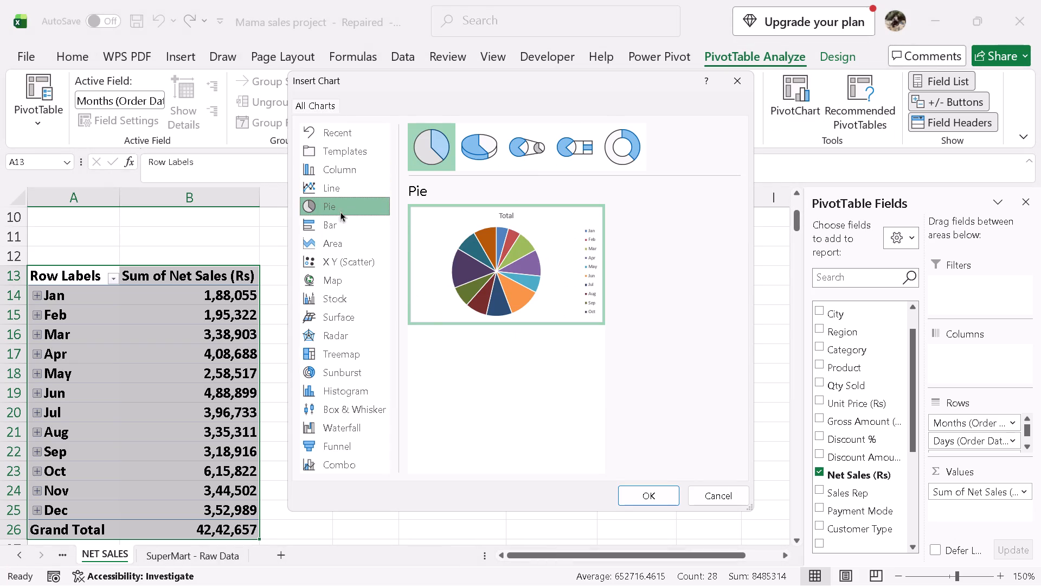
left_click(342, 193)
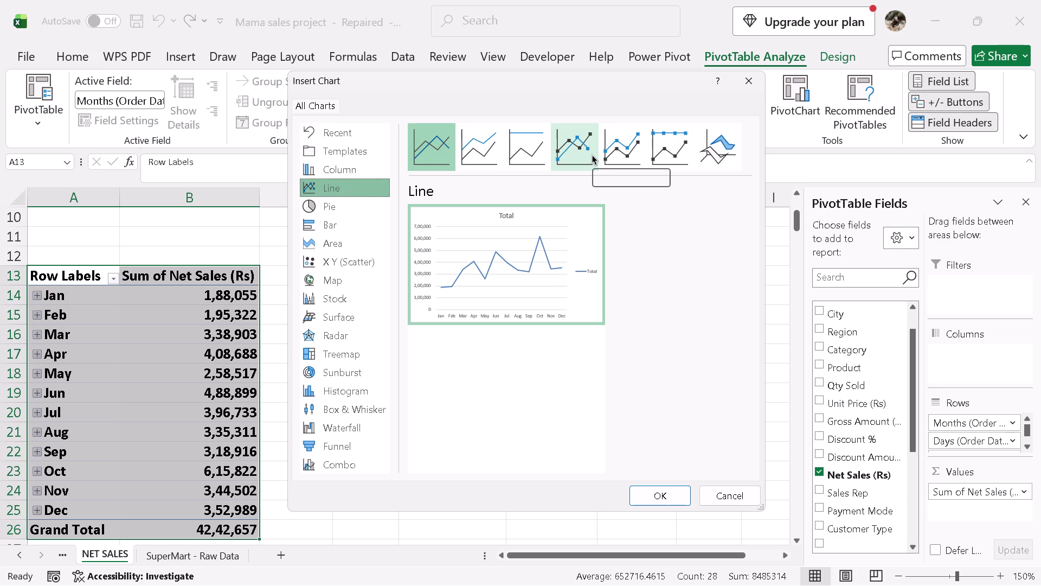
left_click(592, 153)
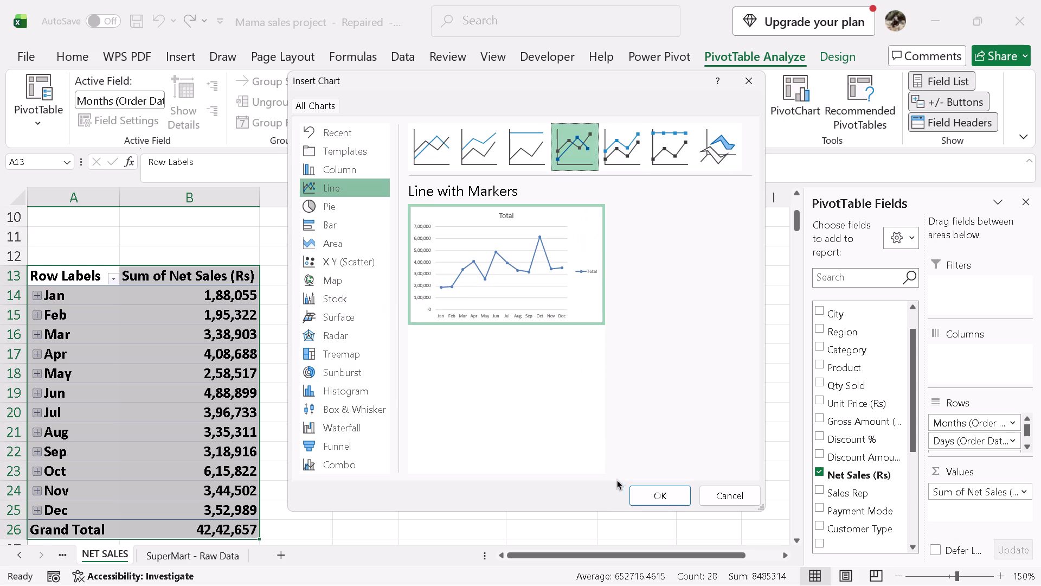
left_click(660, 497)
scroll(560, 402, "down", 1)
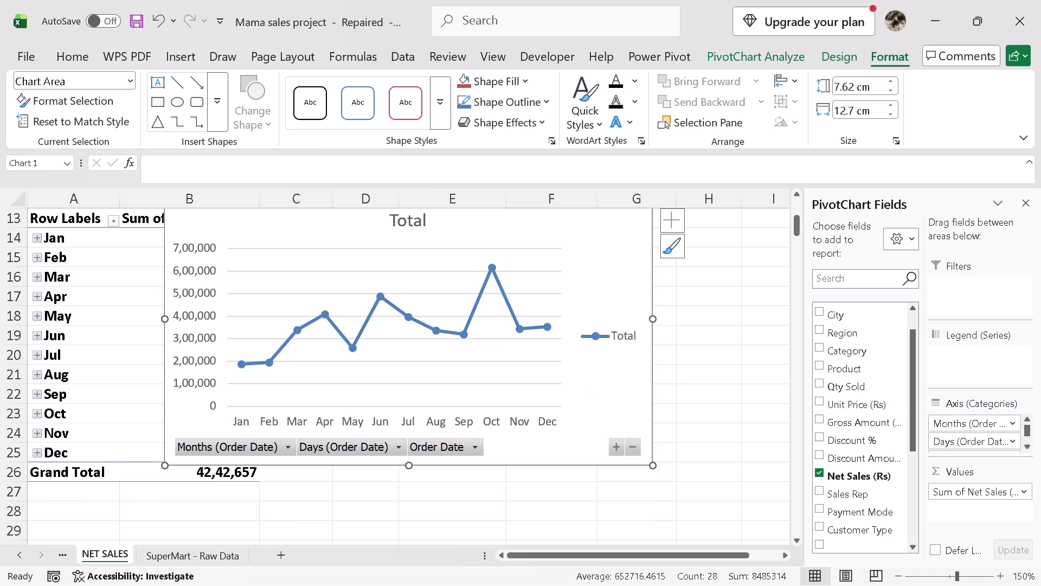
Zoom the sheet out to 120% and move the line chart beside the monthly PivotTable so it no longer covers the values.
left_click(891, 574)
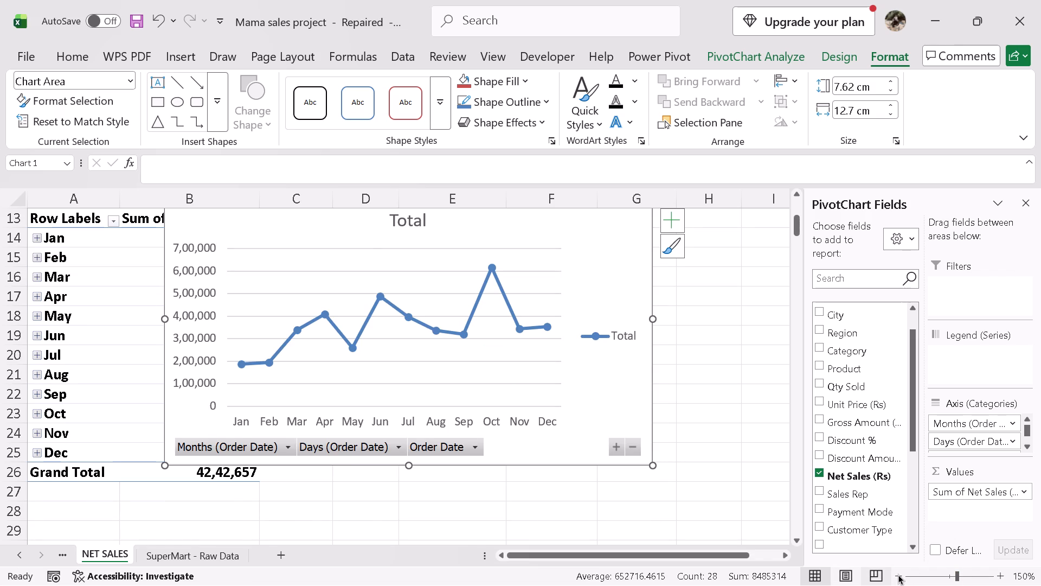
left_click(898, 575)
left_click(898, 575)
left_click(899, 575)
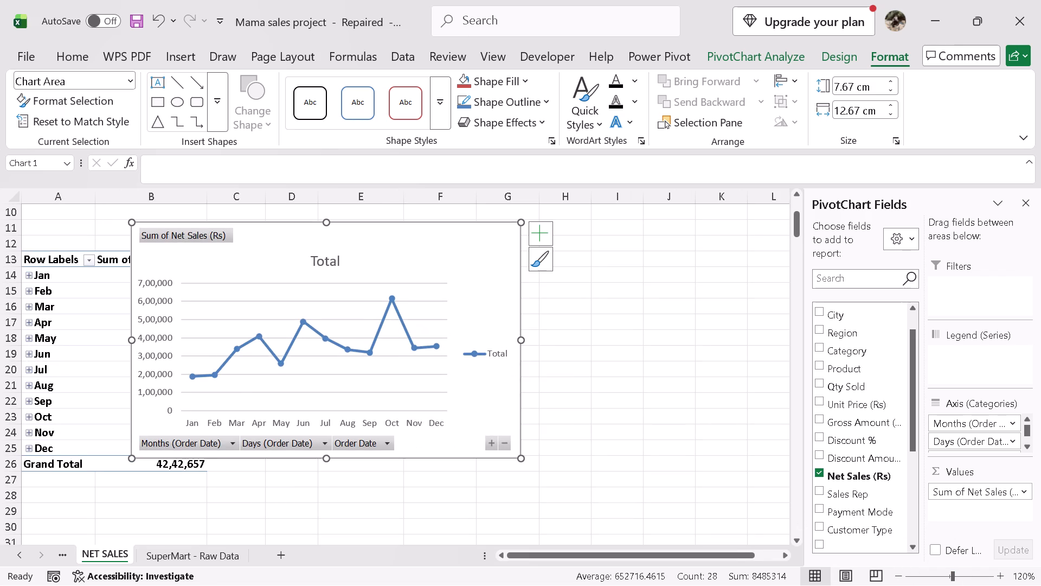
left_click_drag(452, 249, 546, 276)
Fill the line chart's chart area with Blue, Accent 1, Darker 50%.
right_click(546, 276)
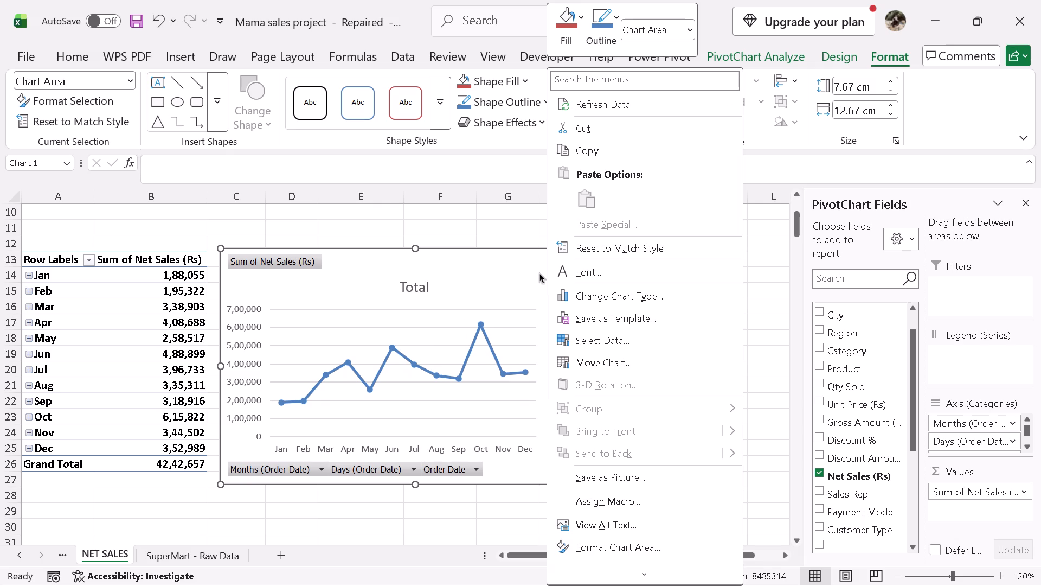
left_click(569, 22)
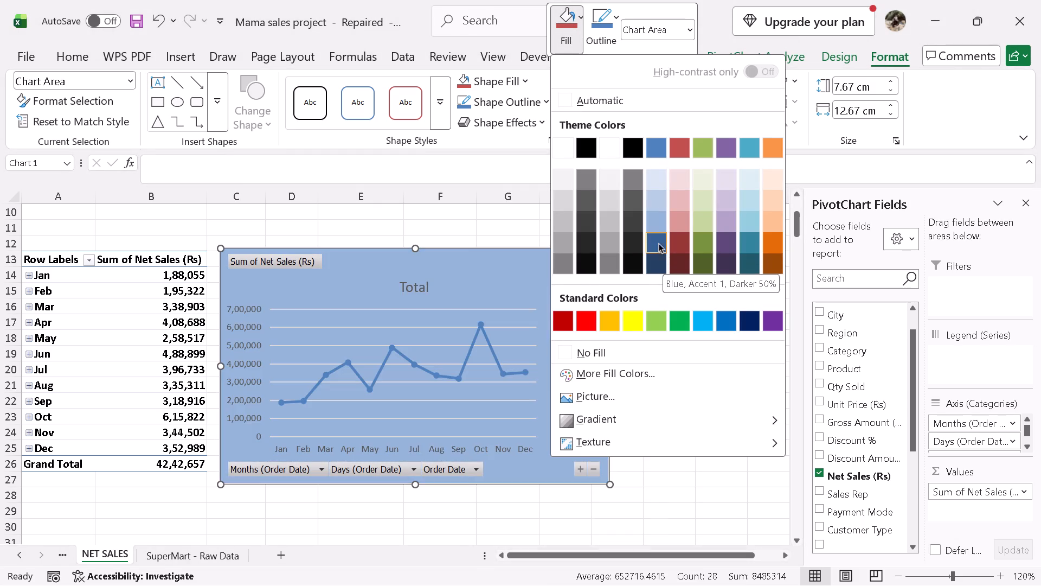
left_click(660, 260)
right_click(660, 260)
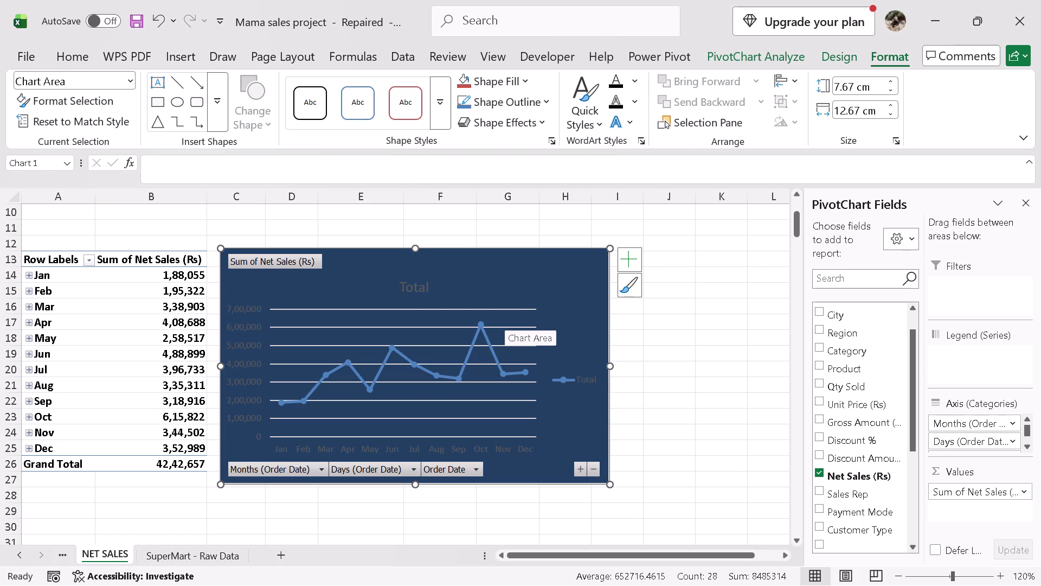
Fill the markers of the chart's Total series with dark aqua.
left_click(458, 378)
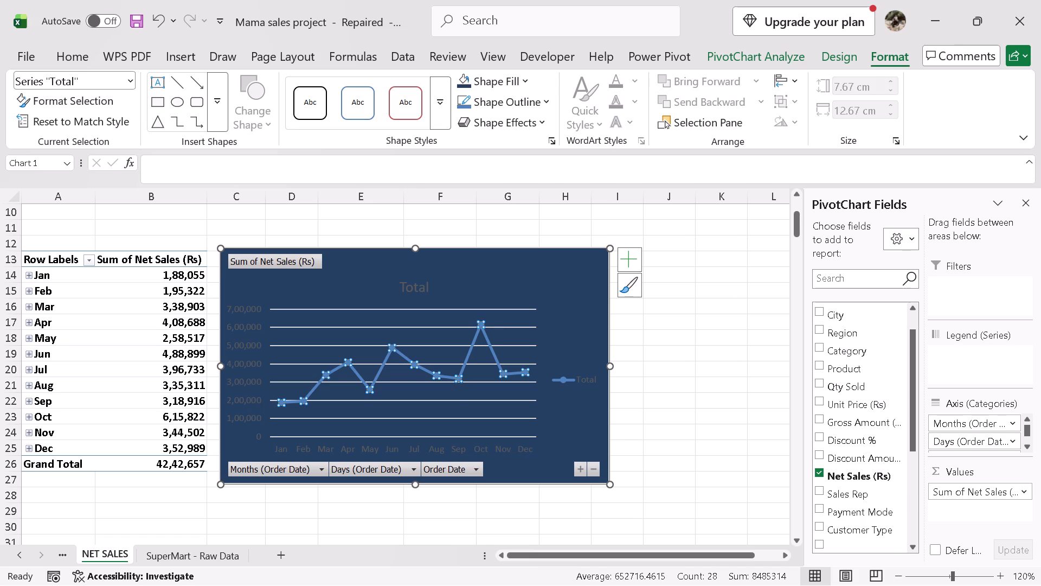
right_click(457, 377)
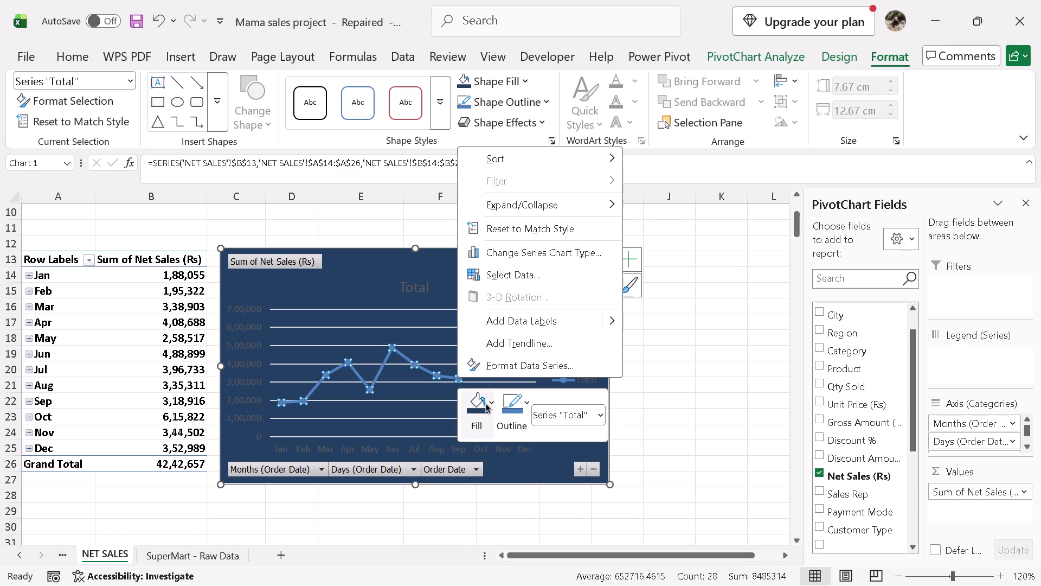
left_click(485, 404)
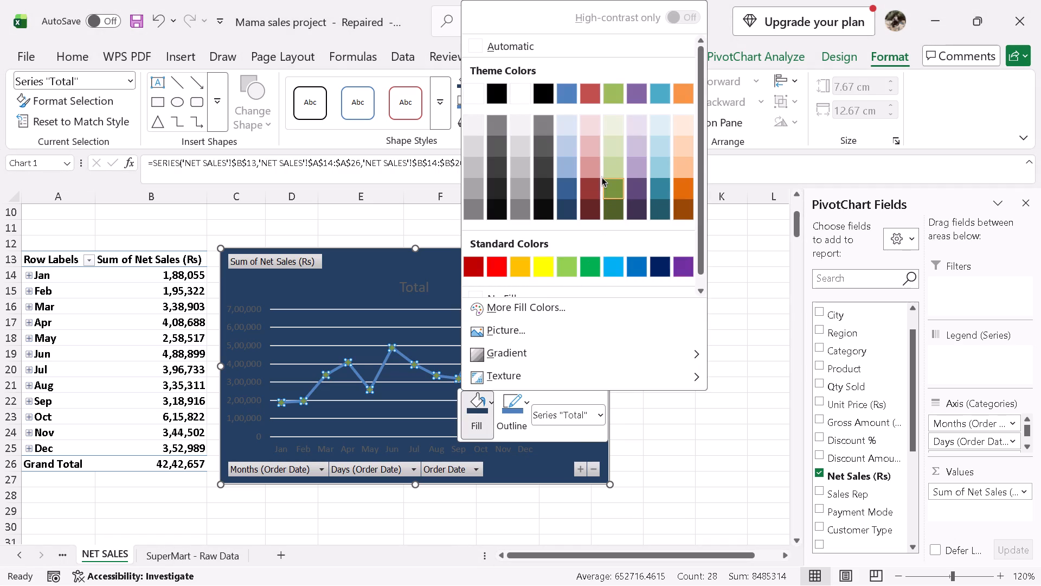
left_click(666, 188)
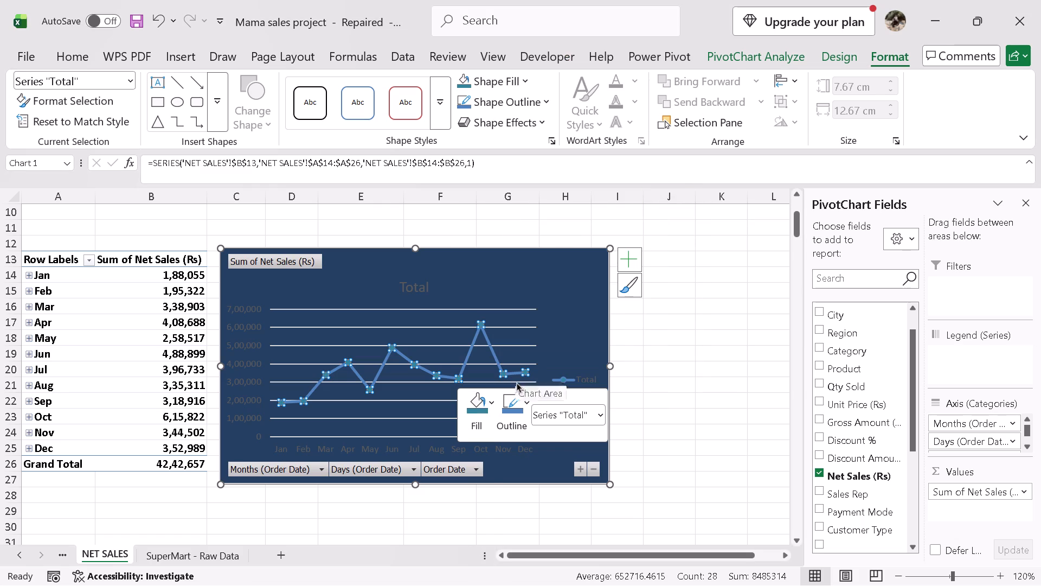
Set the outline of the chart's Total series to white.
left_click(513, 398)
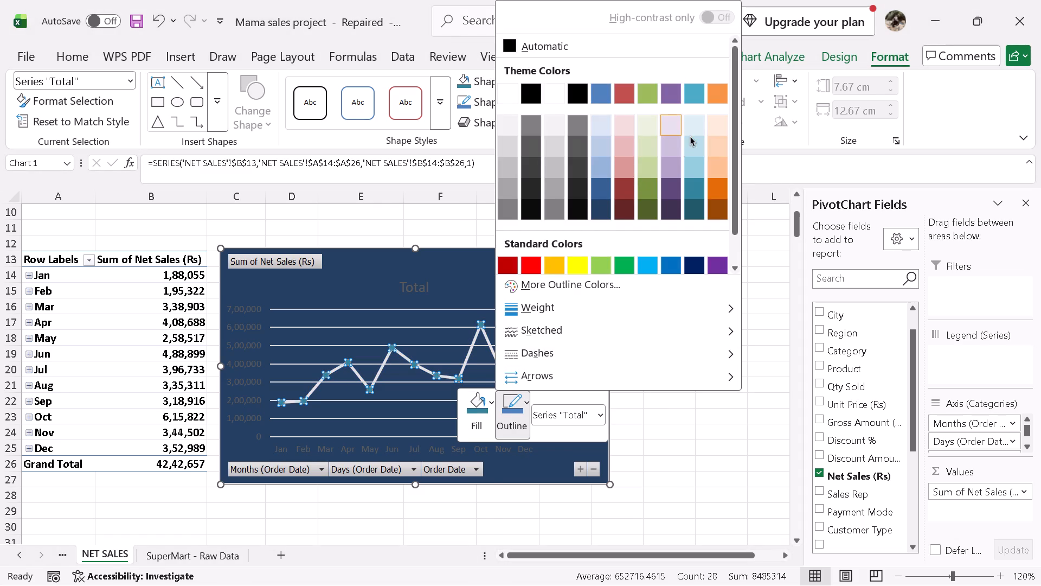
left_click(549, 97)
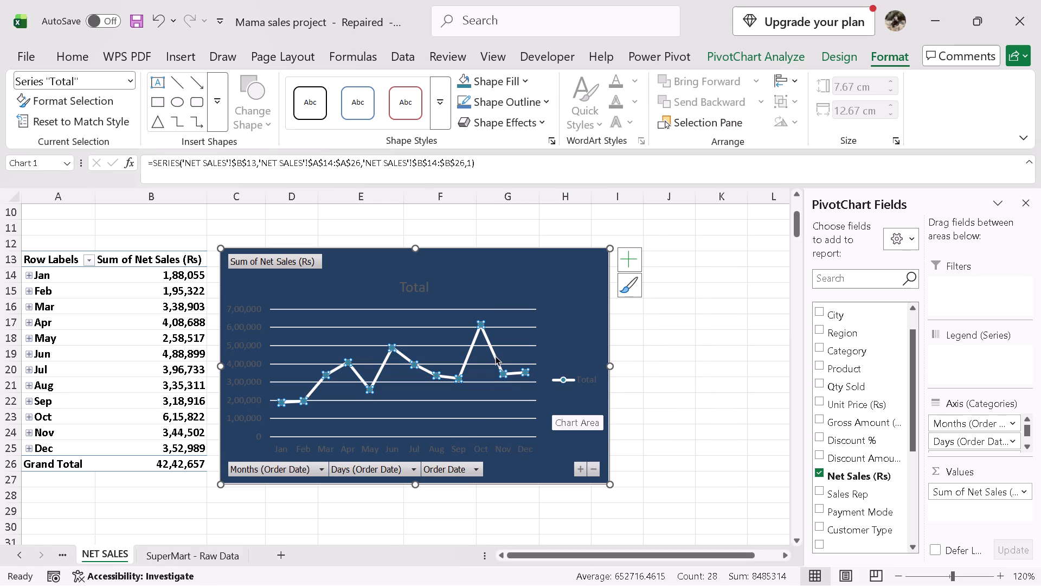
Fill the Total series markers with a light grey theme colour.
right_click(494, 356)
left_click(525, 387)
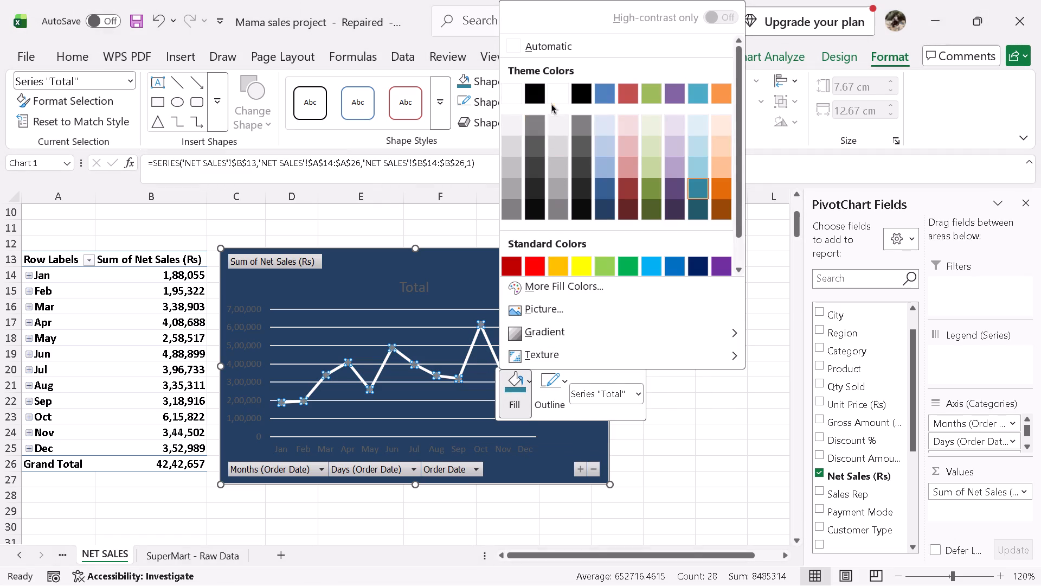
left_click(556, 156)
left_click(712, 346)
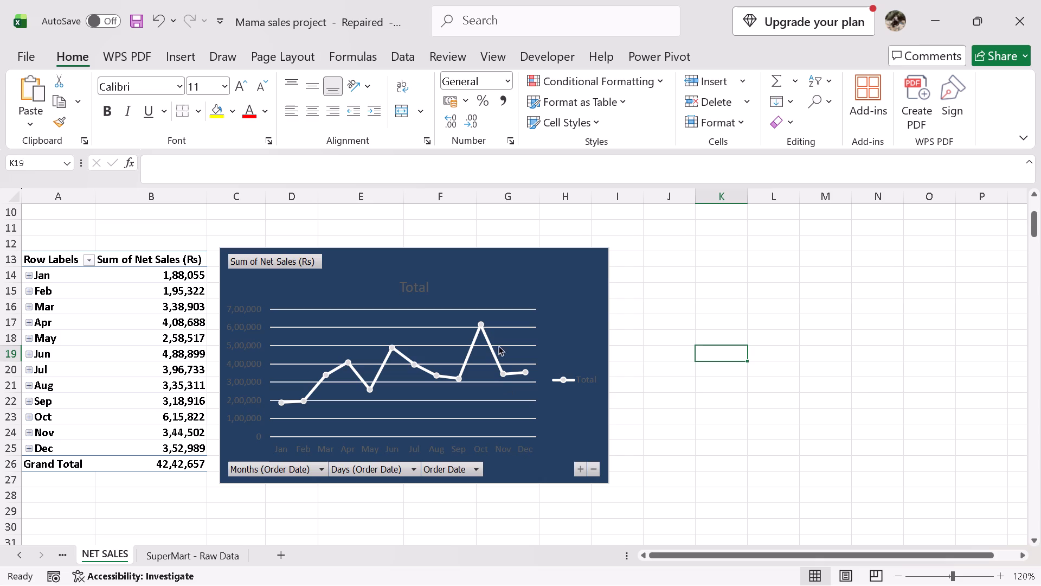
Set the Latin text font of the whole line chart to Bahnschrift.
right_click(572, 290)
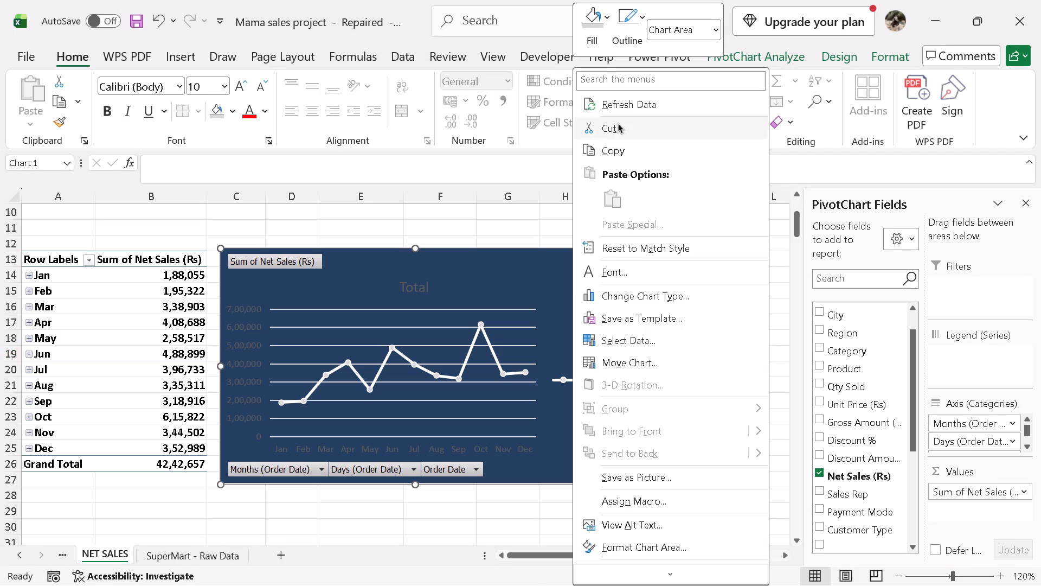
left_click(618, 266)
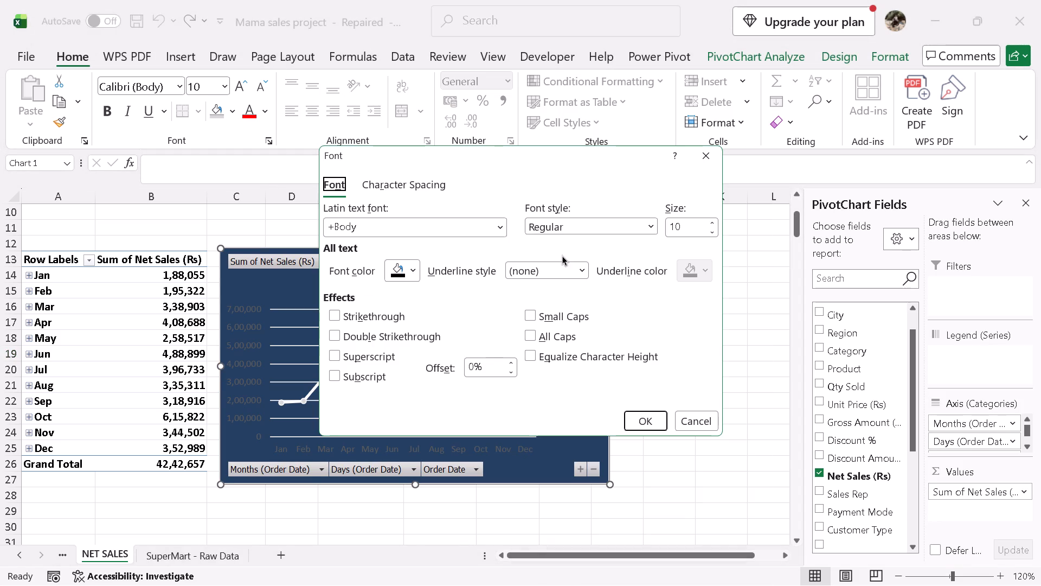
left_click(502, 228)
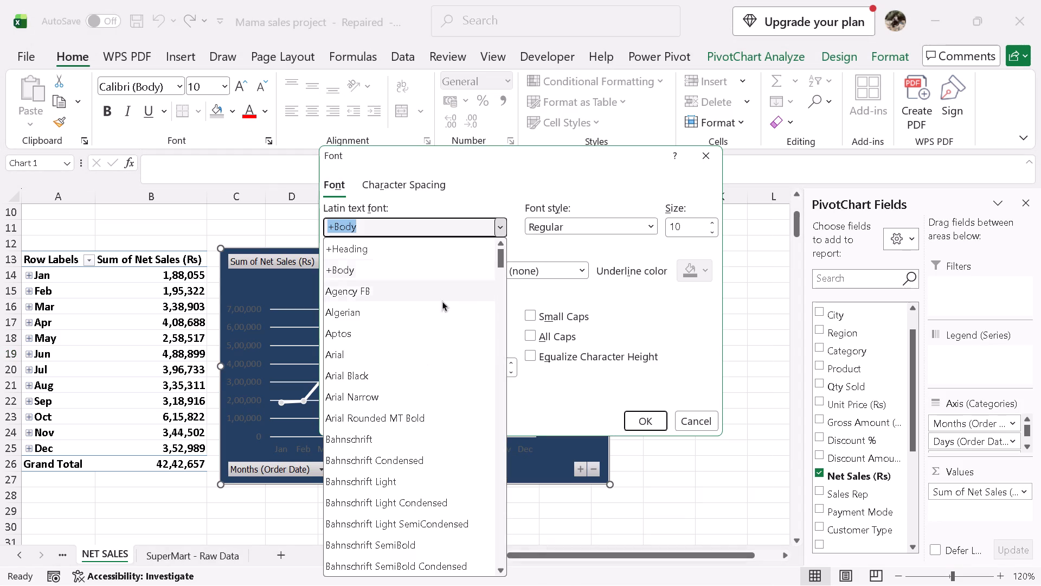
left_click(388, 431)
left_click(638, 426)
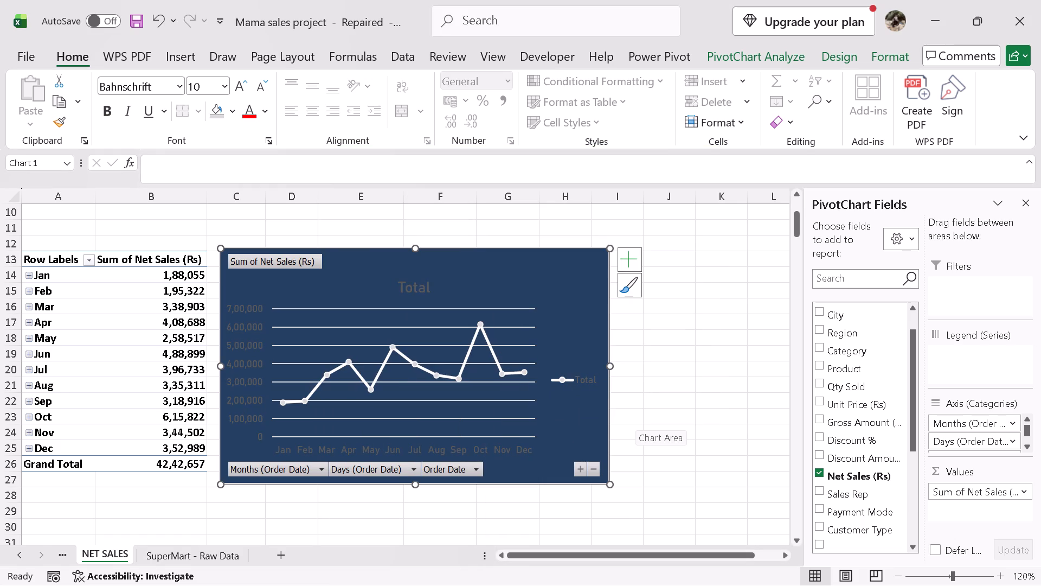
left_click(717, 391)
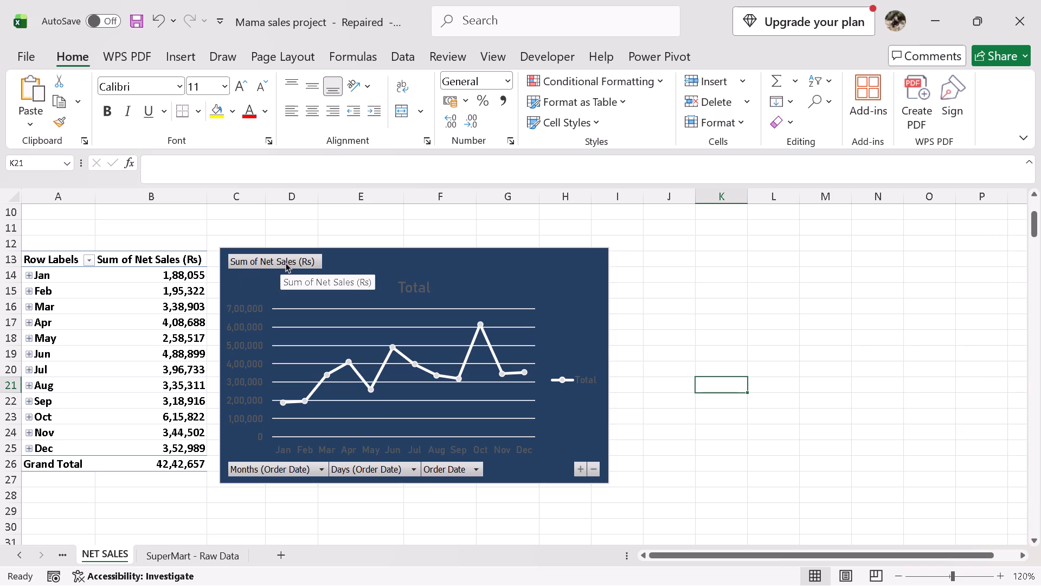
scroll(371, 348, "down", 1)
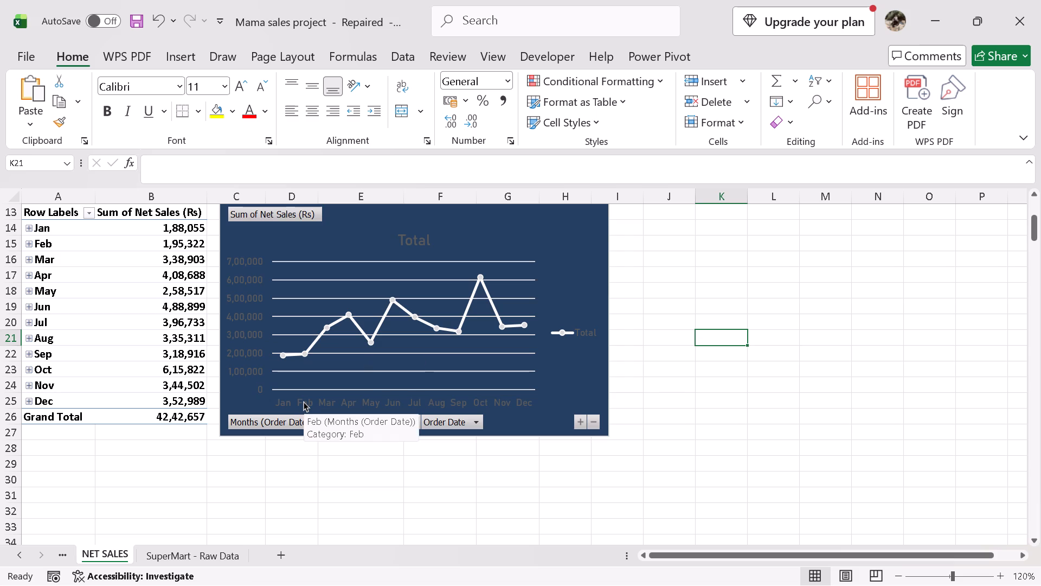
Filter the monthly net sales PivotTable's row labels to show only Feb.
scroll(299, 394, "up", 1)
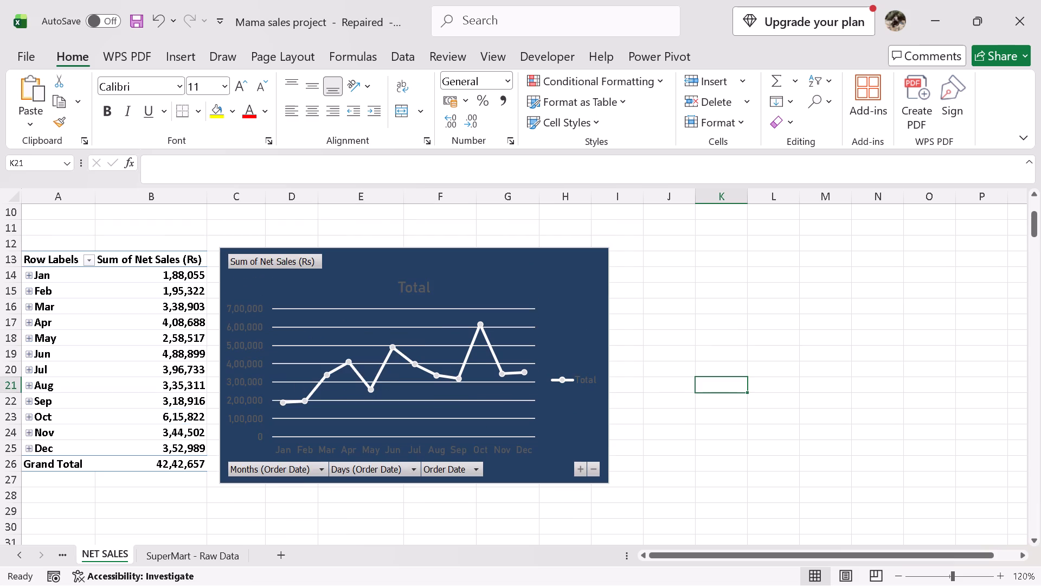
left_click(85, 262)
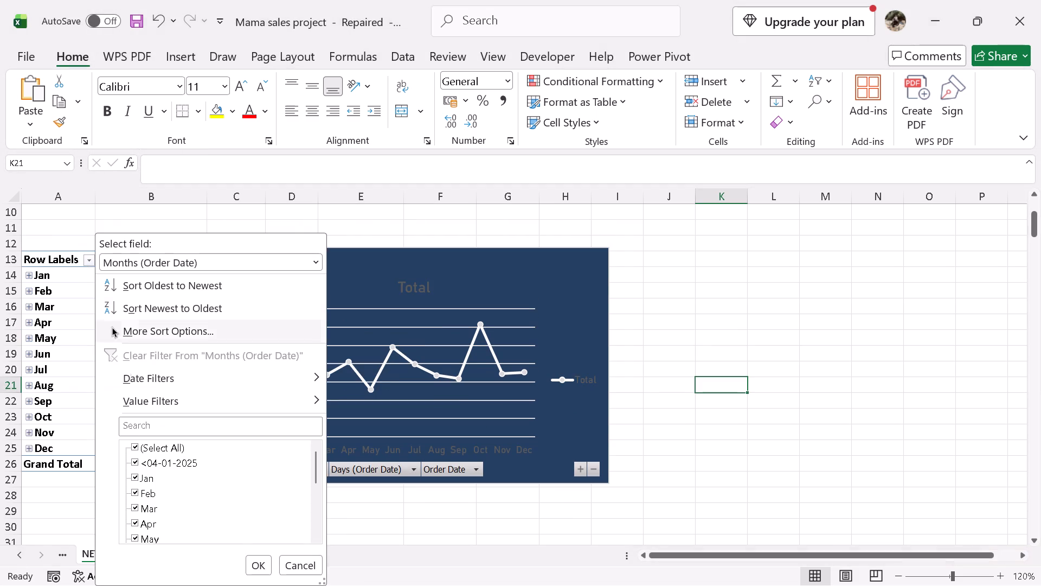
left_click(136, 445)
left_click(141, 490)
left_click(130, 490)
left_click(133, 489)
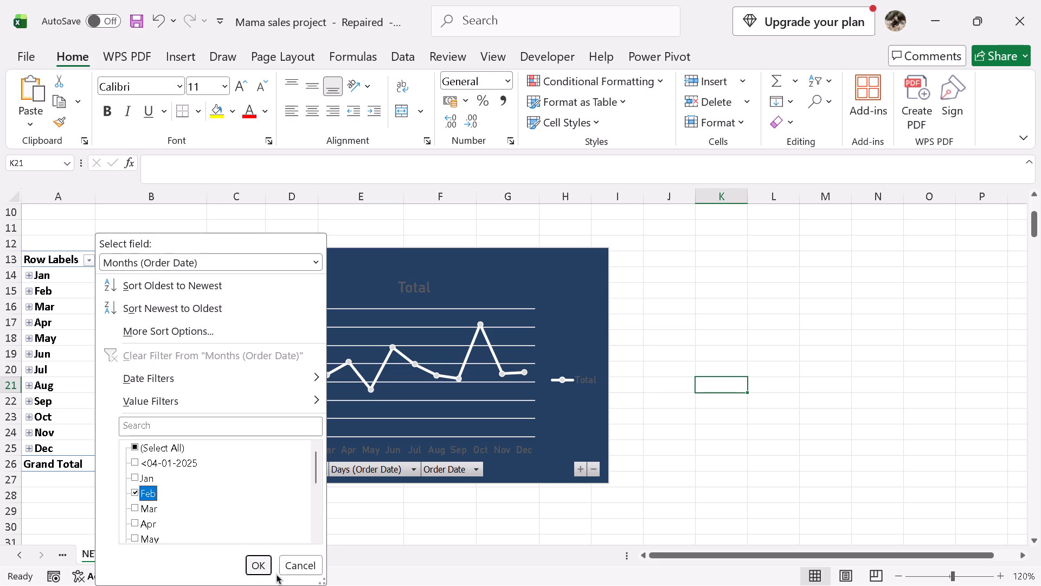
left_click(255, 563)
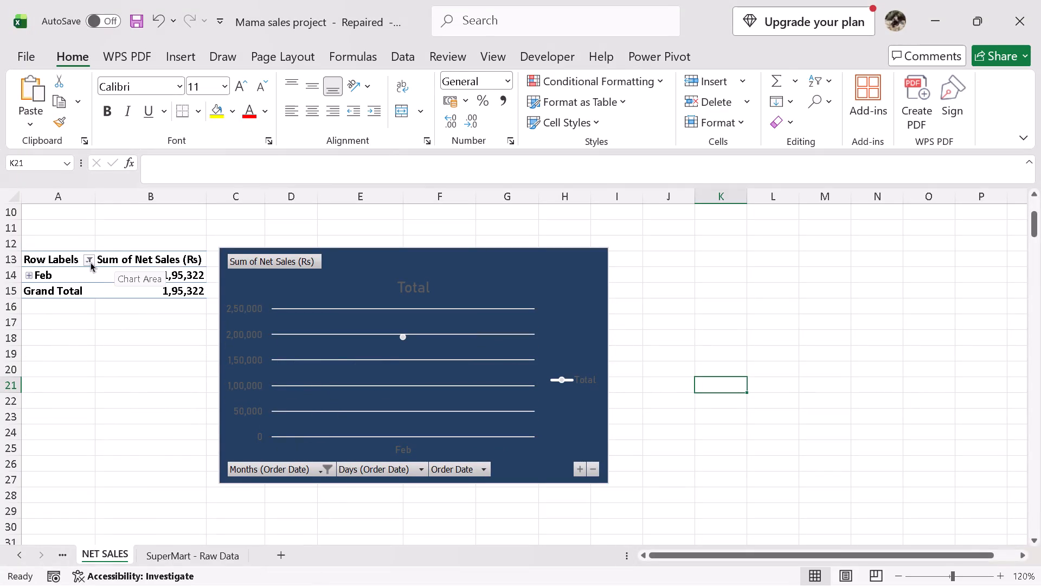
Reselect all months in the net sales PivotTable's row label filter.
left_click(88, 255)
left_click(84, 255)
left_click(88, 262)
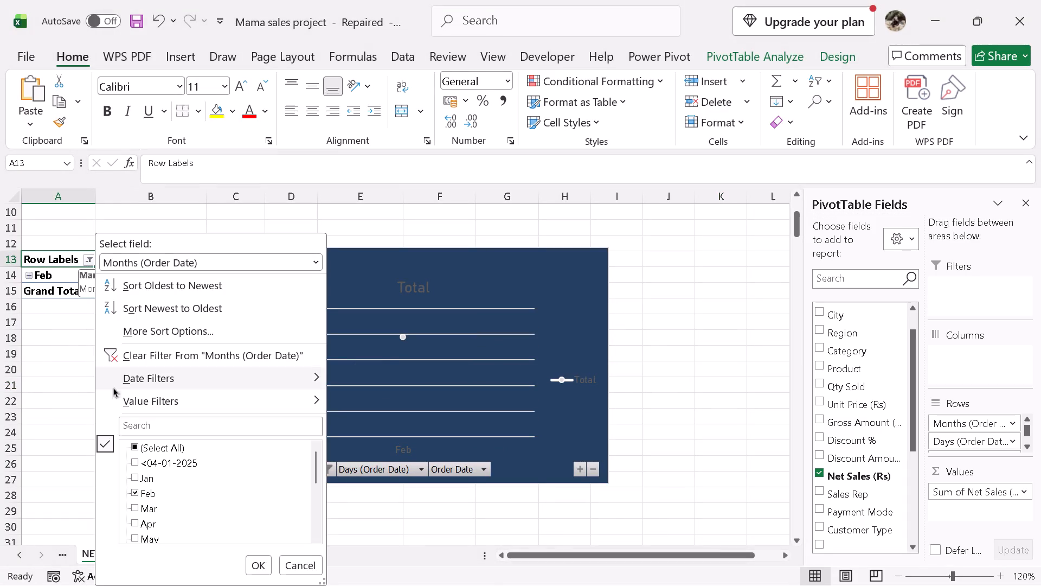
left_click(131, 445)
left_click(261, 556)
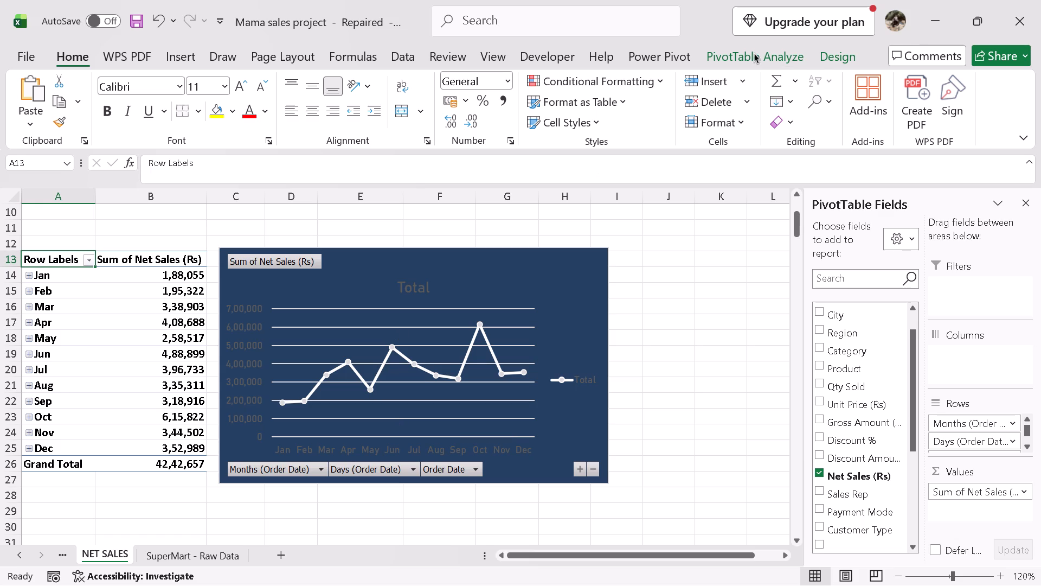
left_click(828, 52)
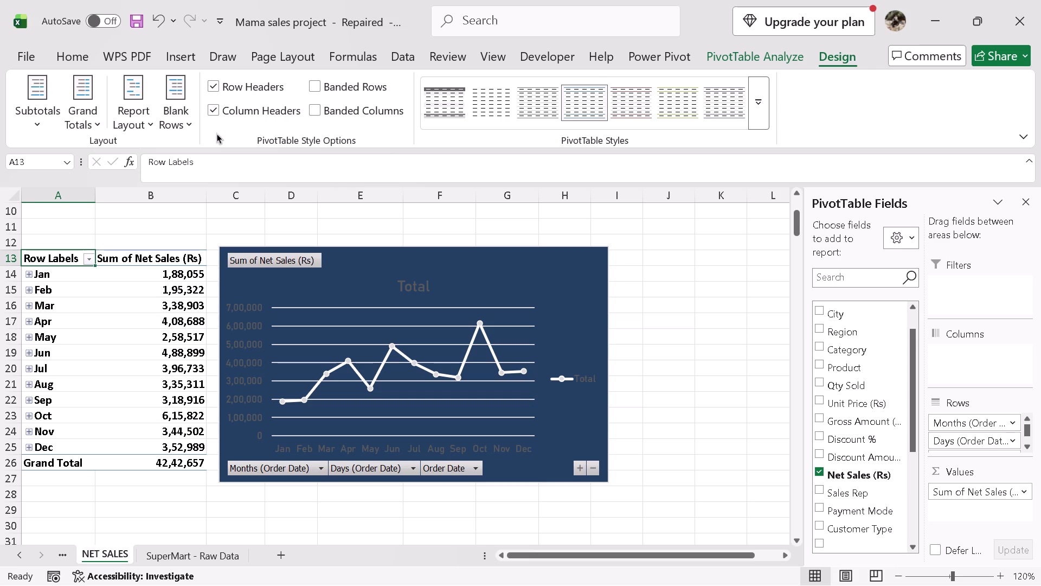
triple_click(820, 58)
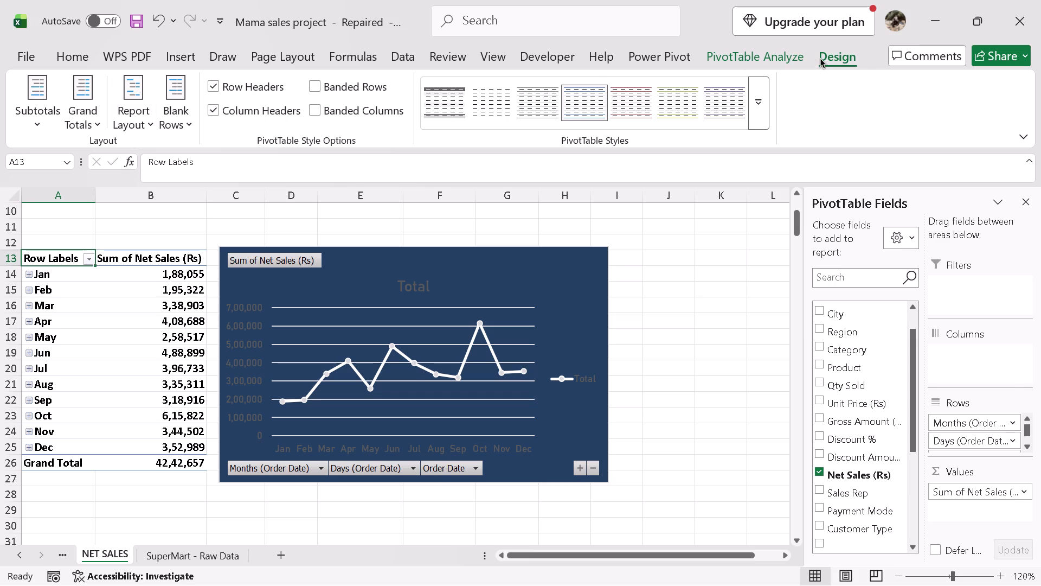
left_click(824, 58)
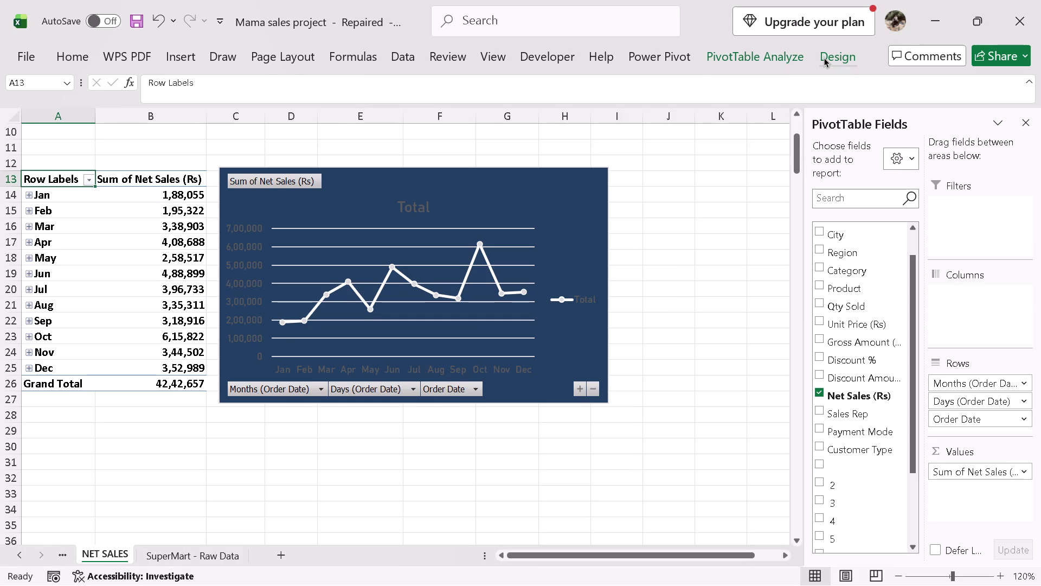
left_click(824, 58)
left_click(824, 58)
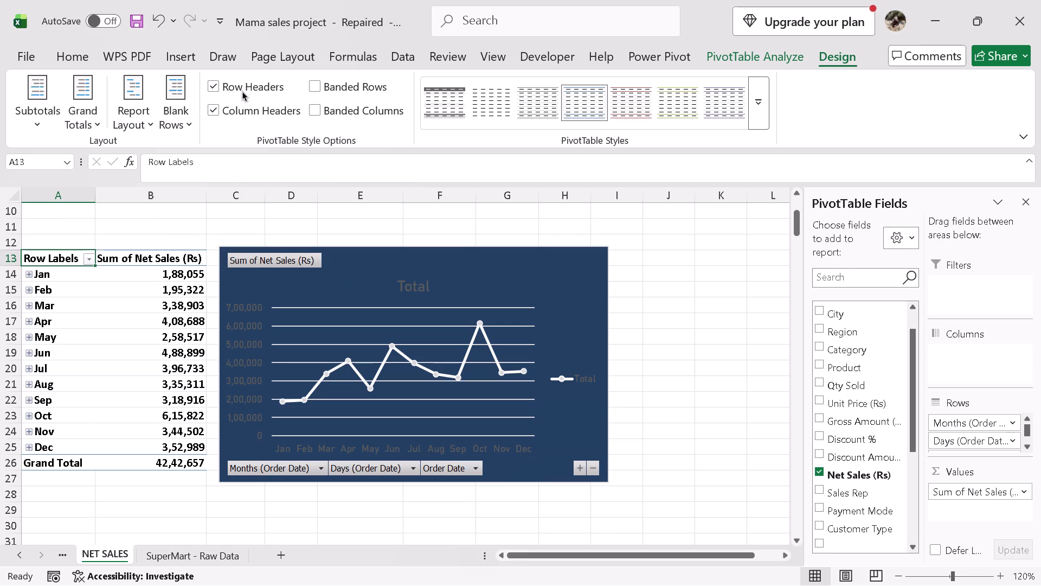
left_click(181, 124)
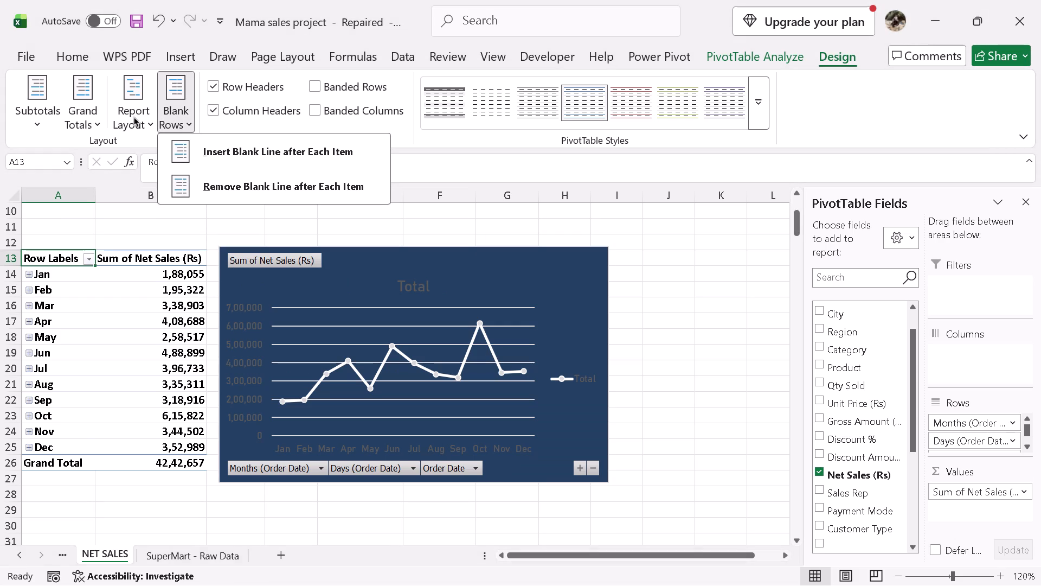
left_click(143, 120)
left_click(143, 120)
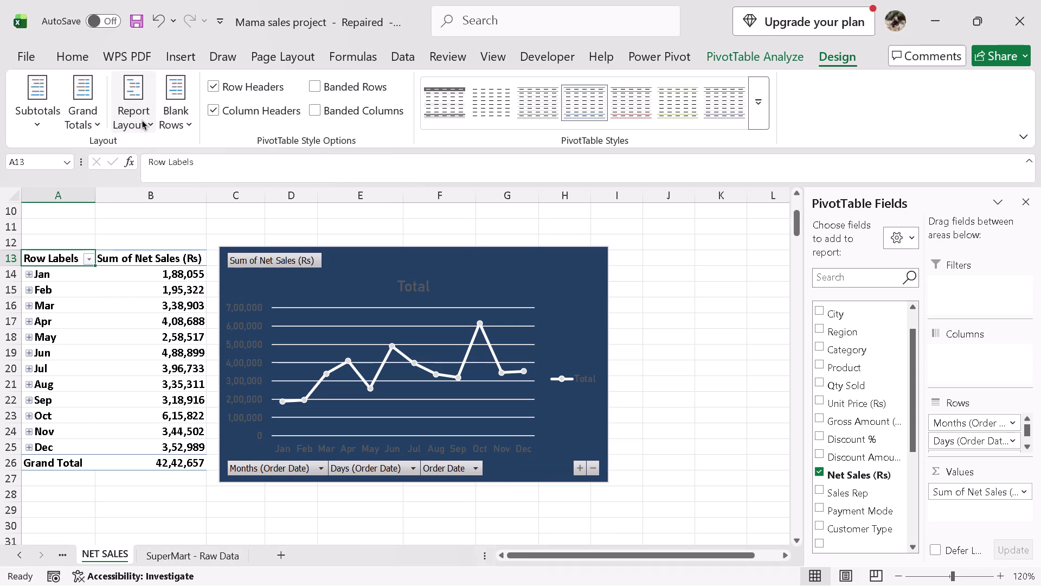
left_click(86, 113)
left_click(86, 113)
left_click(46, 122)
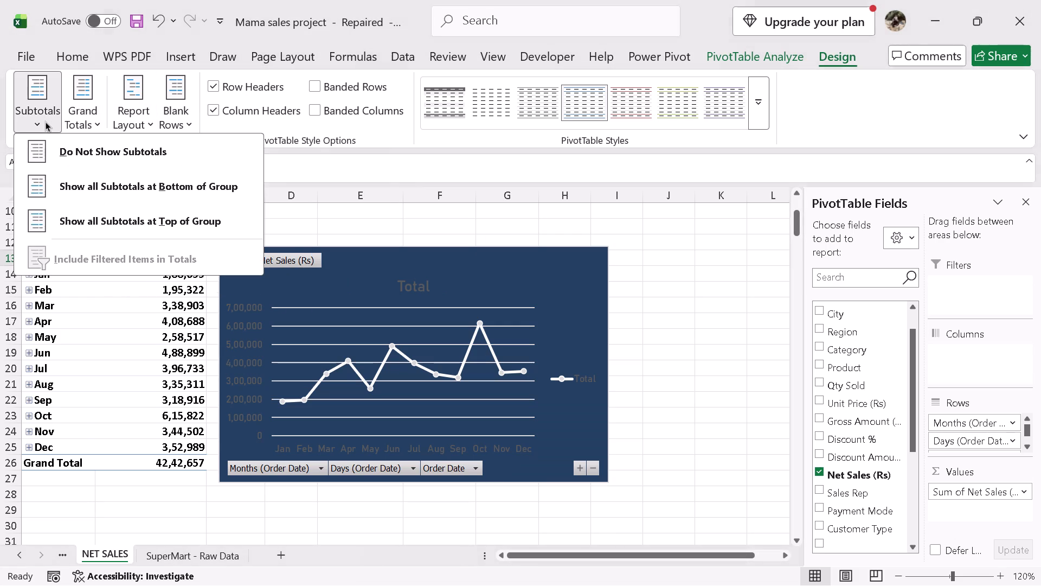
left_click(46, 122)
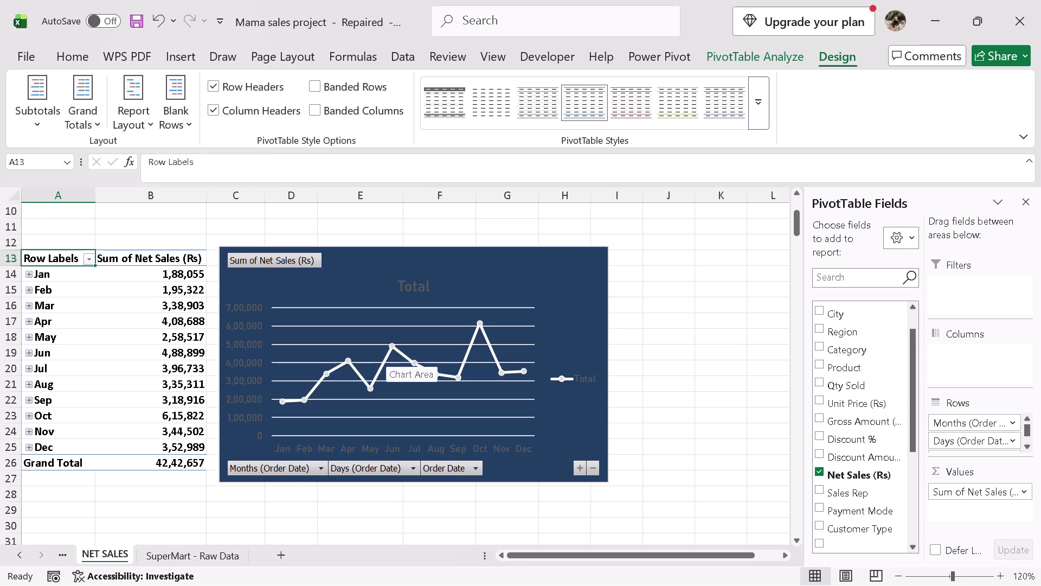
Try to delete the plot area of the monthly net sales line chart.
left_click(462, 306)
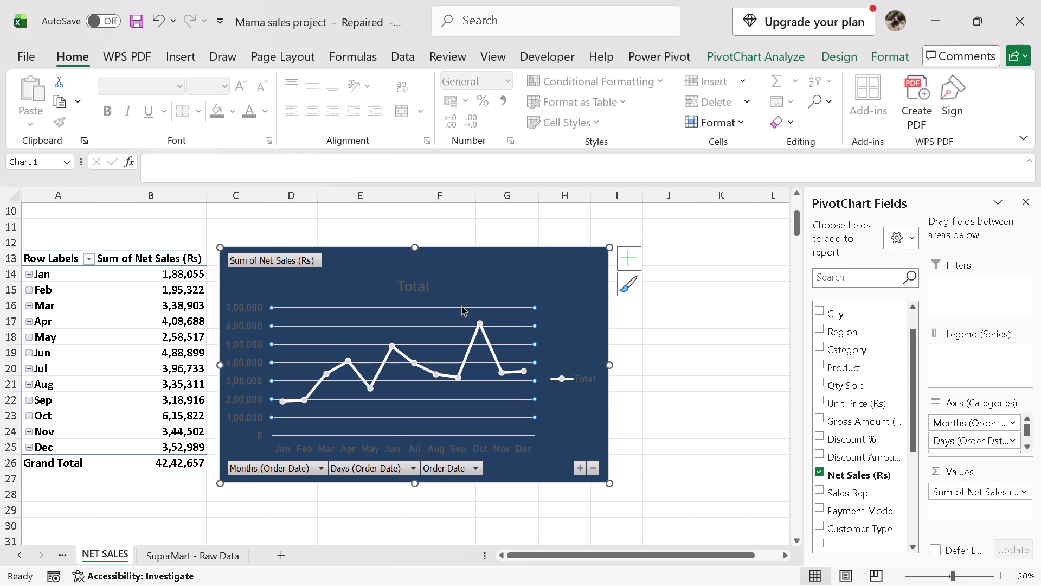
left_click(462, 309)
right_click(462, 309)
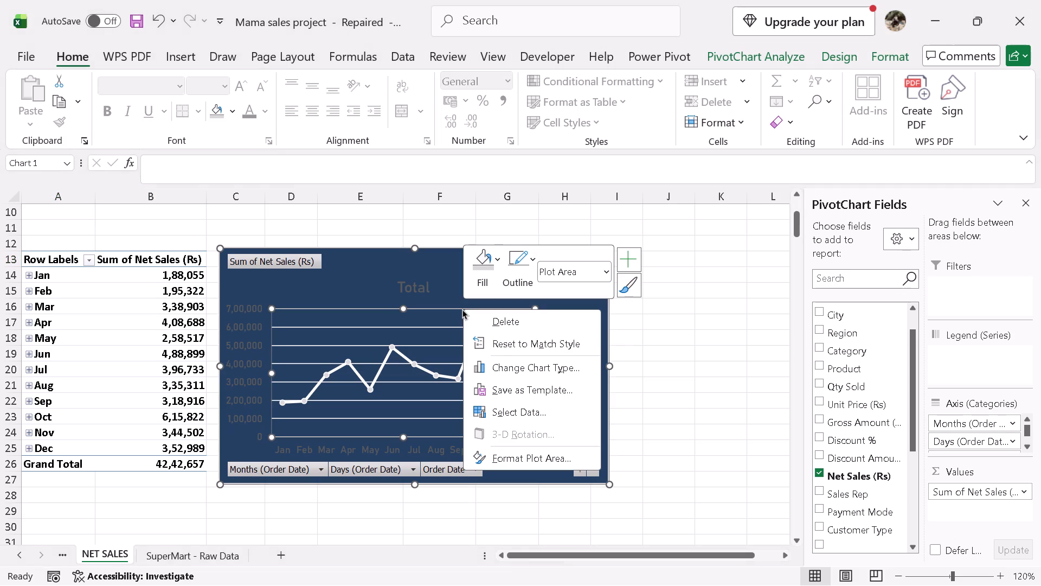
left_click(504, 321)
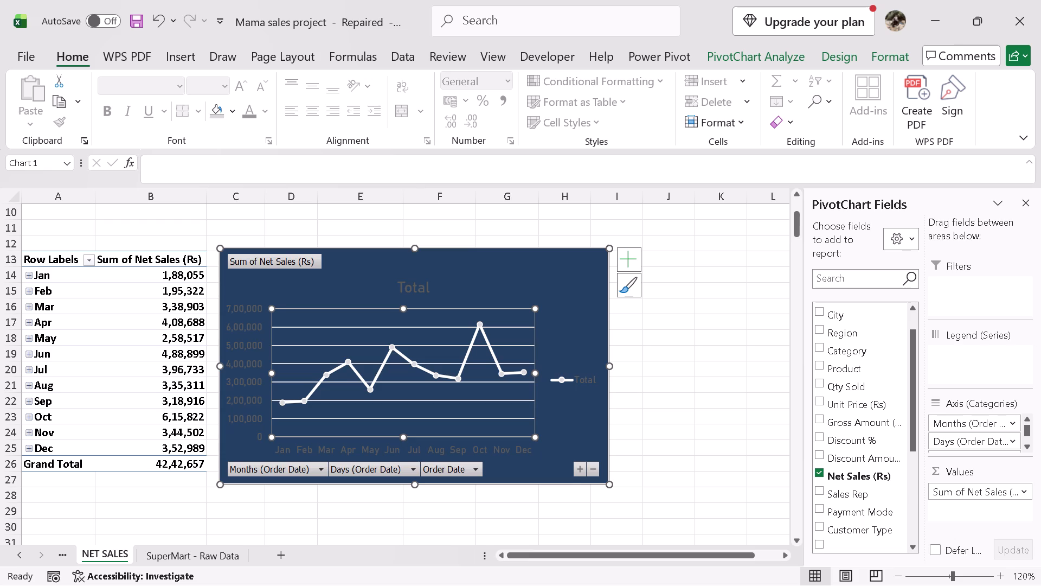
Hide all field buttons on the monthly net sales line chart.
right_click(502, 307)
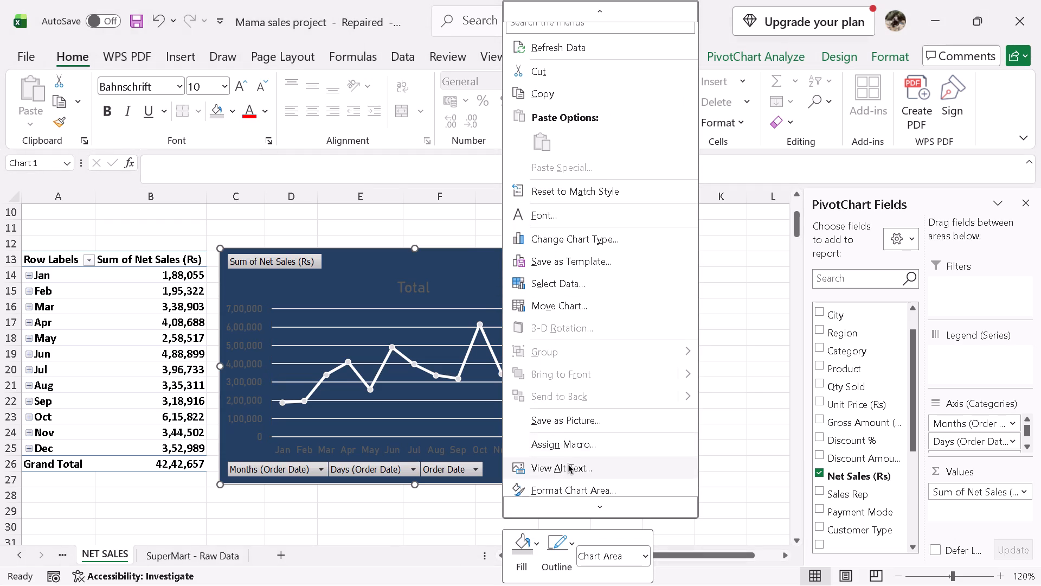
right_click(282, 259)
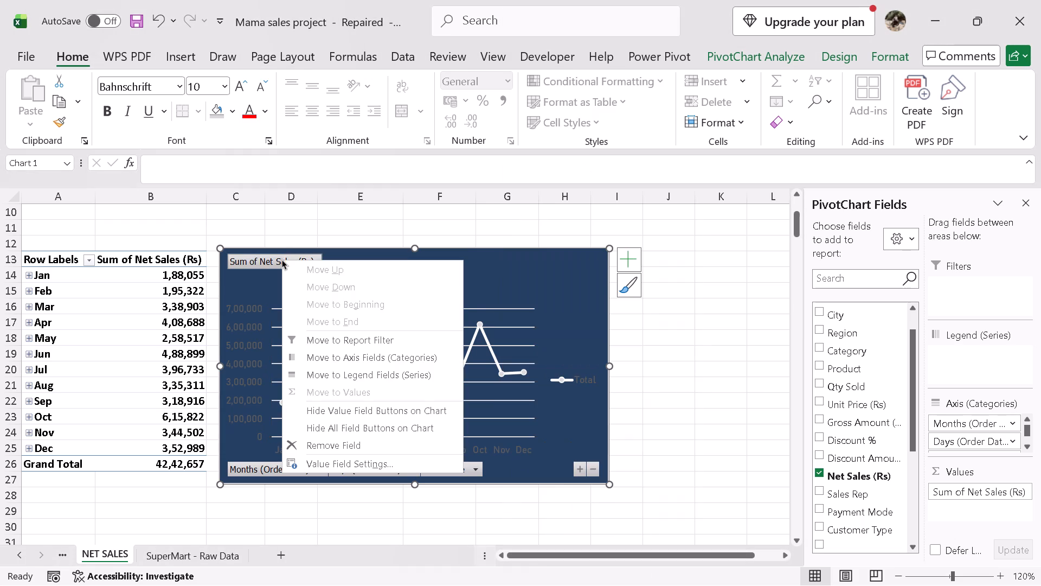
left_click(354, 422)
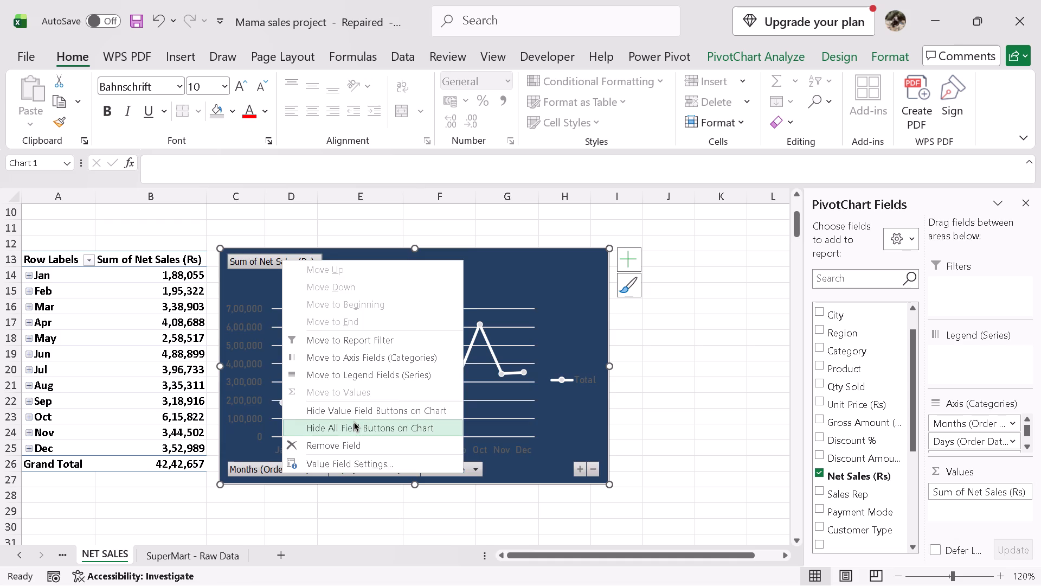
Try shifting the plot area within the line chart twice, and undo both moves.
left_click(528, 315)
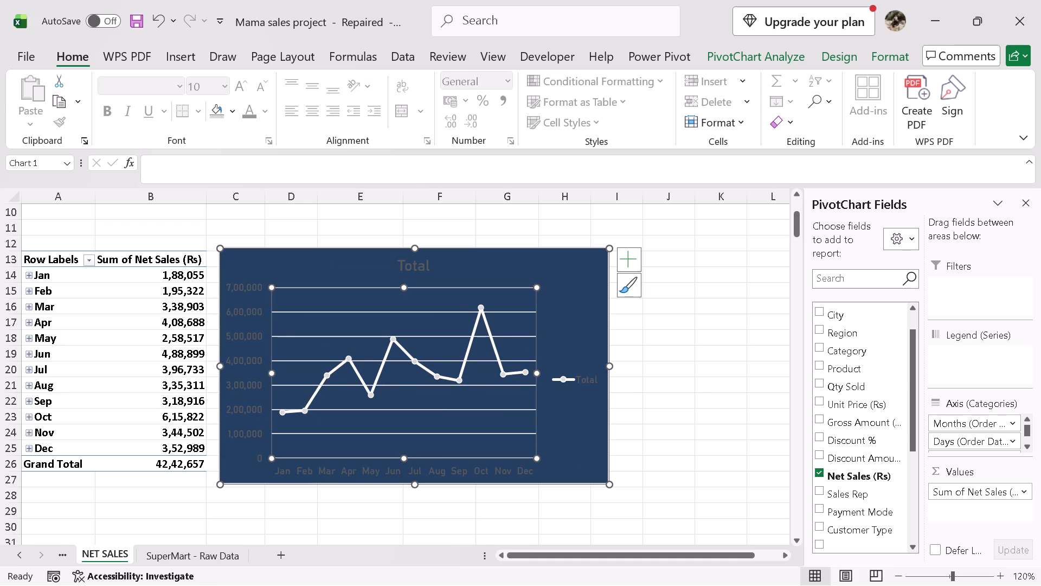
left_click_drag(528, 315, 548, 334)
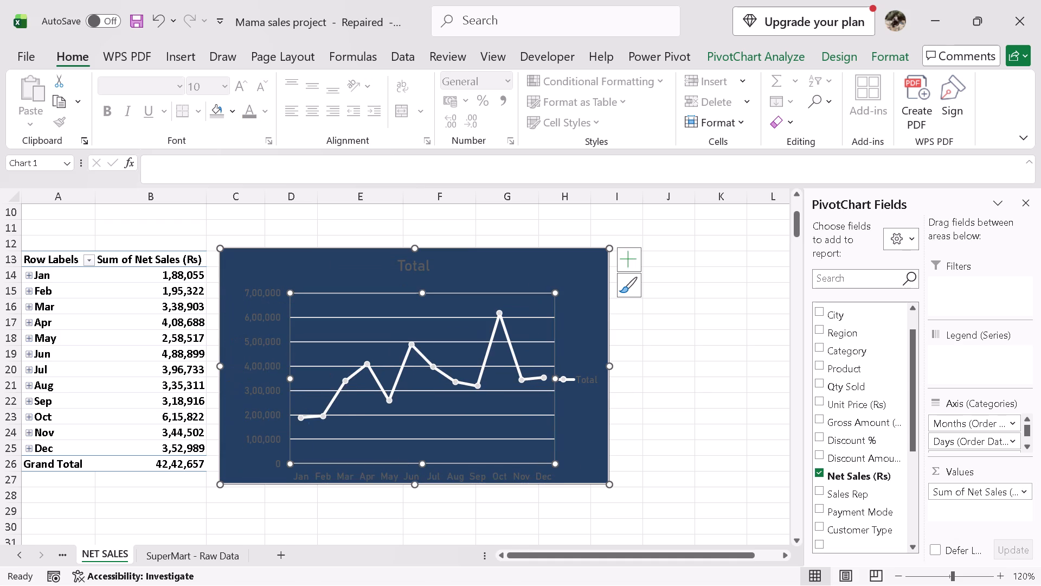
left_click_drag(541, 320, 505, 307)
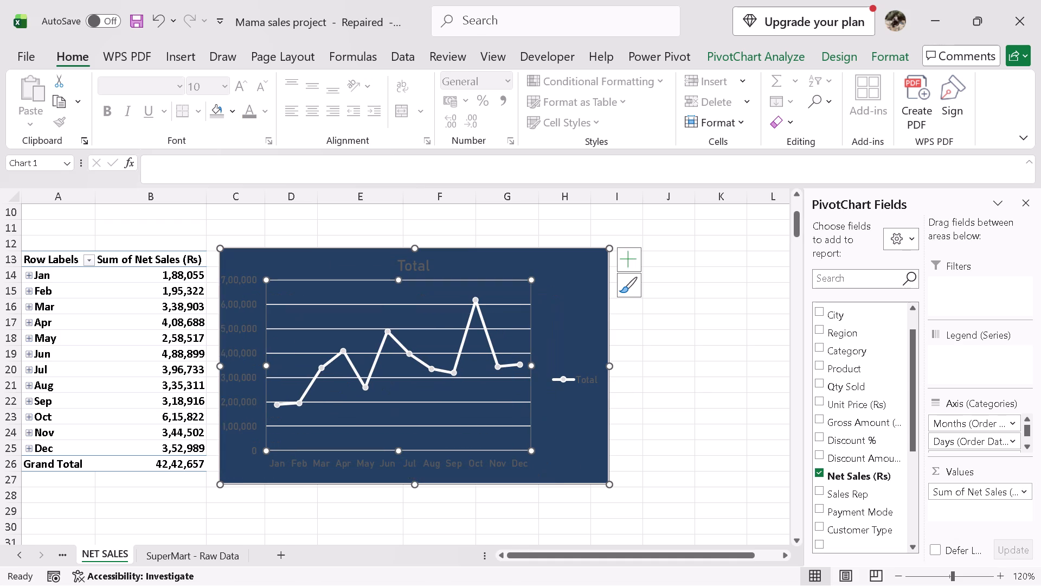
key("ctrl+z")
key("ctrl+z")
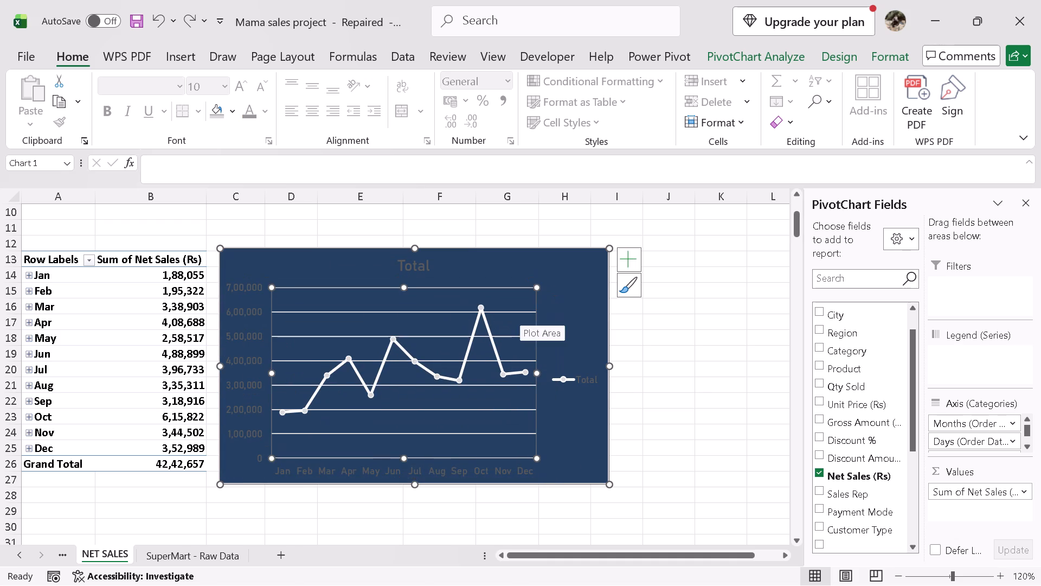
Fill the line chart's vertical value axis labels with the white theme colour.
right_click(505, 288)
left_click(247, 320)
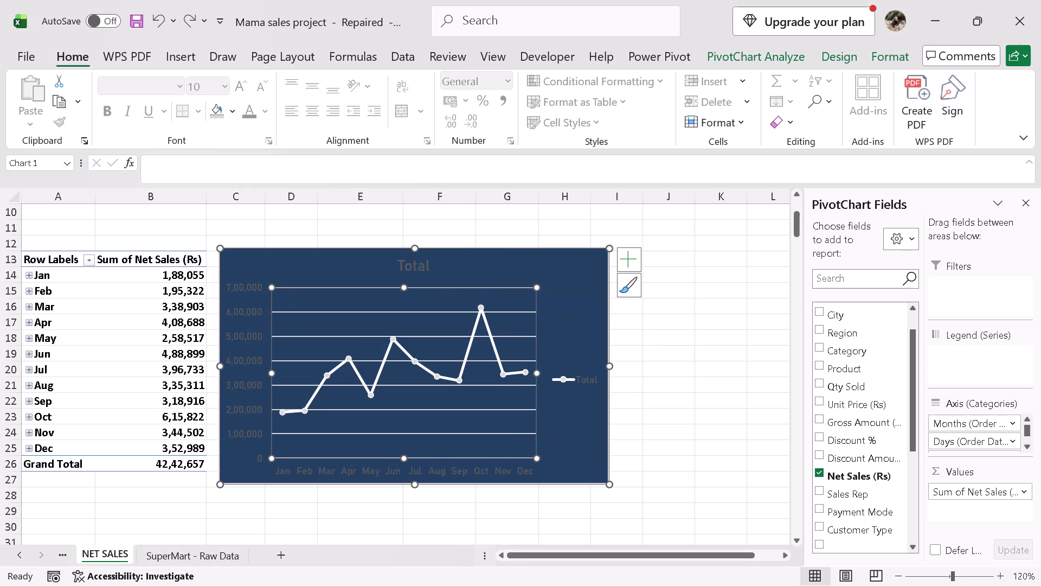
left_click(245, 316)
left_click(245, 316)
right_click(245, 316)
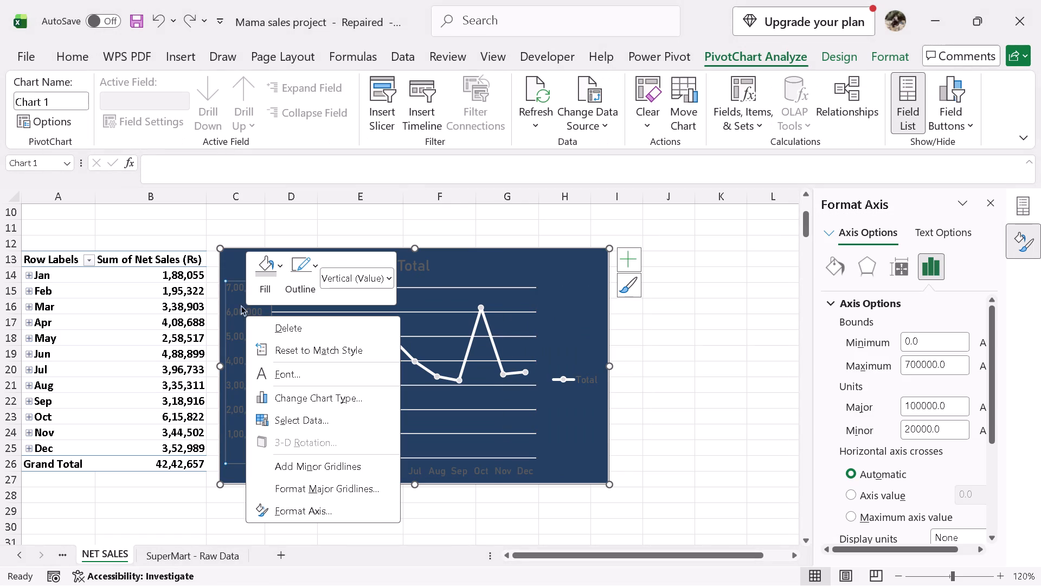
left_click(267, 265)
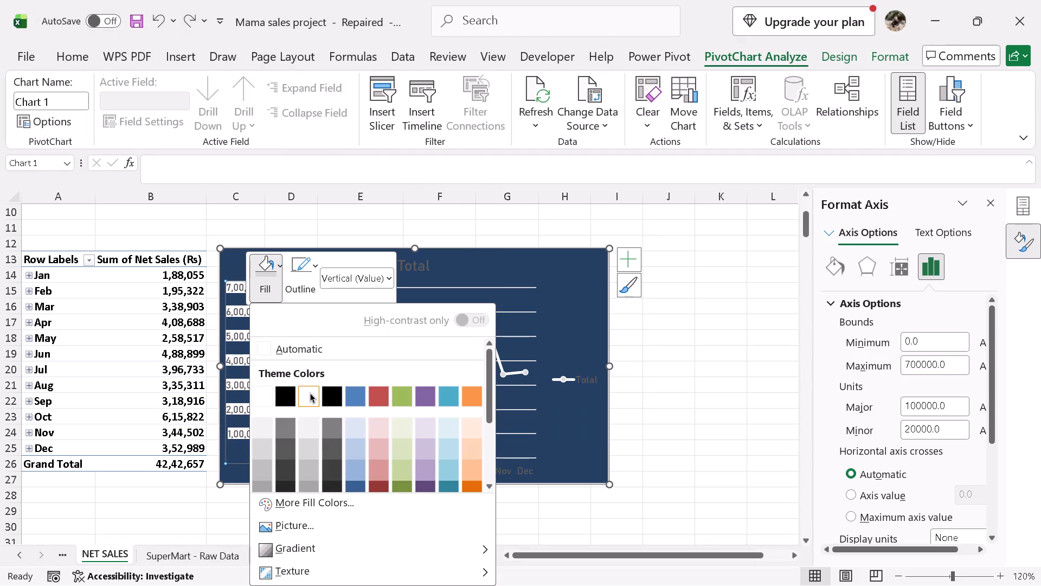
left_click(310, 393)
Set the outline of the line chart's vertical value axis to the white theme colour.
left_click(306, 277)
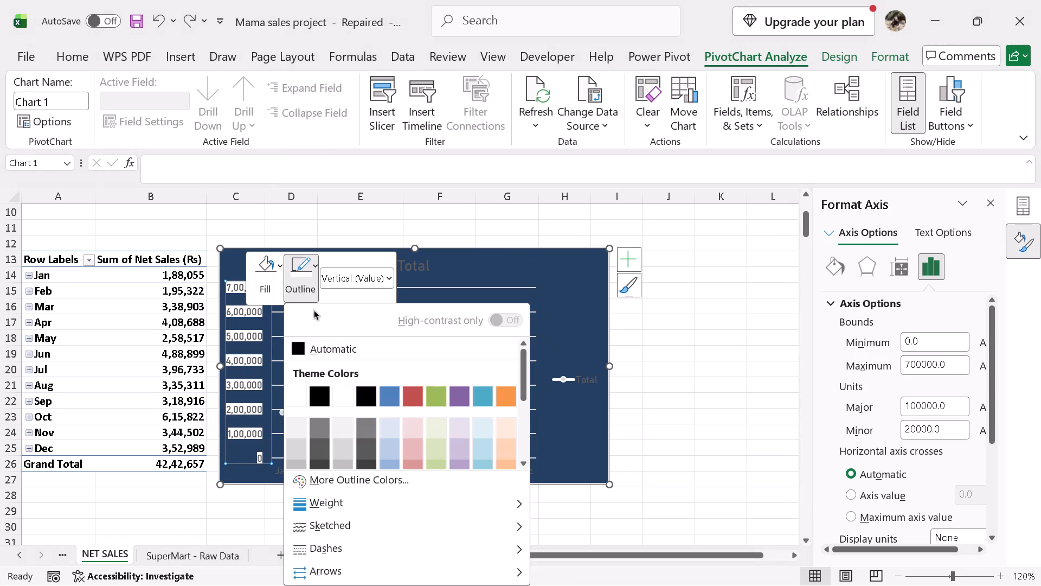
left_click(339, 393)
left_click(680, 379)
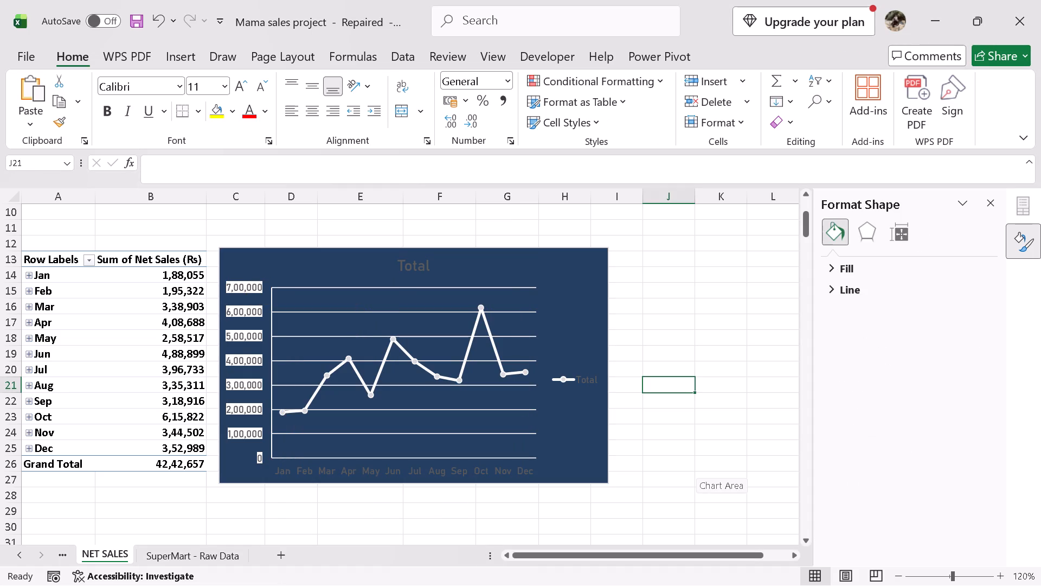
Move the line chart slightly away from the PivotTable and up, so its upper edge lies in row 12.
left_click(586, 317)
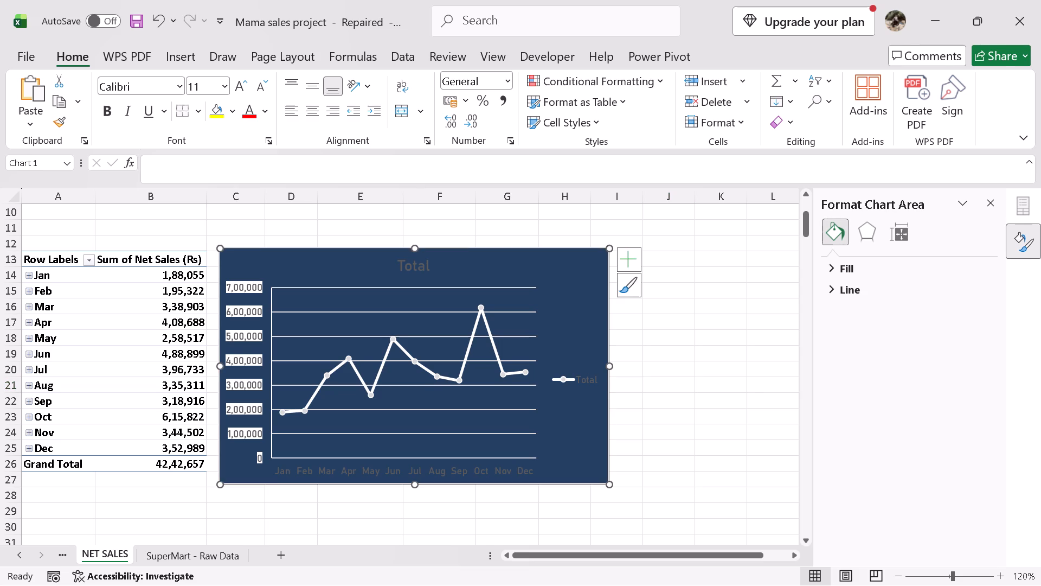
left_click_drag(584, 320, 618, 313)
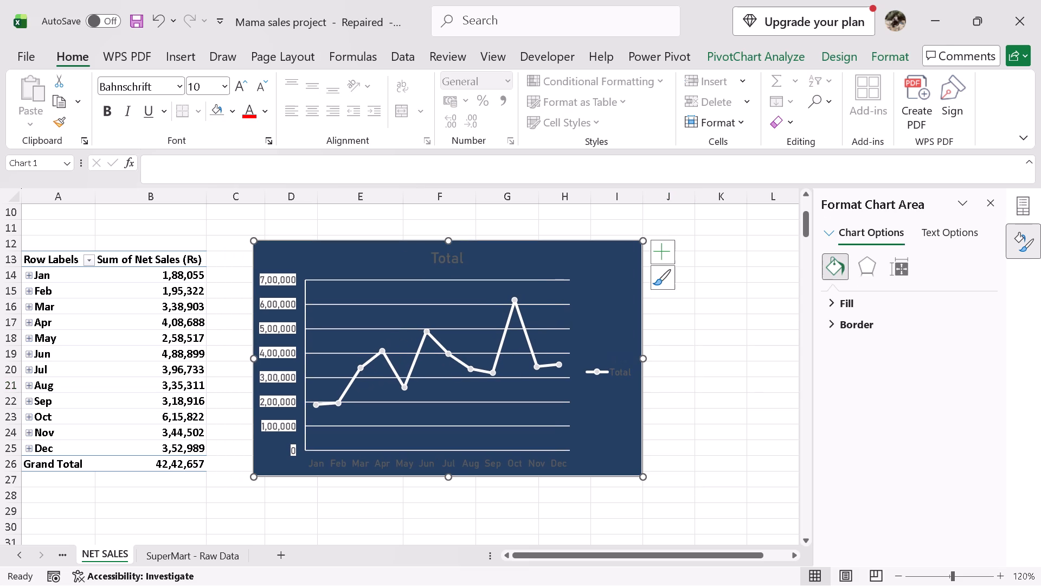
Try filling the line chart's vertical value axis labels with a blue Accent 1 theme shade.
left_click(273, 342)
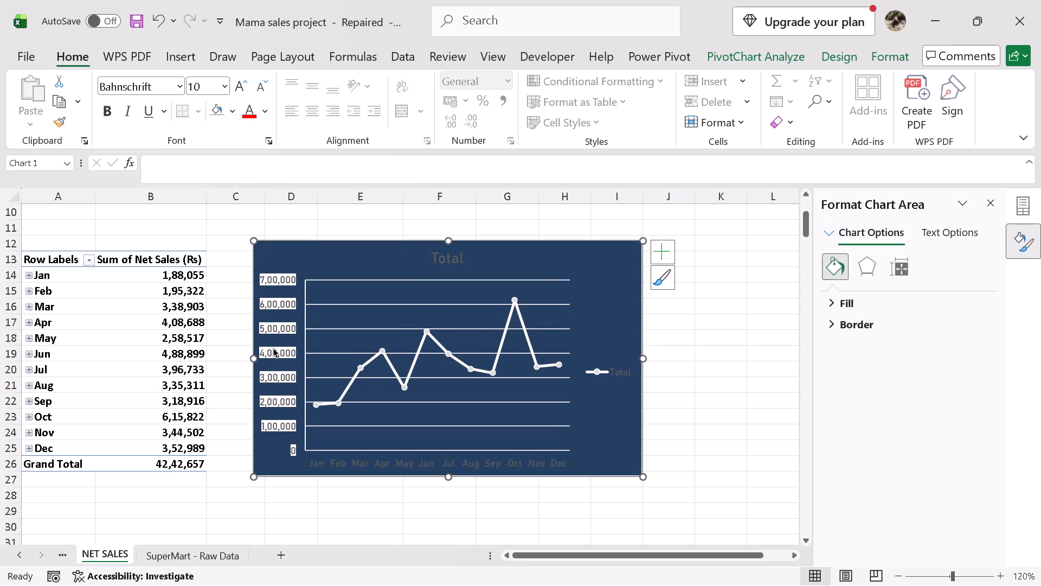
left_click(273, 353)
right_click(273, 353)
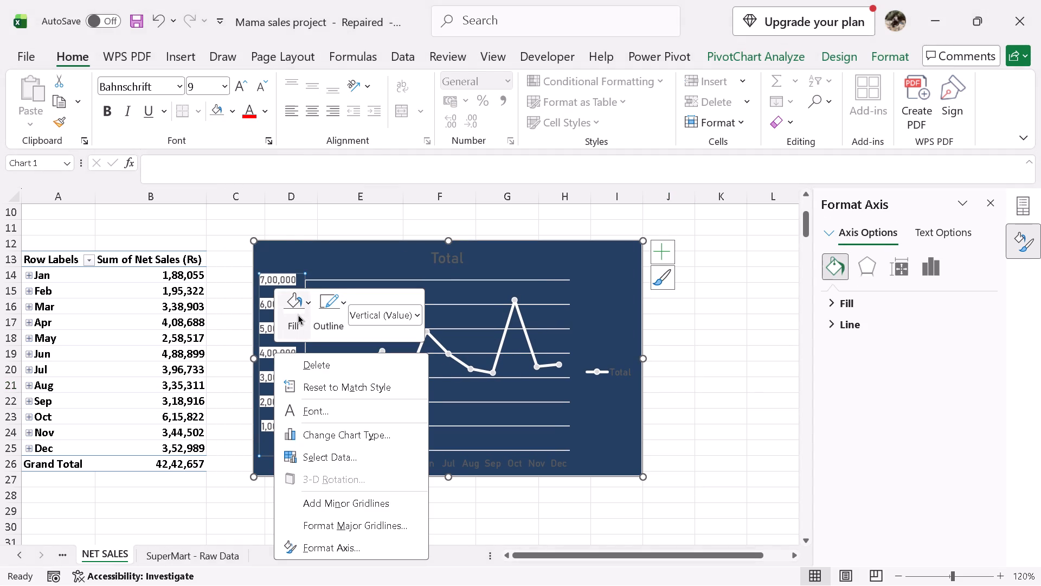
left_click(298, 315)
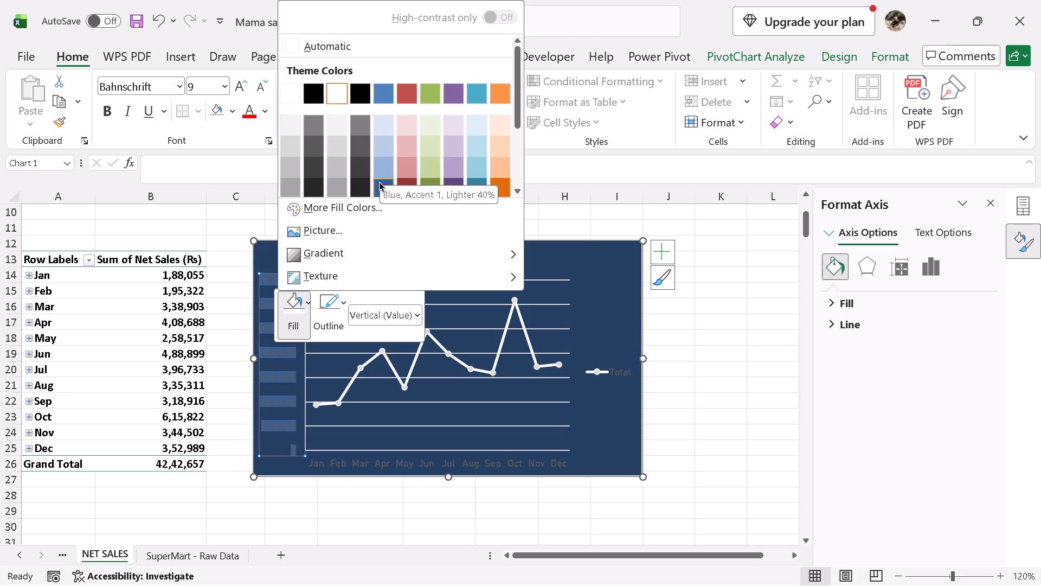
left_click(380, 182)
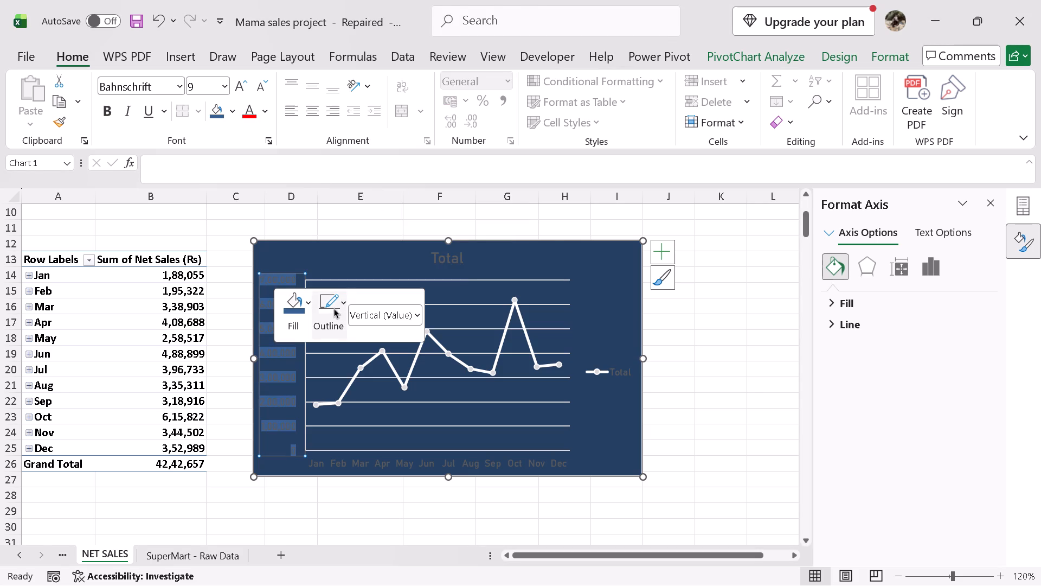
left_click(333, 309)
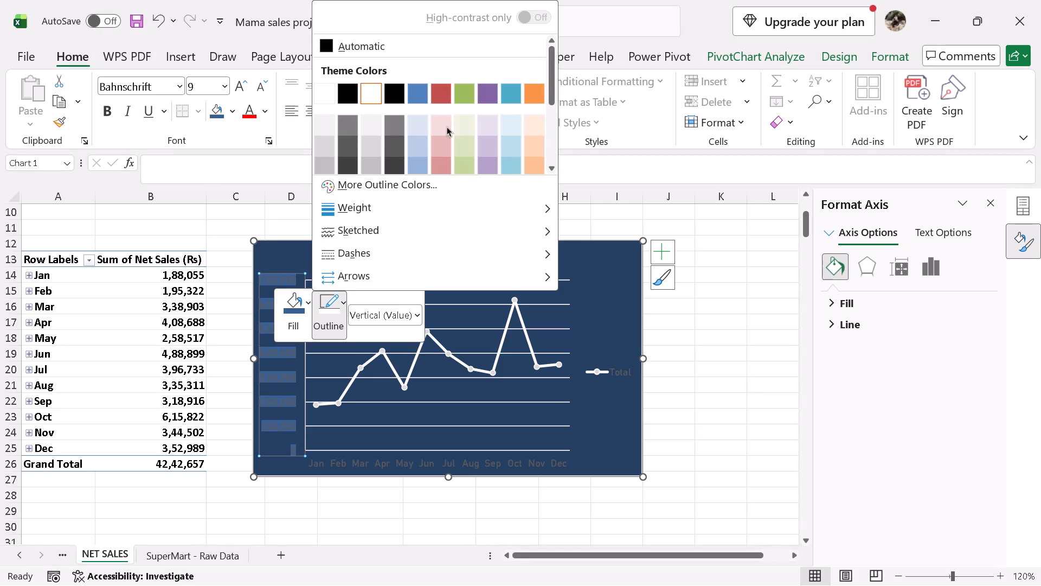
Fill the line chart's vertical value axis labels with a grey theme shade.
left_click(291, 301)
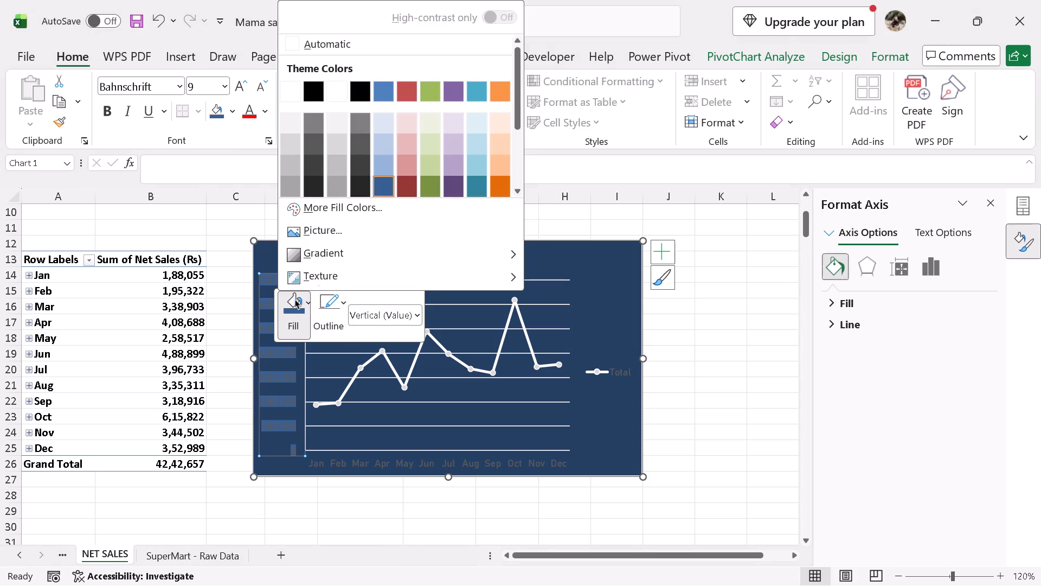
left_click(340, 168)
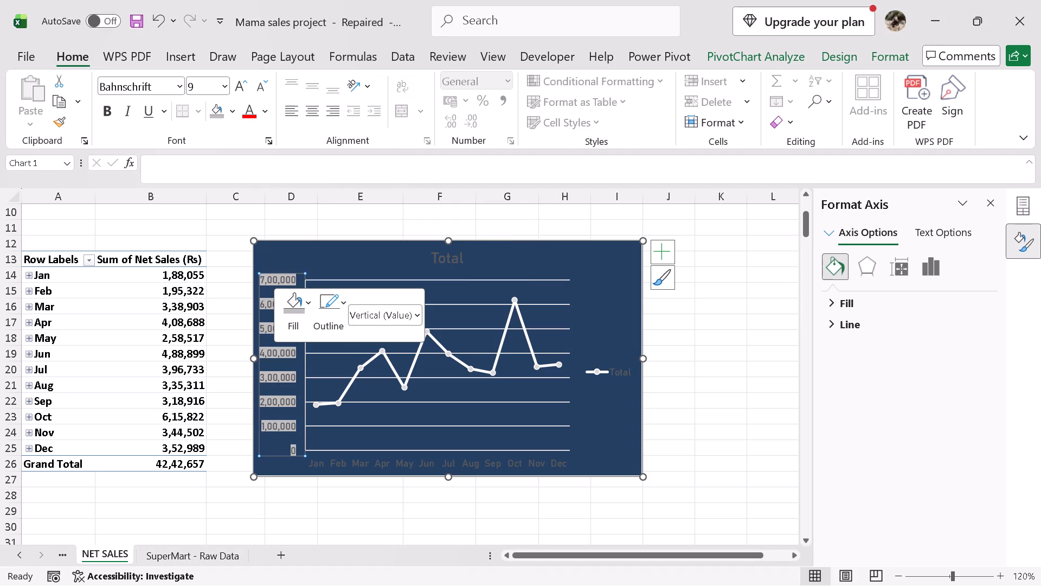
right_click(278, 272)
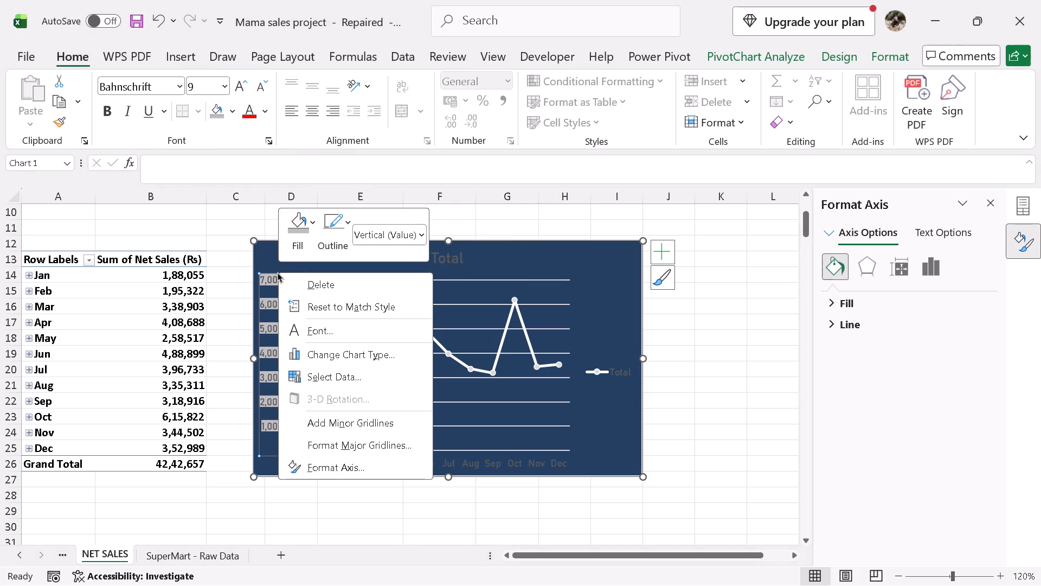
double_click(261, 357)
left_click(733, 381)
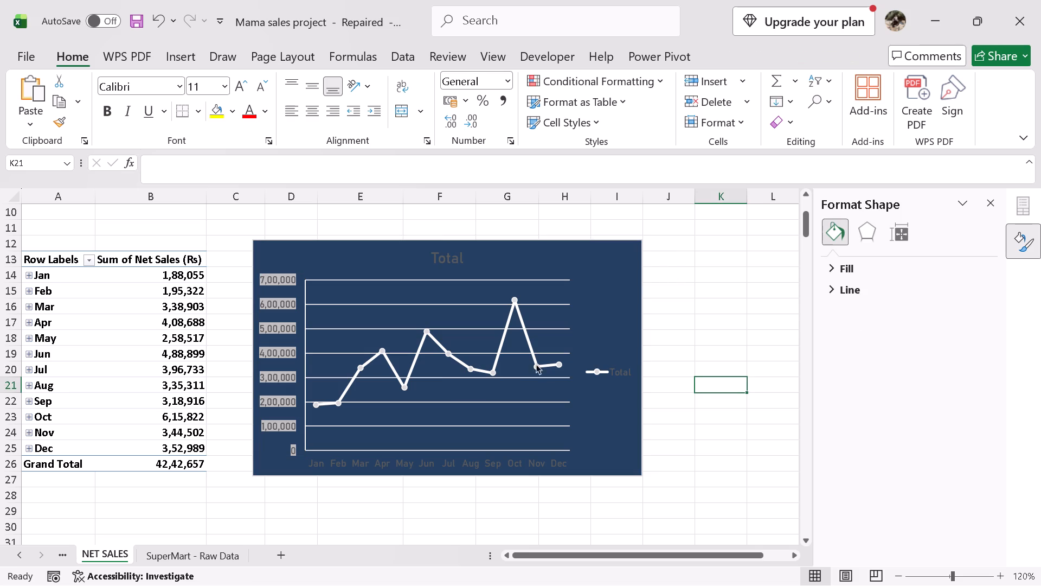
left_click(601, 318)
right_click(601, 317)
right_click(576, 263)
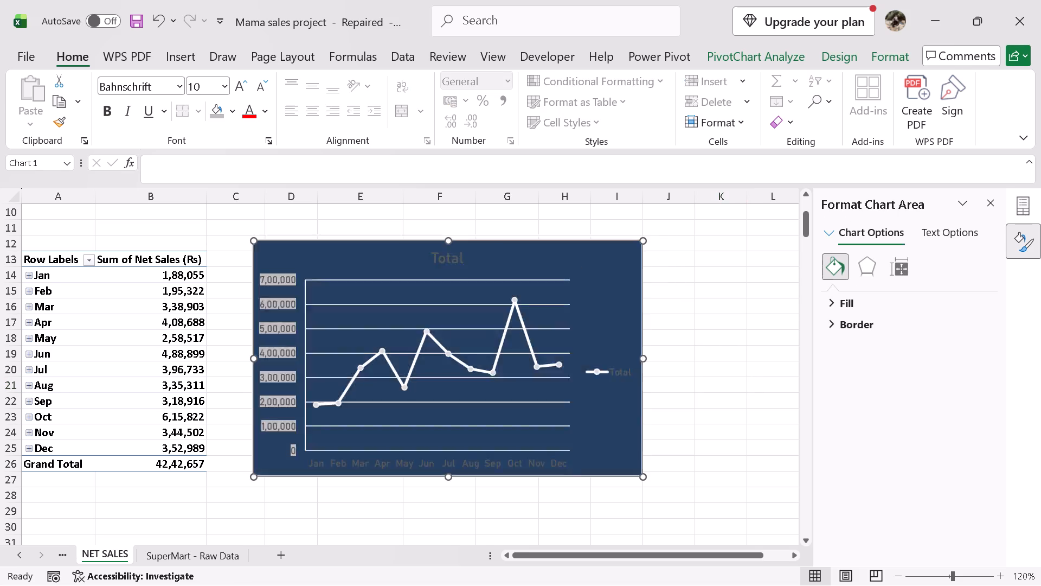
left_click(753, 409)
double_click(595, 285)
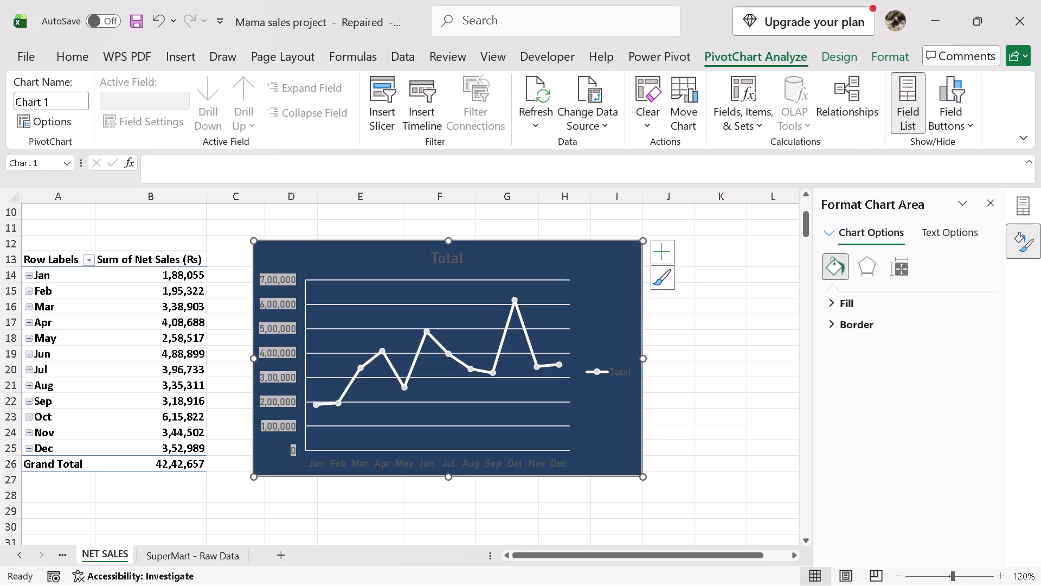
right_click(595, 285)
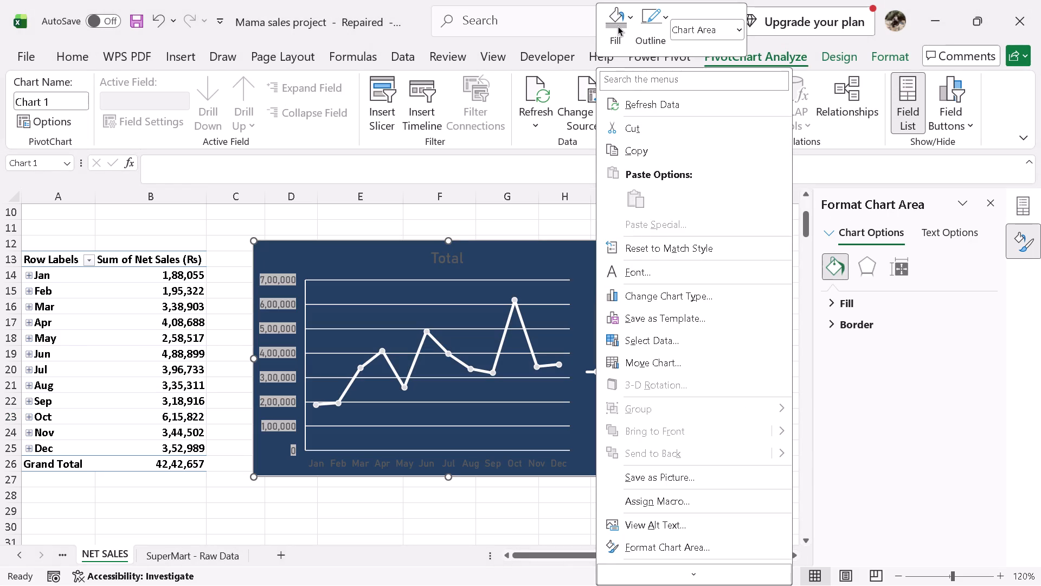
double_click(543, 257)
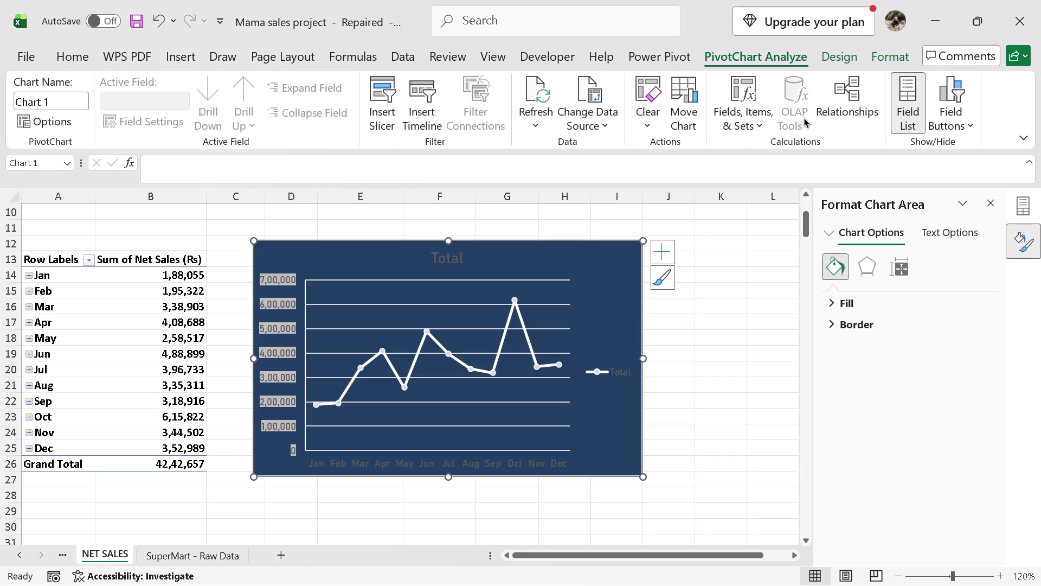
Remove the primary major horizontal gridlines from the line chart.
left_click(848, 58)
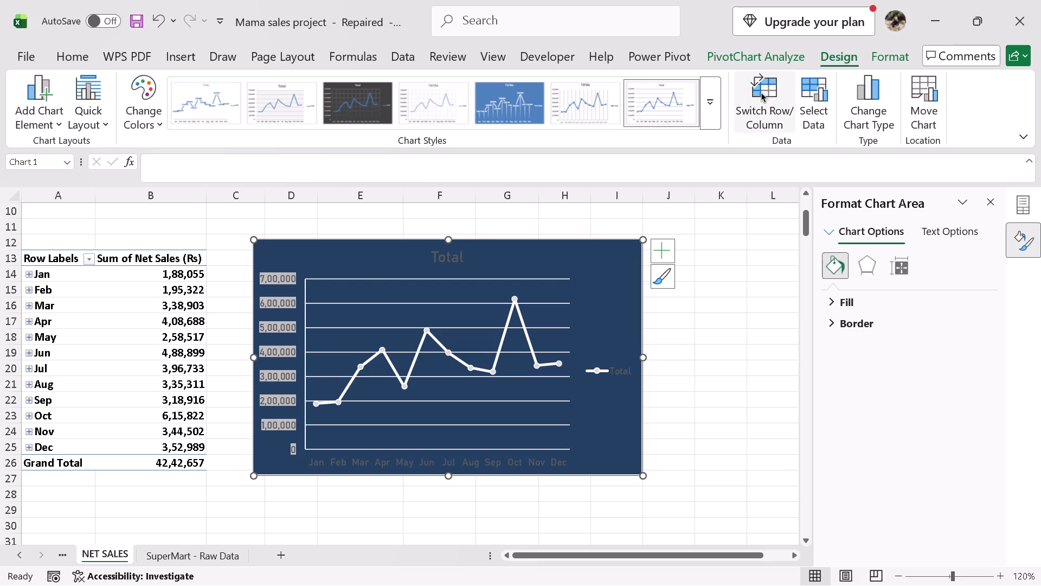
left_click(37, 109)
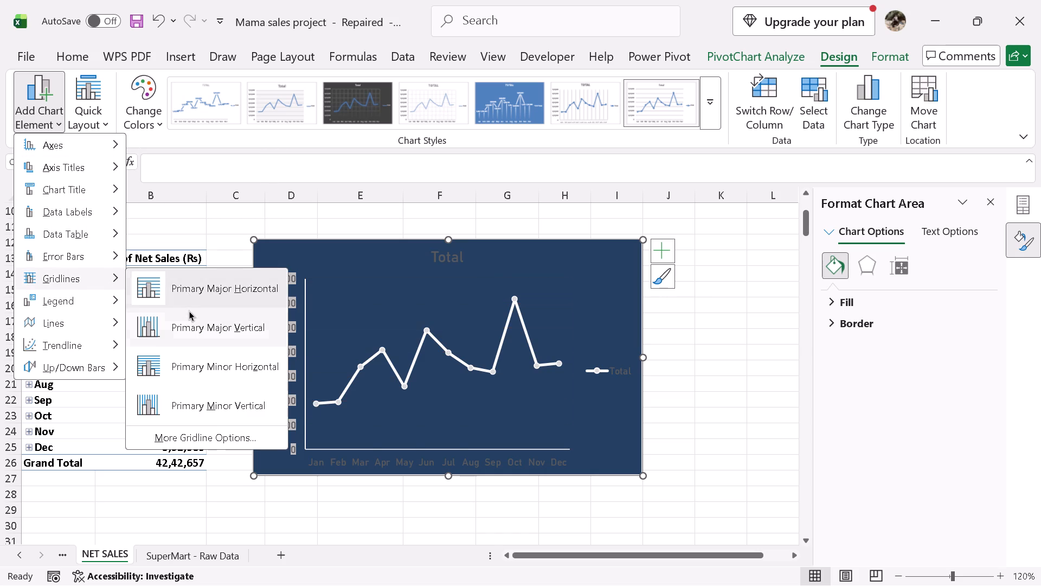
left_click(192, 296)
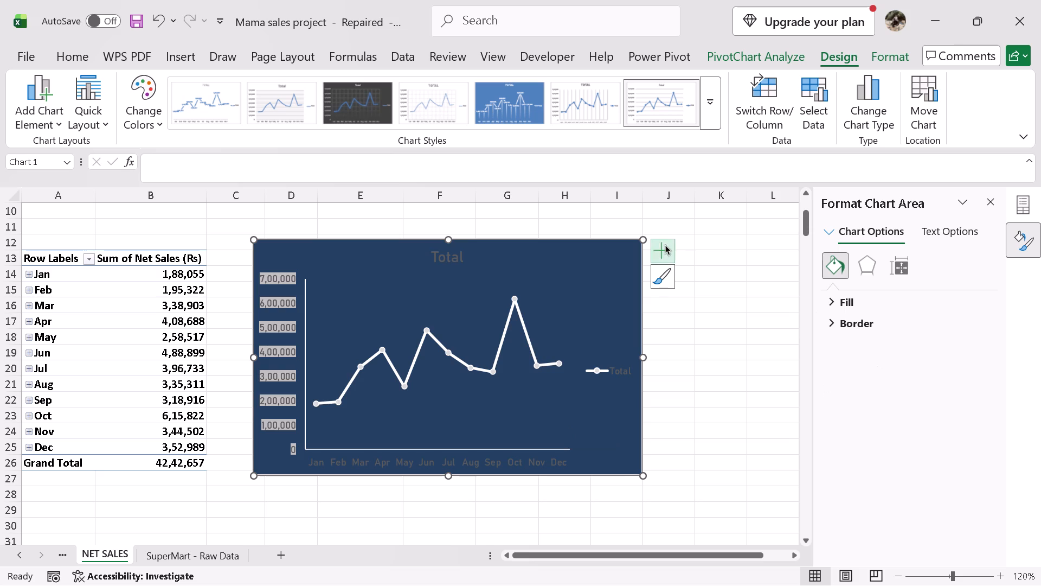
left_click(729, 336)
left_click(579, 380)
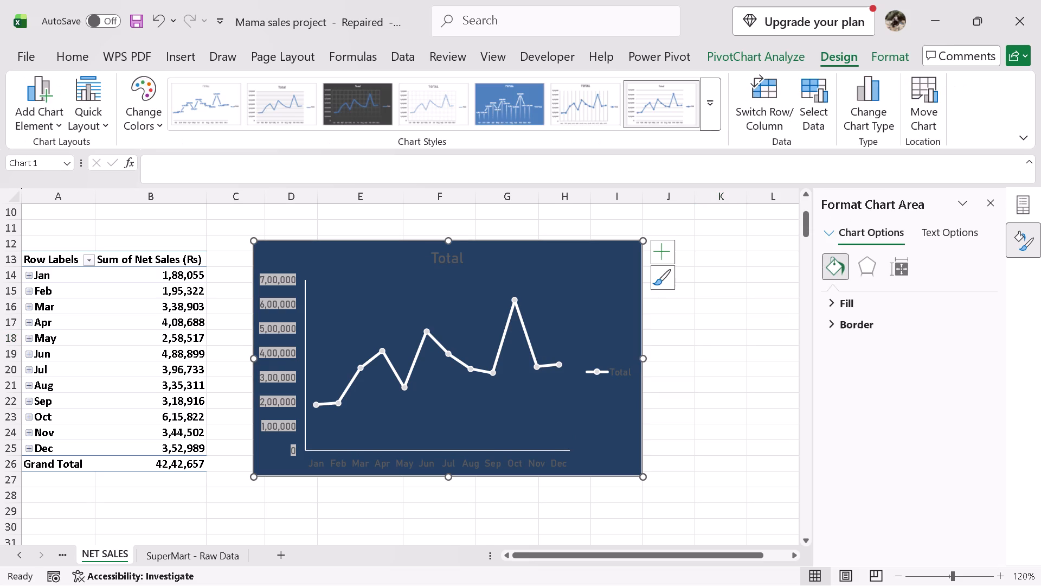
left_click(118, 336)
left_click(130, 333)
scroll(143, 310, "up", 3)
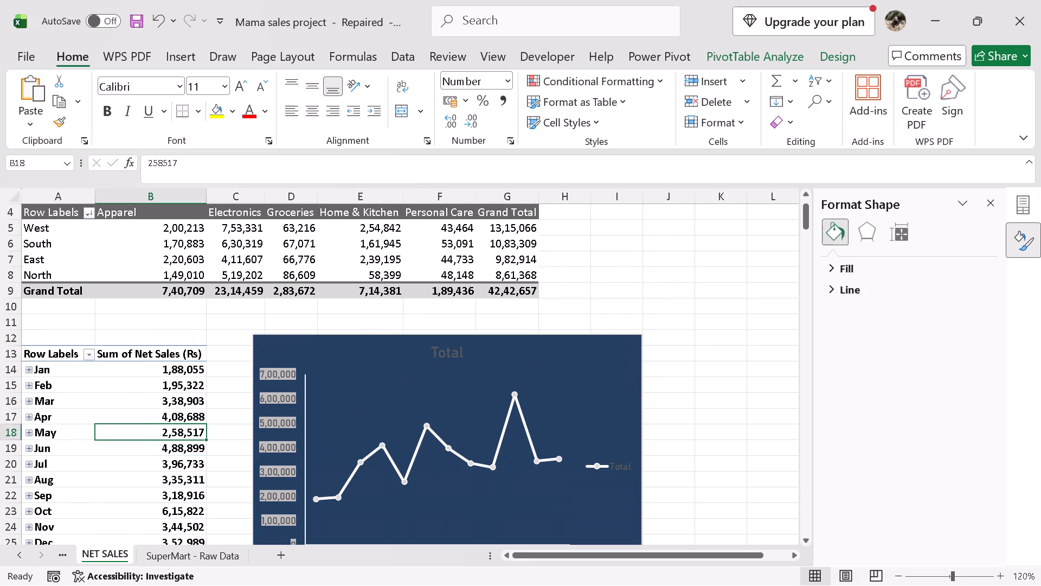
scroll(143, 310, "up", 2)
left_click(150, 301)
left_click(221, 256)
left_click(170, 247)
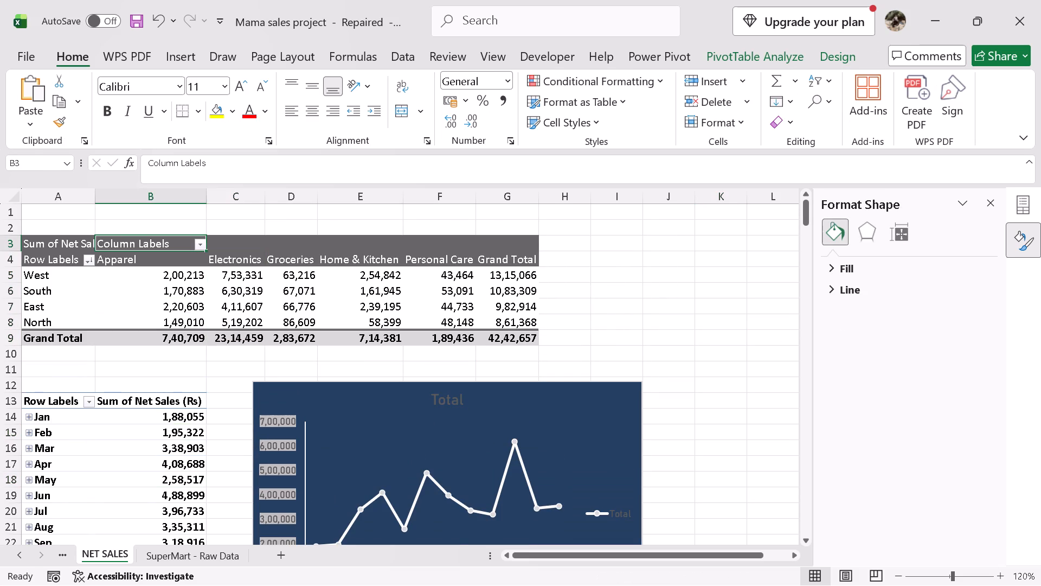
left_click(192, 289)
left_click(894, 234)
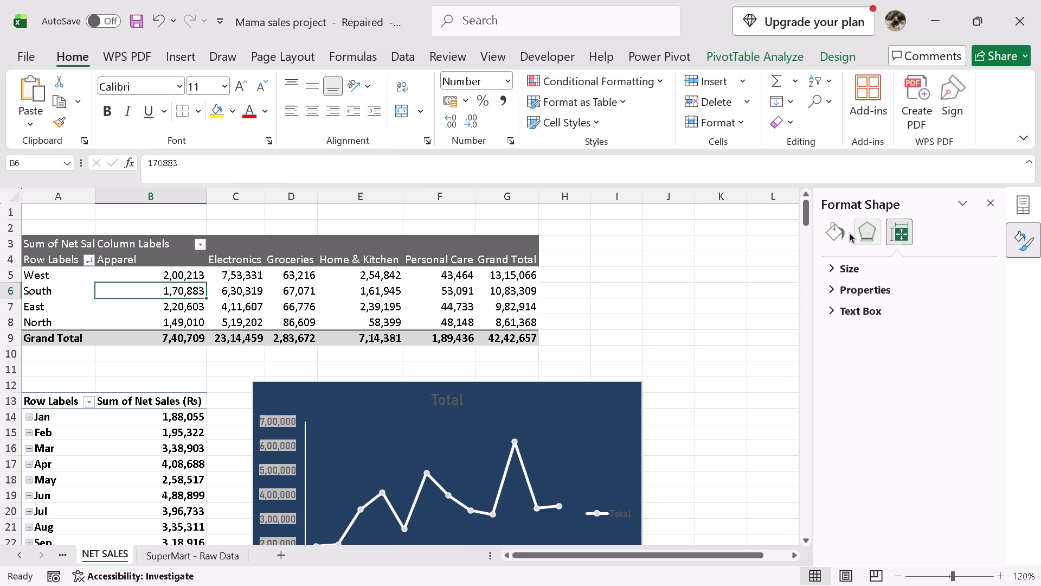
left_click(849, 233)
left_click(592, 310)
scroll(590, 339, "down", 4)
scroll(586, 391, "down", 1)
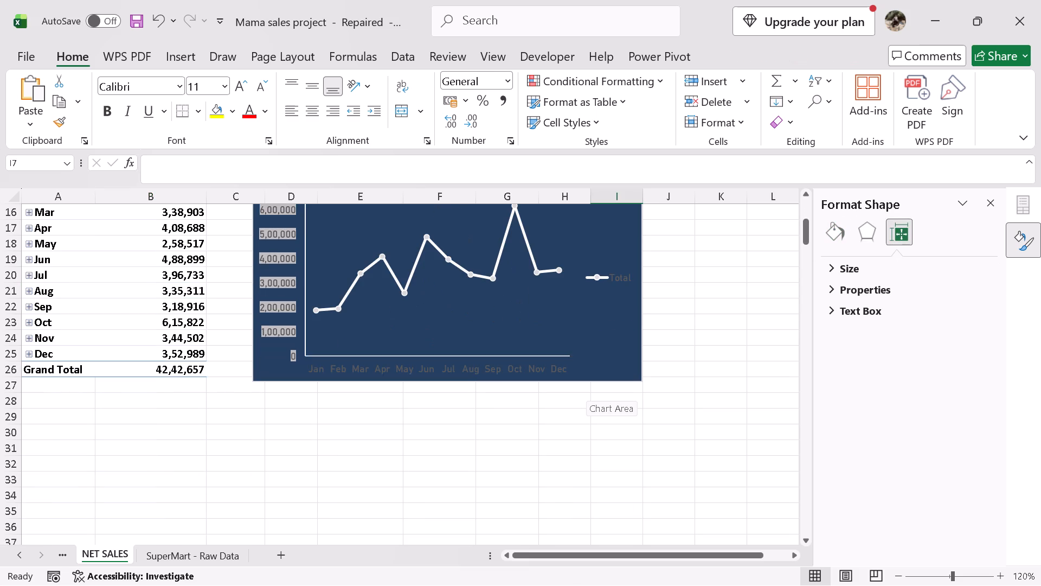
Shrink the line chart from its upper outer corner so it ends in column H and starts near the bottom of row 13.
scroll(556, 342, "up", 4)
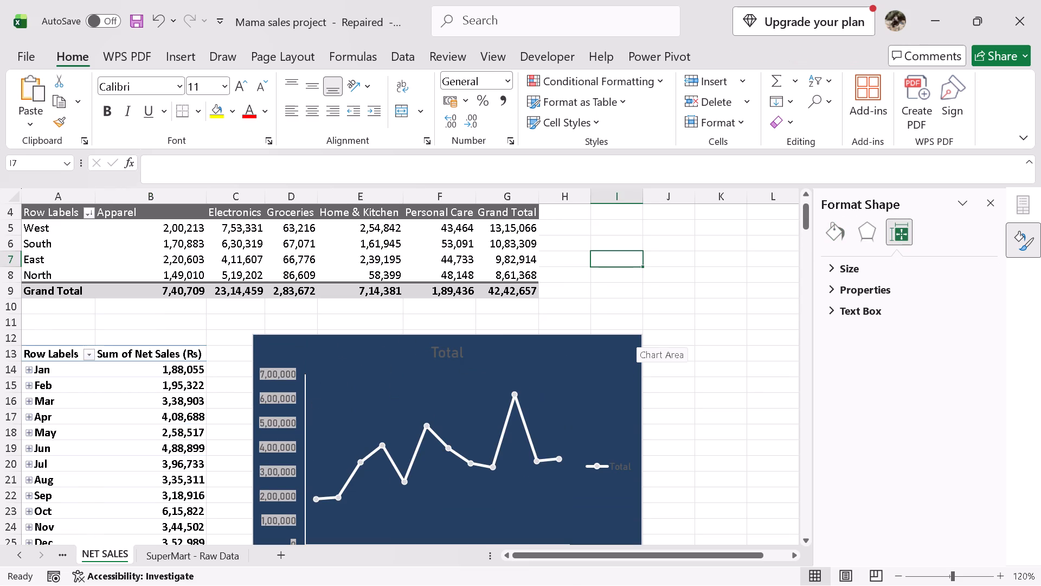
left_click(643, 332)
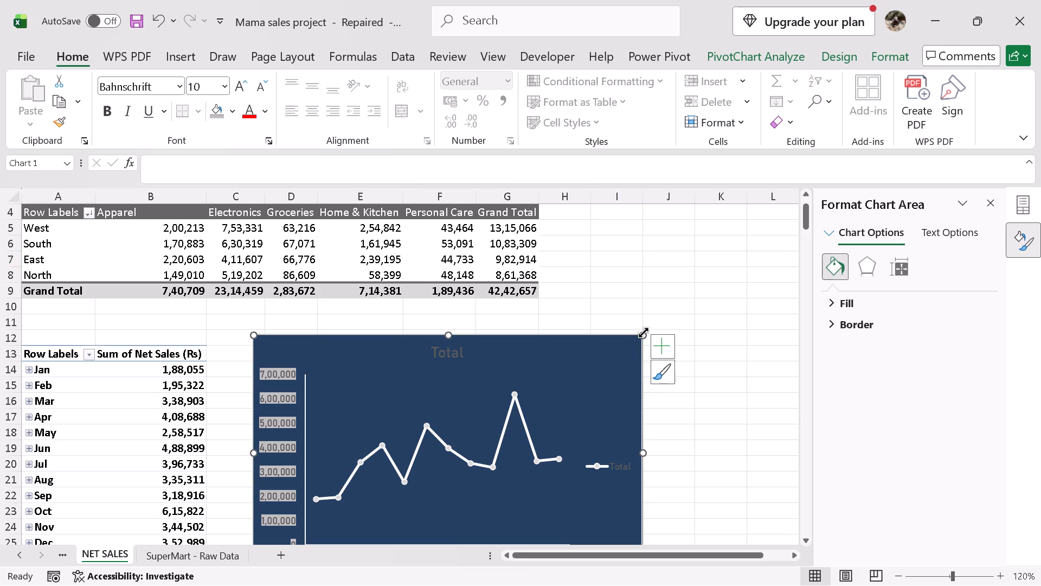
left_click_drag(643, 332, 575, 365)
scroll(695, 447, "down", 1)
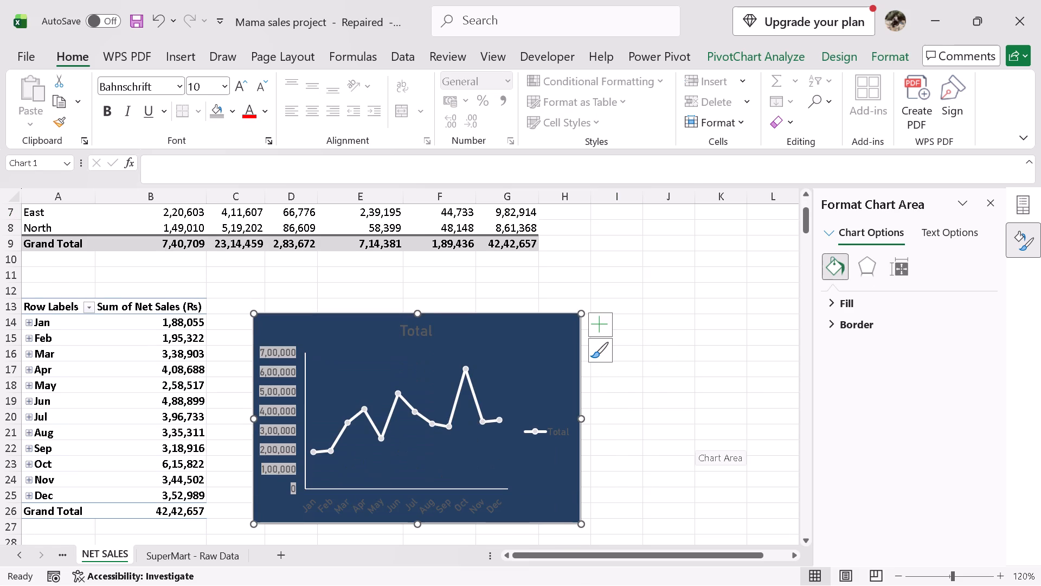
left_click(695, 447)
Move the line chart slightly up and away from the monthly PivotTable, keeping its upper edge within row 13.
left_click(350, 343)
left_click_drag(349, 322, 350, 320)
left_click_drag(350, 320, 350, 313)
left_click(721, 428)
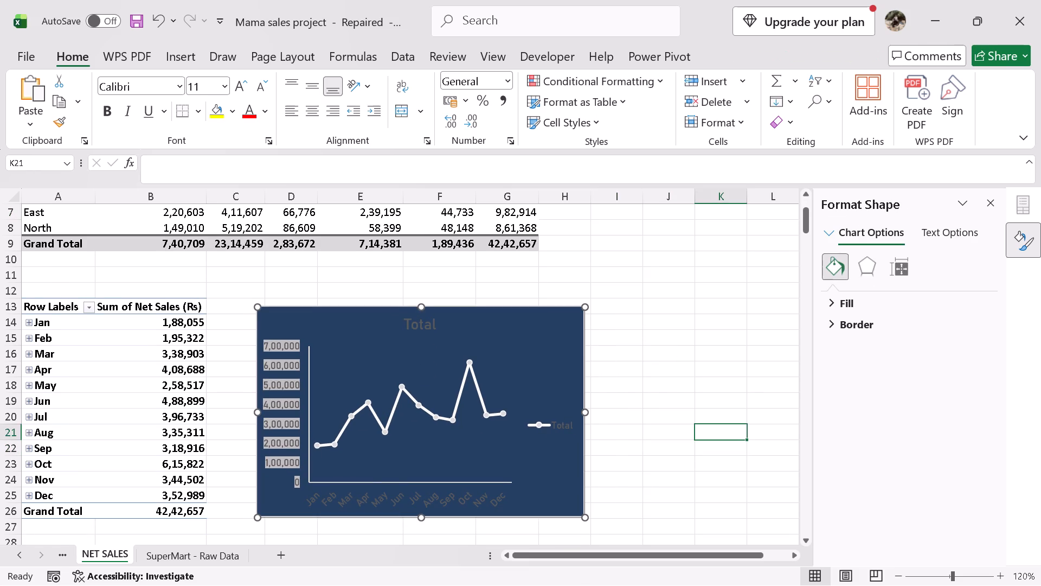
Examine the order records and column headings on the SuperMart - Raw Data sheet.
scroll(721, 439, "up", 2)
scroll(697, 439, "down", 1)
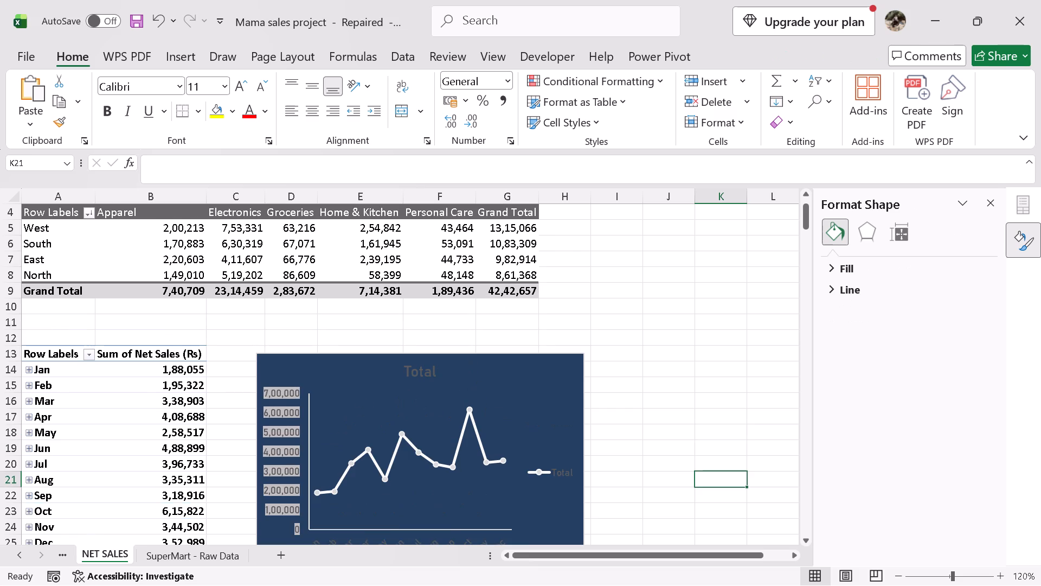
scroll(697, 439, "down", 5)
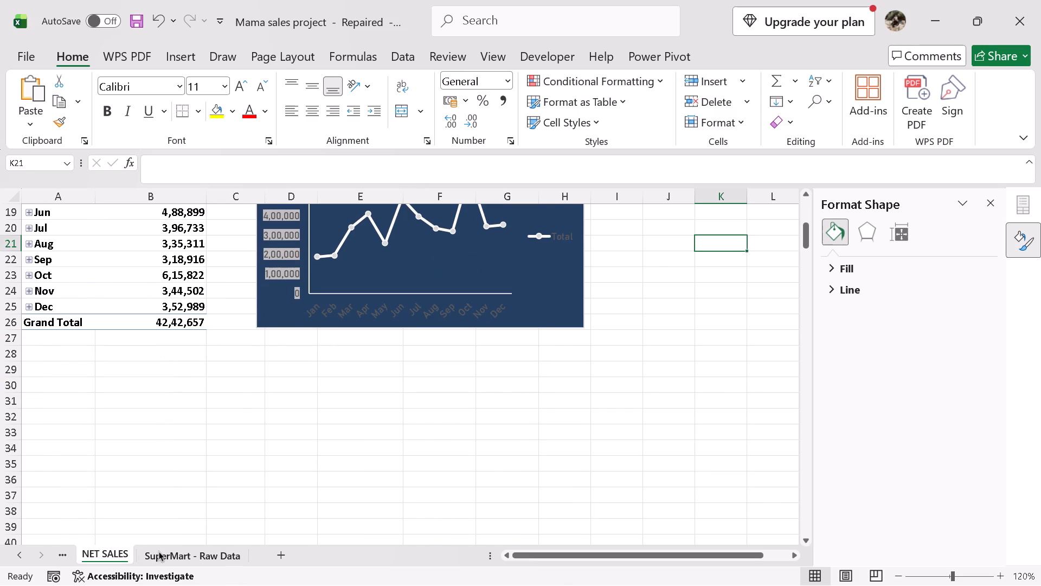
left_click(159, 551)
scroll(316, 438, "up", 1)
scroll(371, 444, "up", 1)
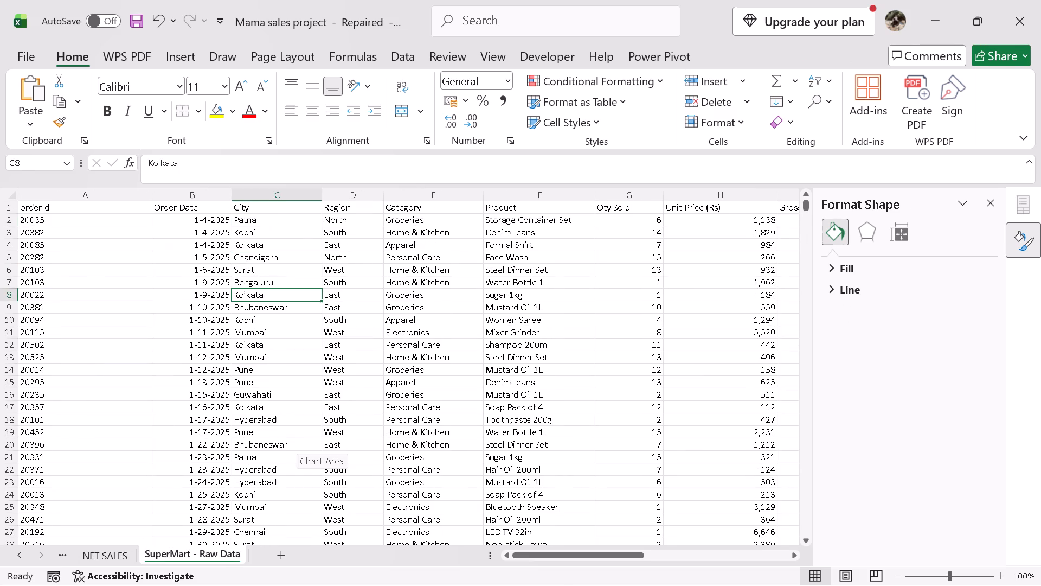
scroll(372, 443, "up", 3)
scroll(297, 420, "down", 1)
scroll(343, 420, "down", 1)
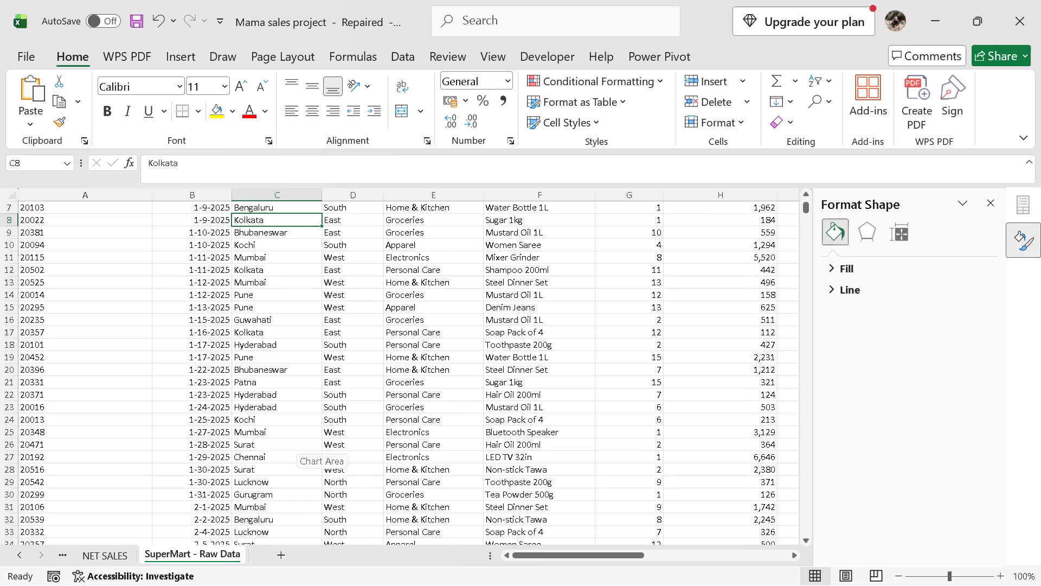
scroll(252, 342, "up", 3)
scroll(380, 339, "up", 2)
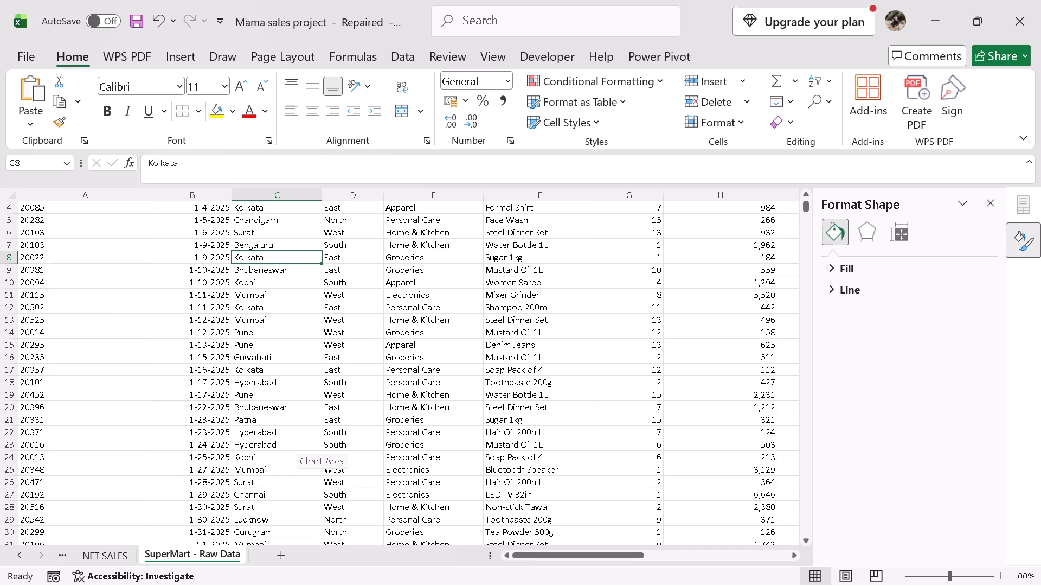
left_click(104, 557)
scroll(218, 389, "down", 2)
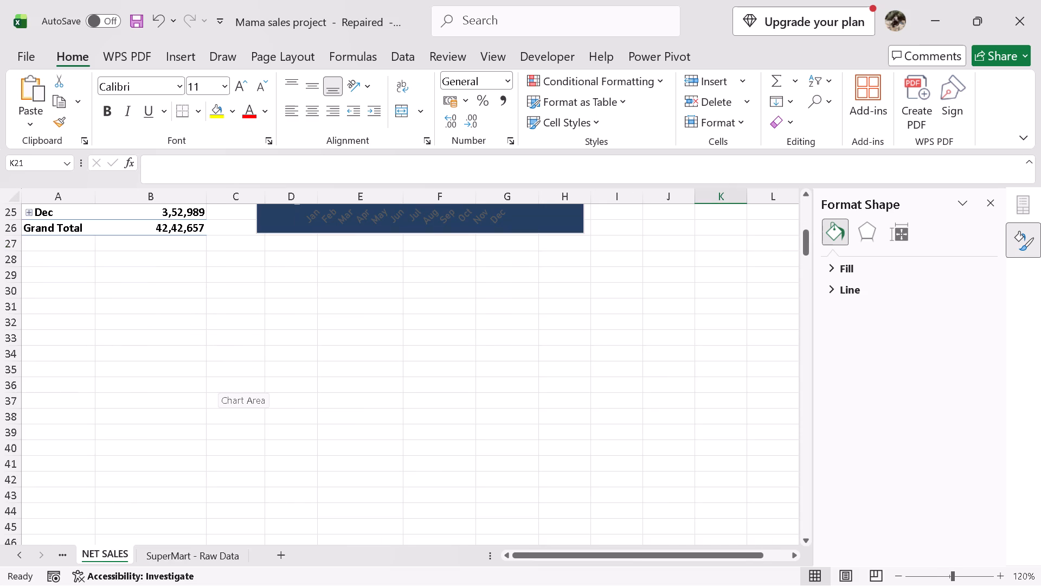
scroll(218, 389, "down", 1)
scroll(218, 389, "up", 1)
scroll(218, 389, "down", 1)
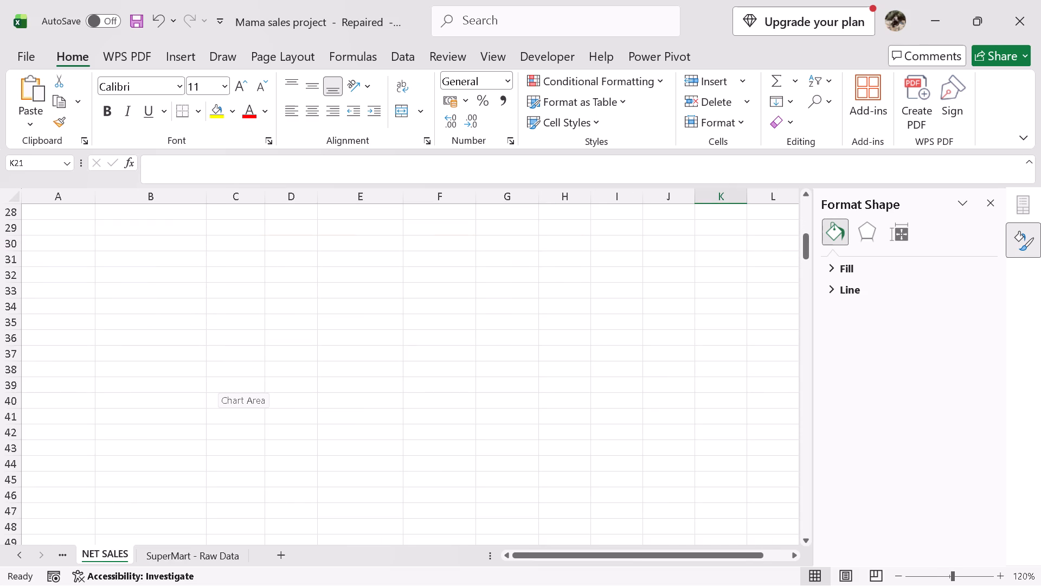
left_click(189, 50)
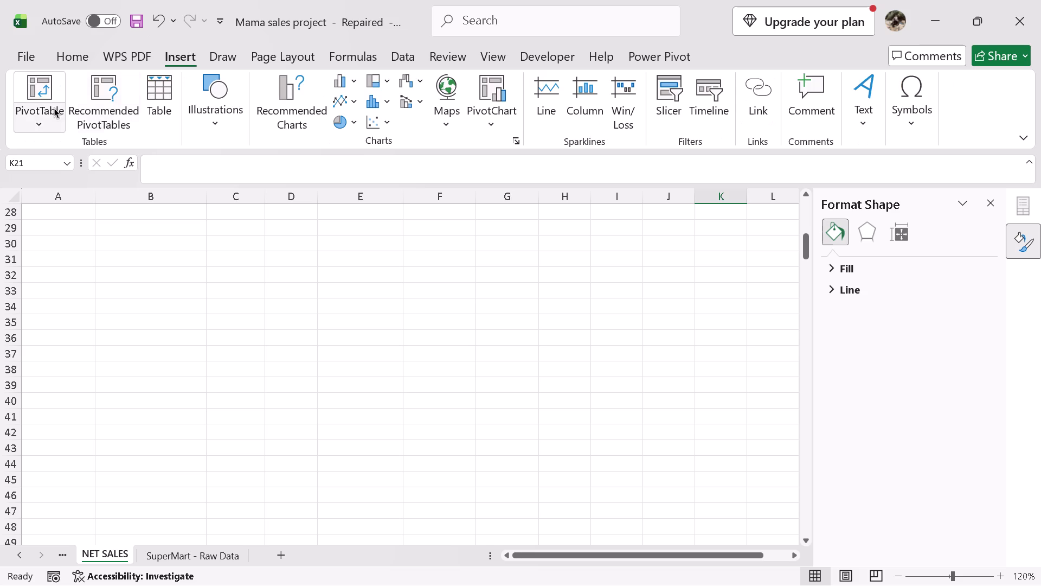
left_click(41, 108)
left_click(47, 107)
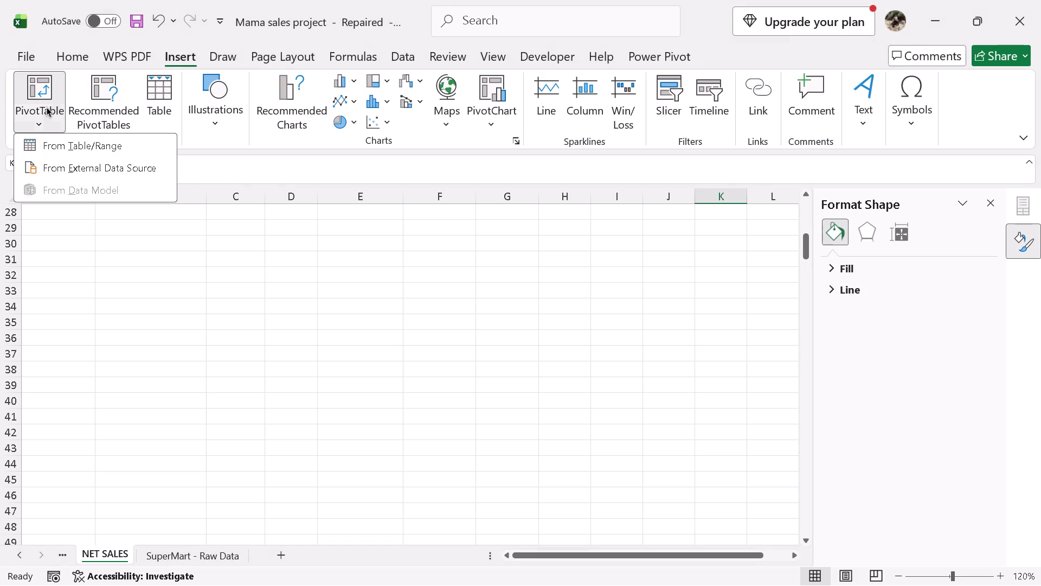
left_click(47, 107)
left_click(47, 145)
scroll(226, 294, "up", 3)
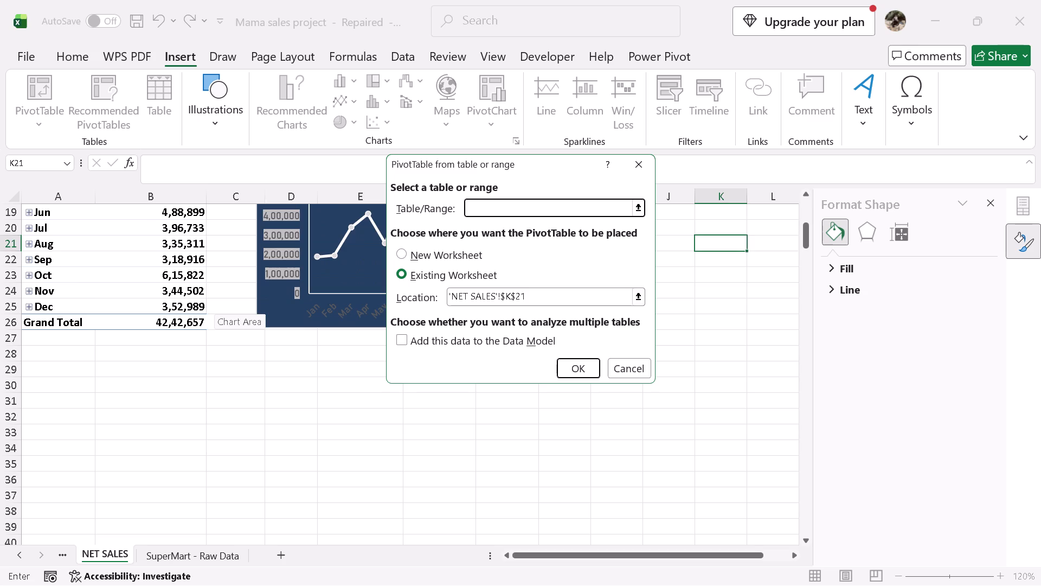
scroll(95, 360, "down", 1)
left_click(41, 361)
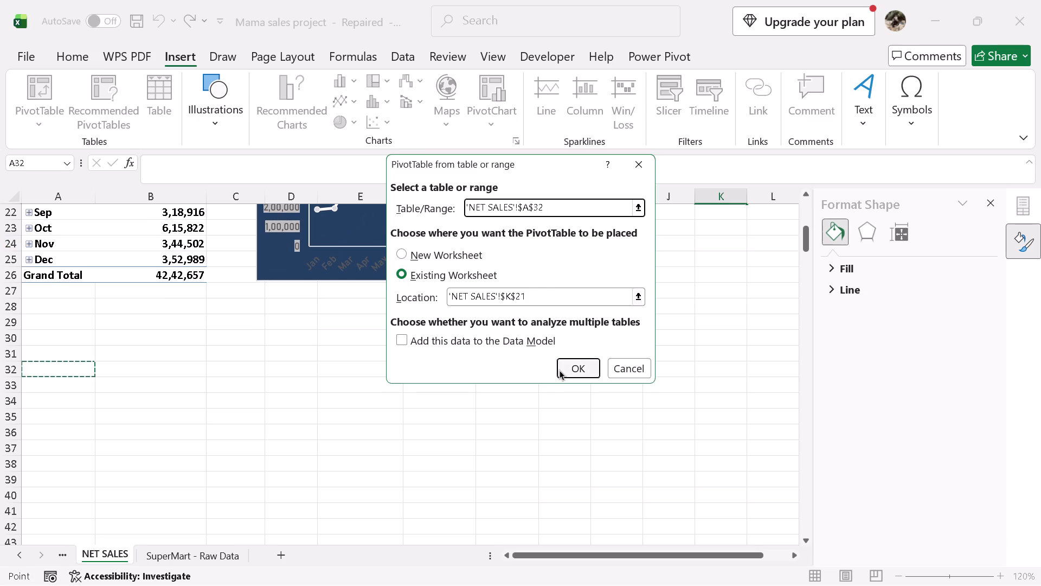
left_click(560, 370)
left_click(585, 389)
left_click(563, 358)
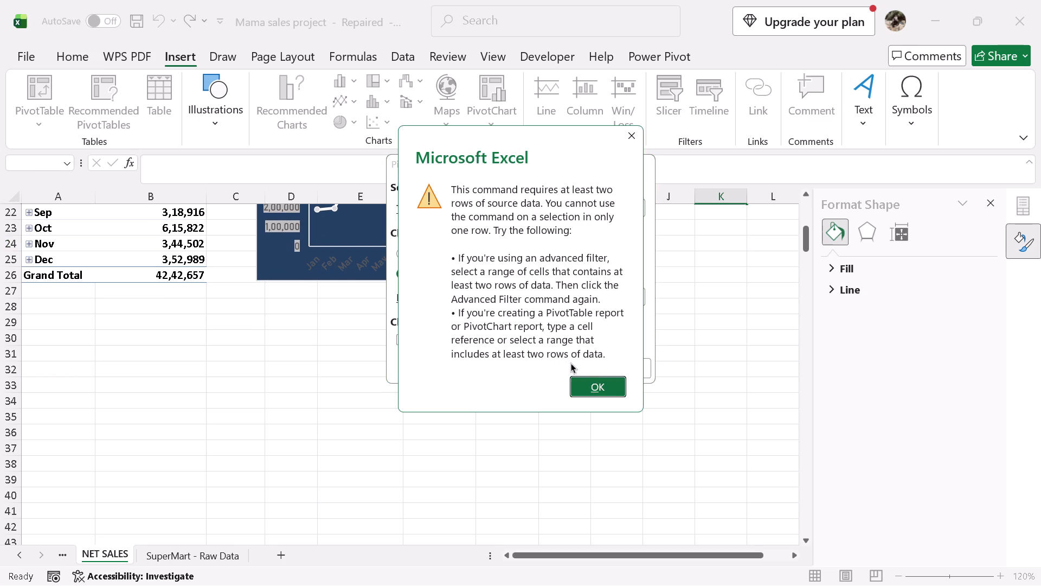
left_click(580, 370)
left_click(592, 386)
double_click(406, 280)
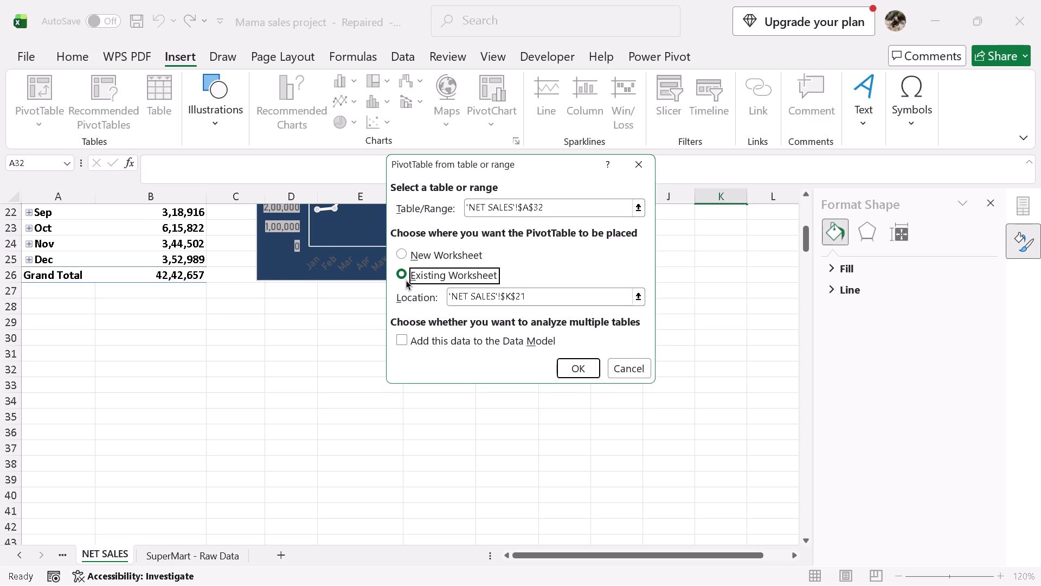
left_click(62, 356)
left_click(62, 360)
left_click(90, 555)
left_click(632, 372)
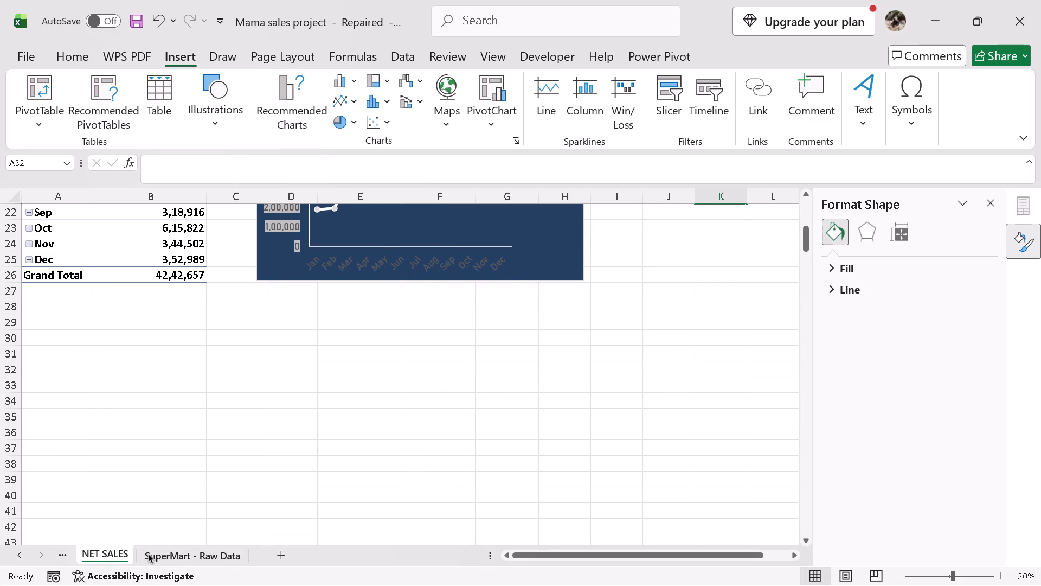
Create a PivotTable from the SuperMart - Raw Data range A1:W421, placed at cell A32 of the NET SALES sheet.
left_click(149, 553)
double_click(34, 103)
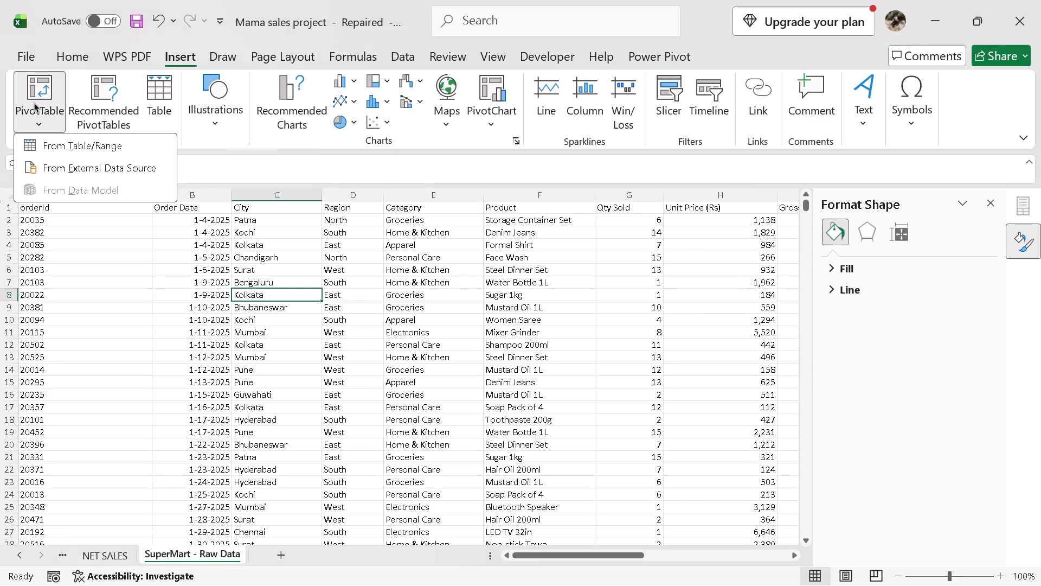
left_click(422, 273)
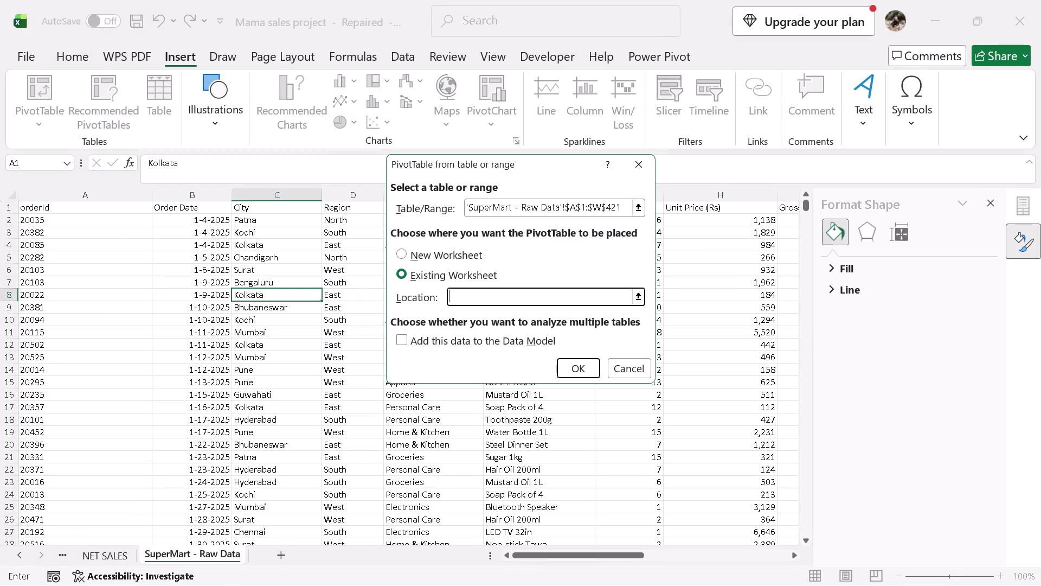
left_click(94, 552)
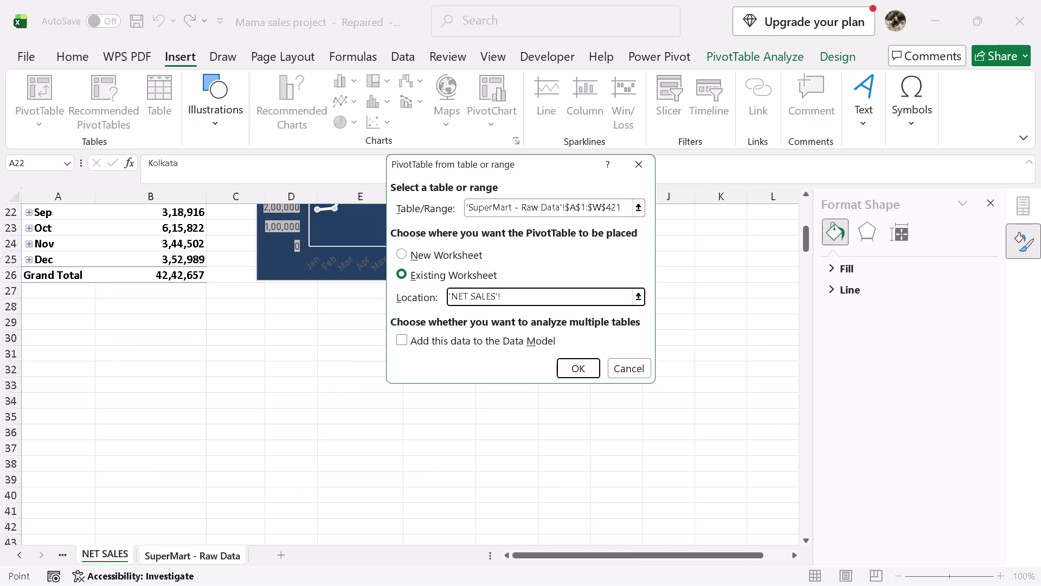
left_click(57, 365)
left_click(570, 366)
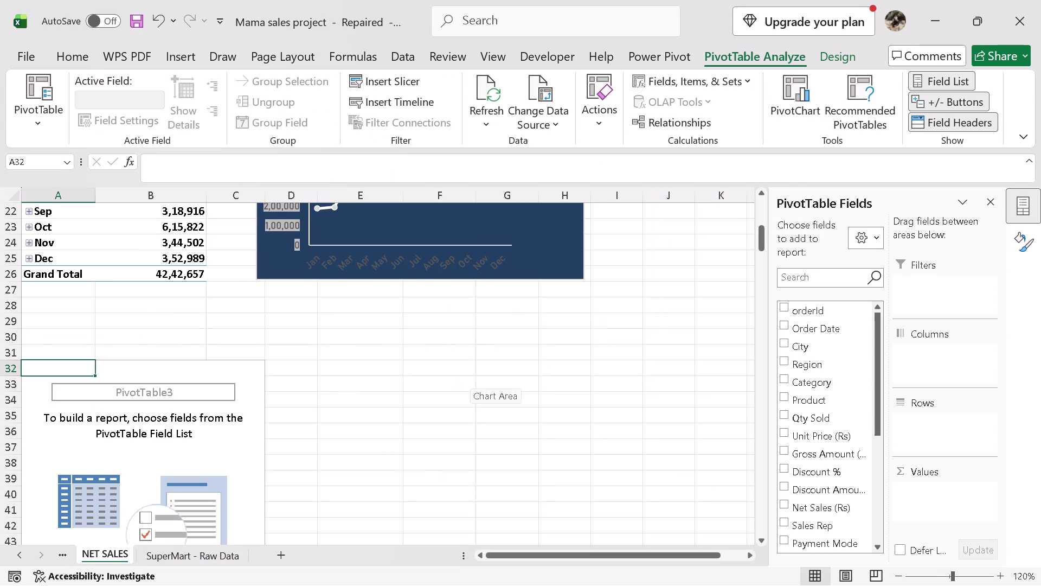
Build the new PivotTable with City as rows and the sum of Discount Amount (Rs) as values.
left_click_drag(807, 347, 807, 346)
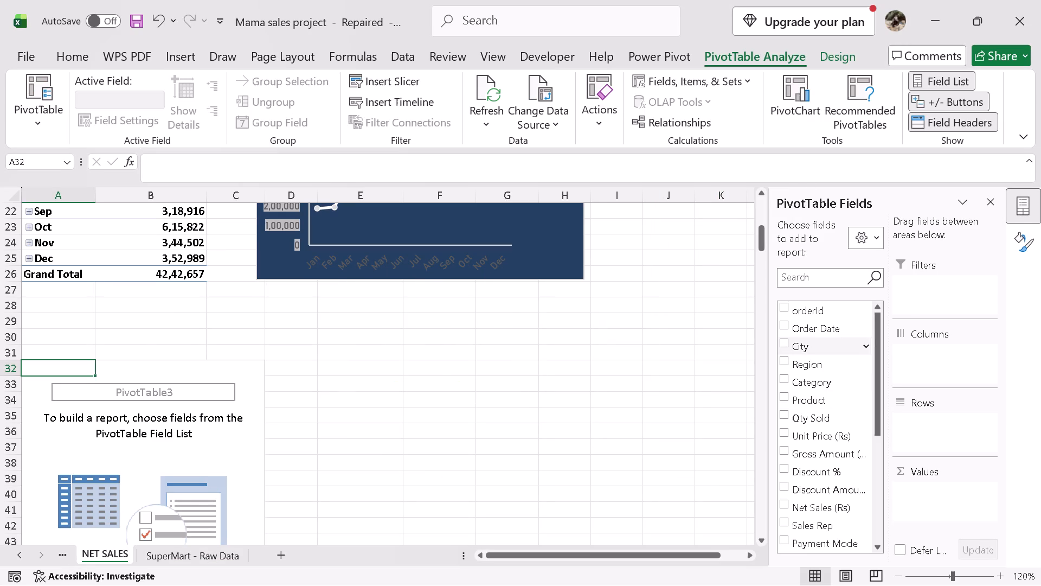
left_click_drag(807, 346, 940, 430)
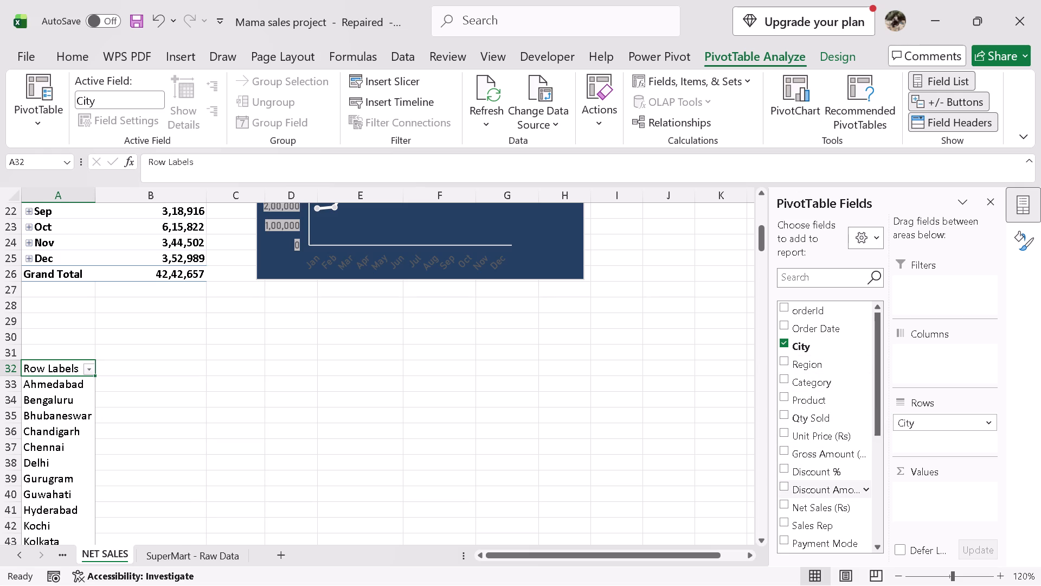
left_click_drag(810, 488, 923, 498)
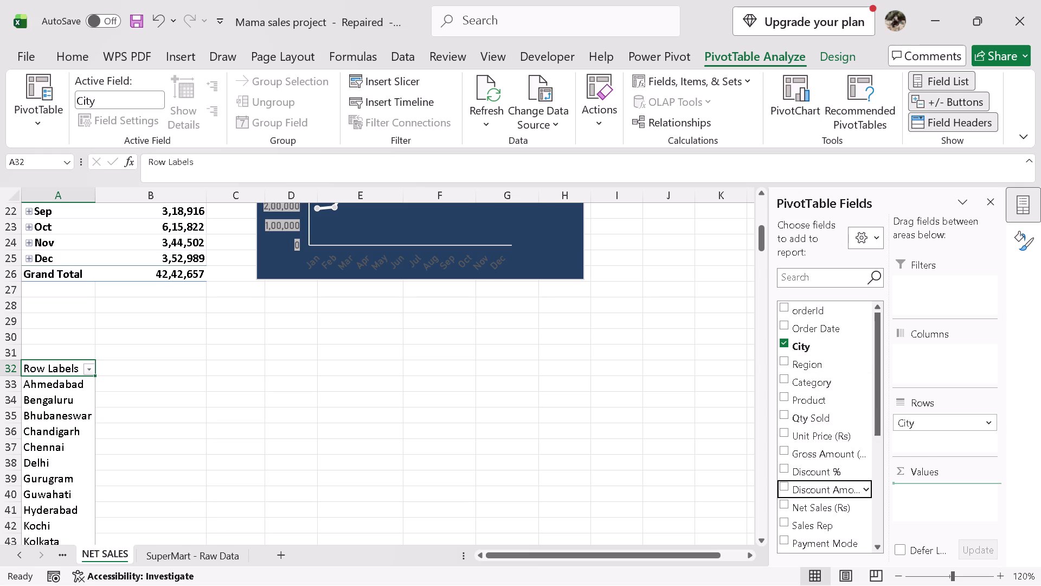
left_click_drag(923, 498, 923, 495)
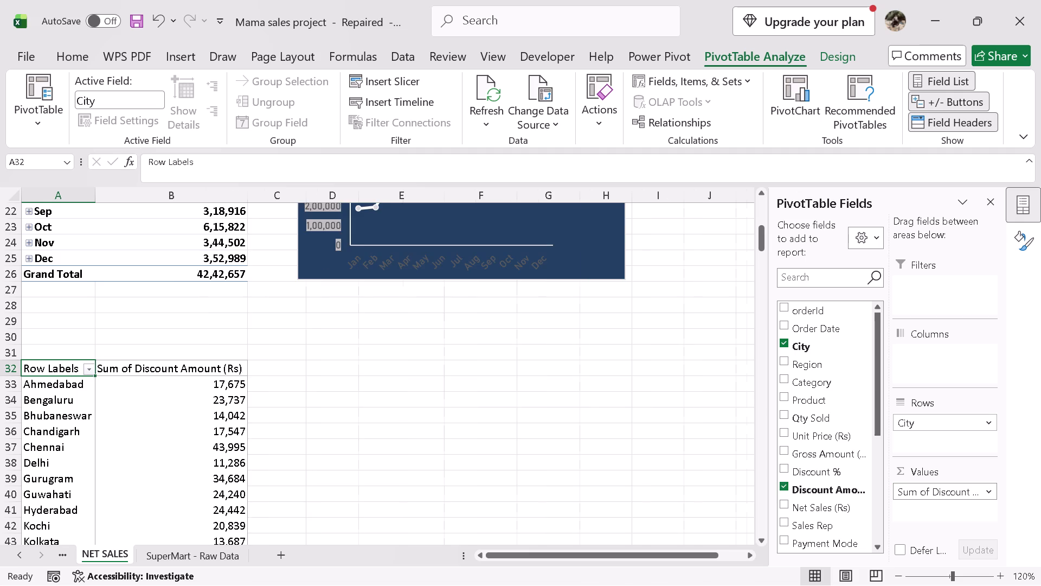
Add Net Sales (Rs) to the city PivotTable as a second summed value beside the discount amount.
left_click_drag(804, 513, 896, 480)
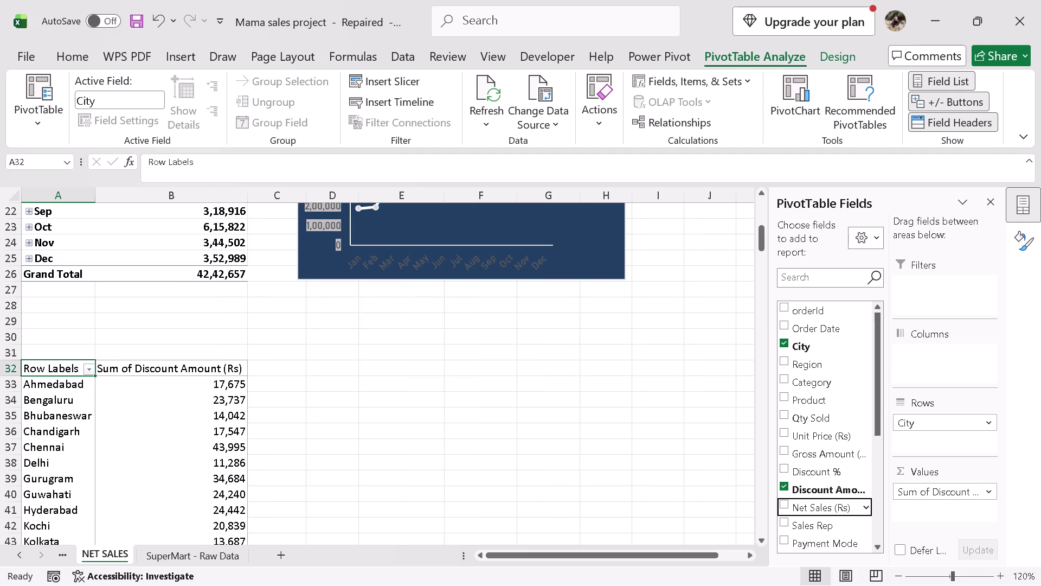
left_click_drag(896, 480, 916, 527)
left_click_drag(916, 527, 946, 367)
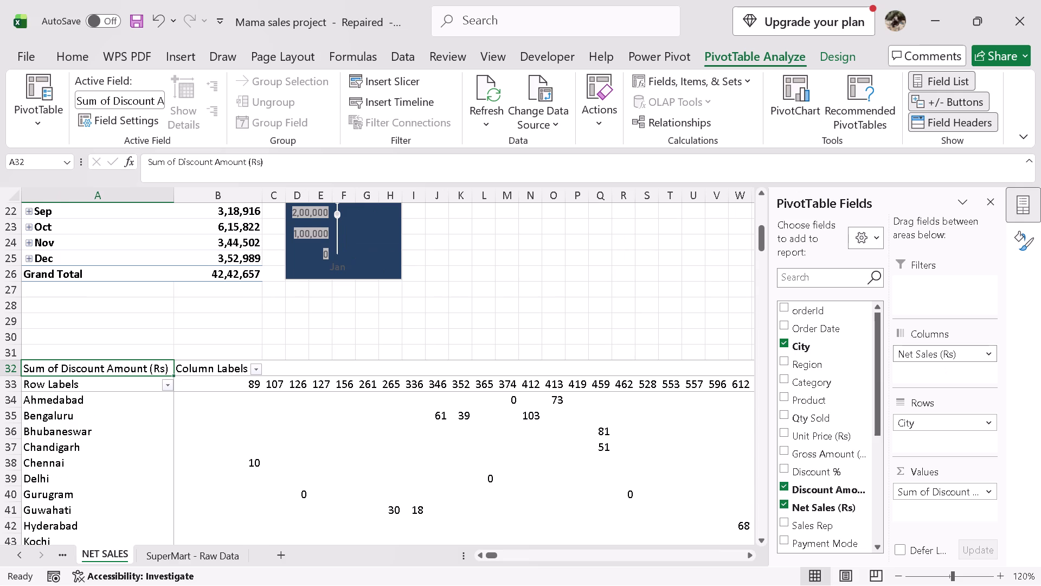
left_click_drag(934, 353, 934, 385)
left_click_drag(934, 385, 918, 506)
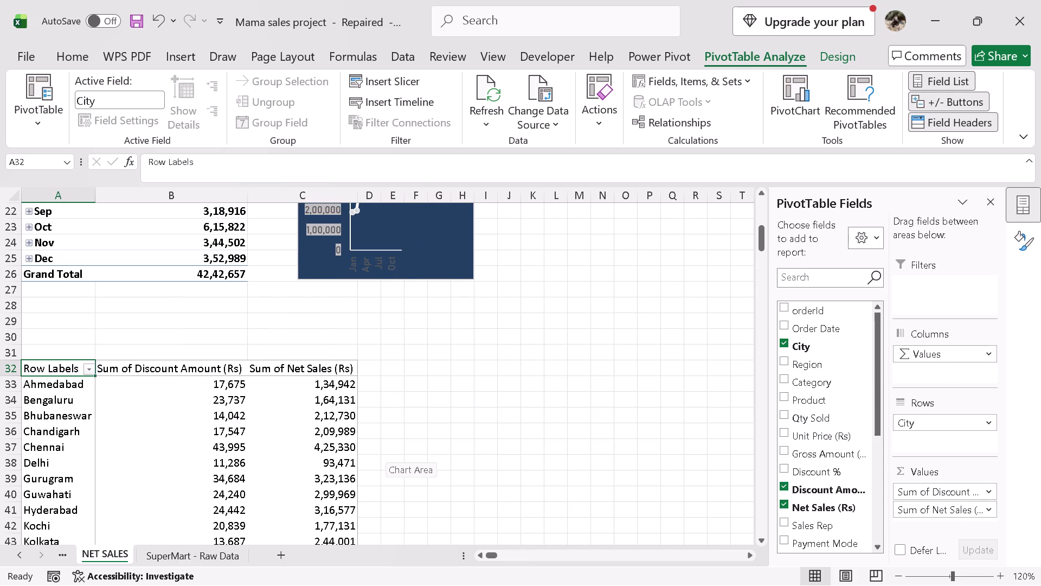
Examine the city PivotTable together with the monthly PivotTable and line chart above it.
scroll(391, 431, "down", 2)
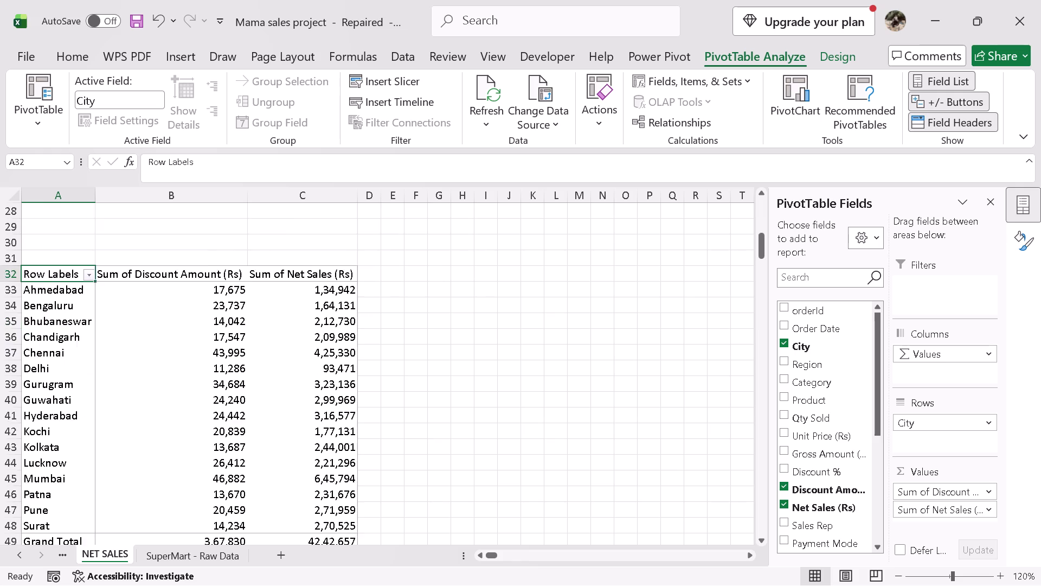
scroll(391, 431, "down", 3)
scroll(391, 431, "up", 2)
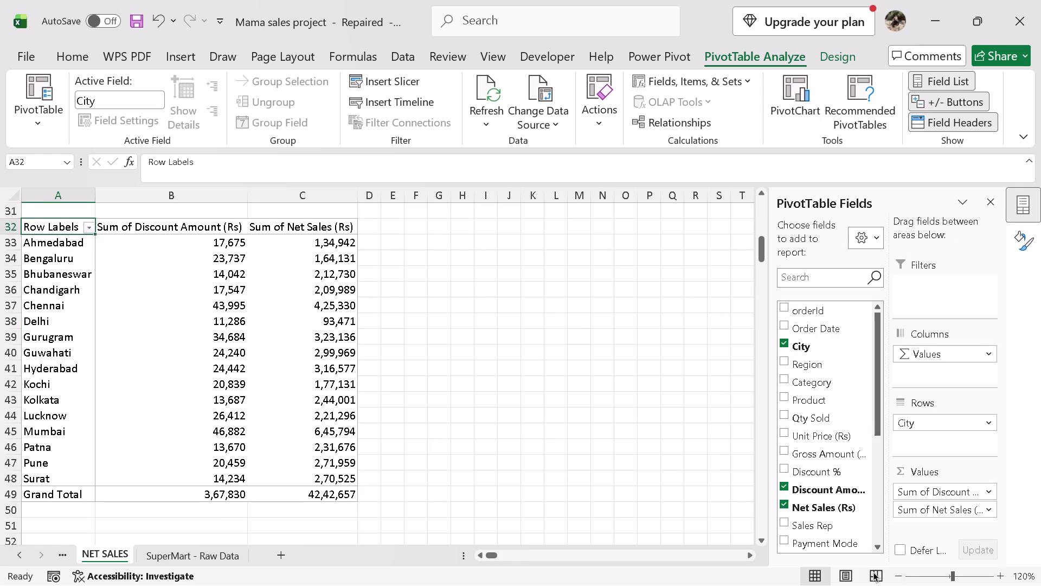
left_click(894, 572)
scroll(396, 409, "up", 3)
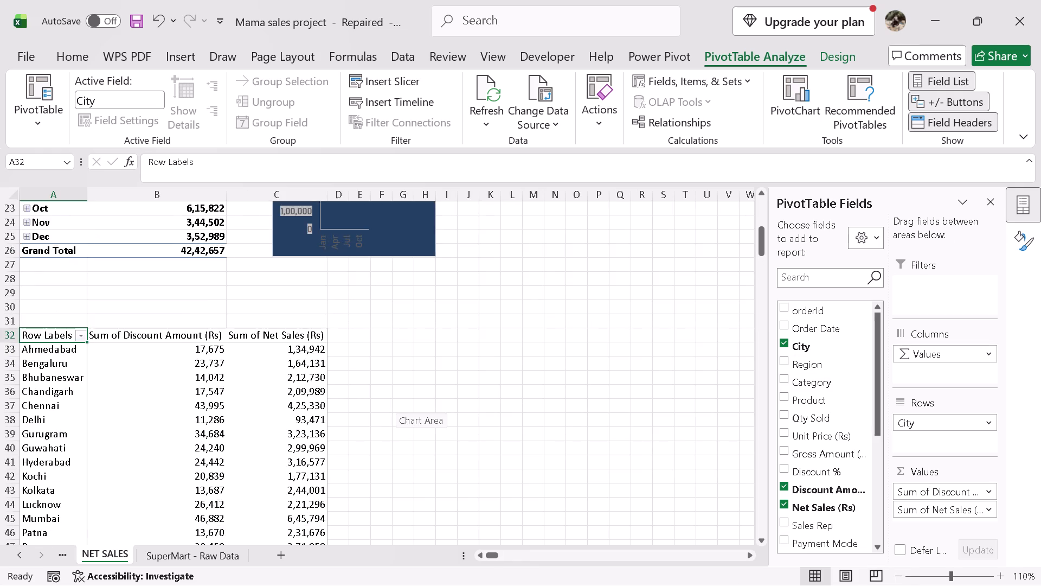
scroll(396, 409, "up", 3)
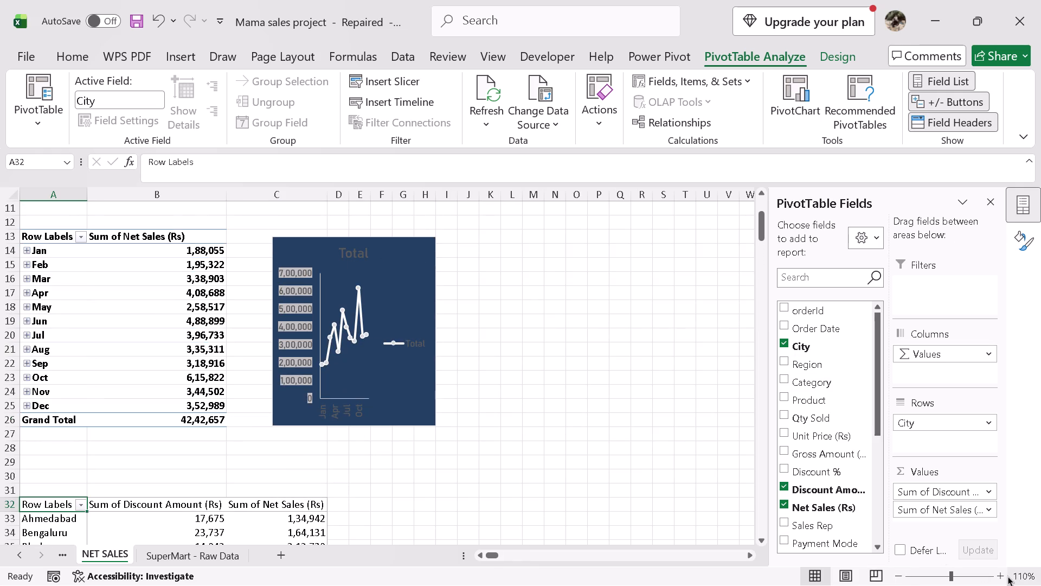
left_click(1004, 576)
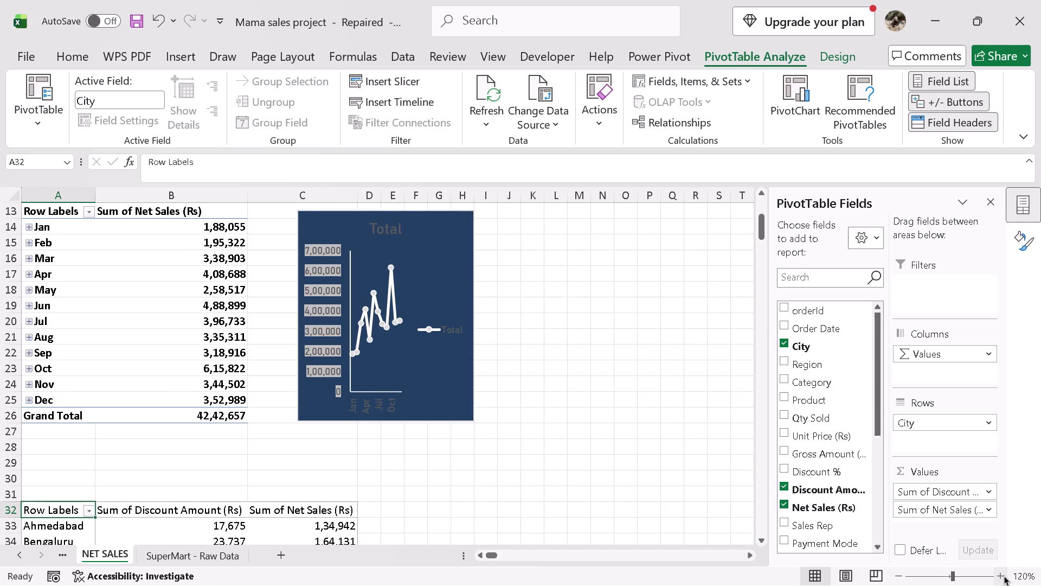
left_click(1004, 576)
triple_click(1003, 576)
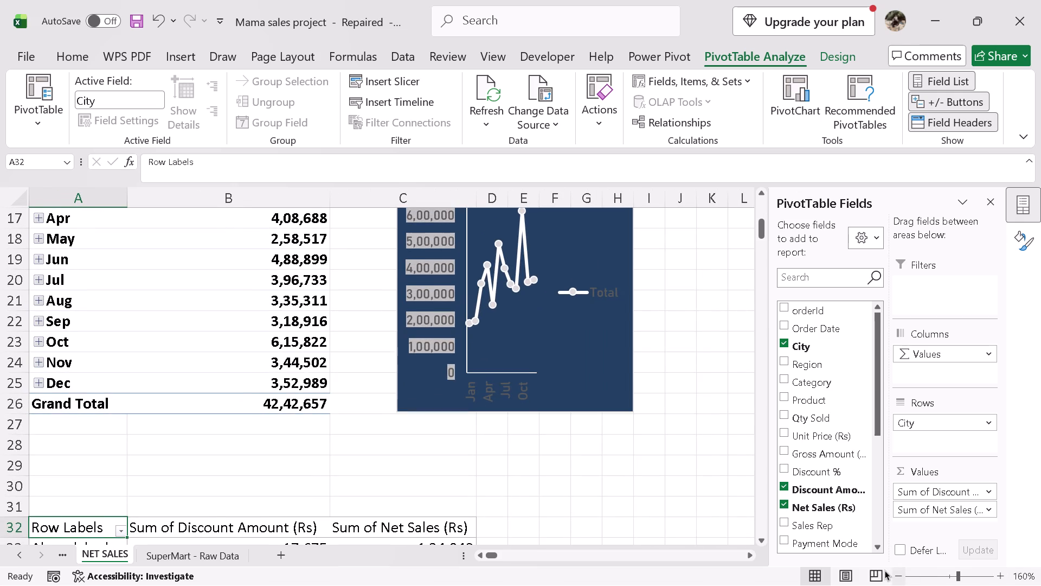
left_click(904, 574)
triple_click(901, 575)
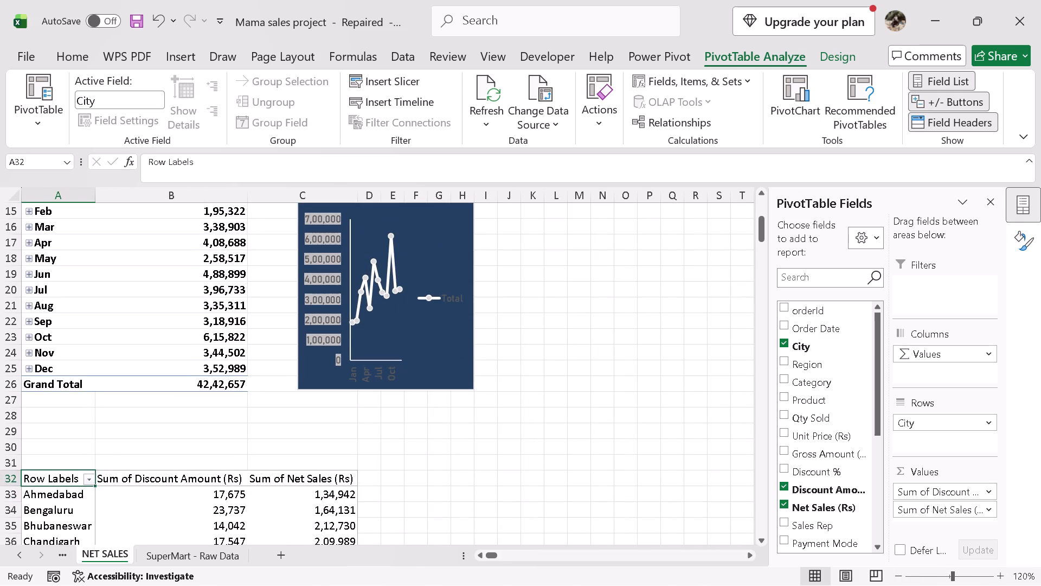
Widen the monthly line chart by its outer side edge so it ends in column K.
scroll(507, 437, "up", 2)
left_click(456, 431)
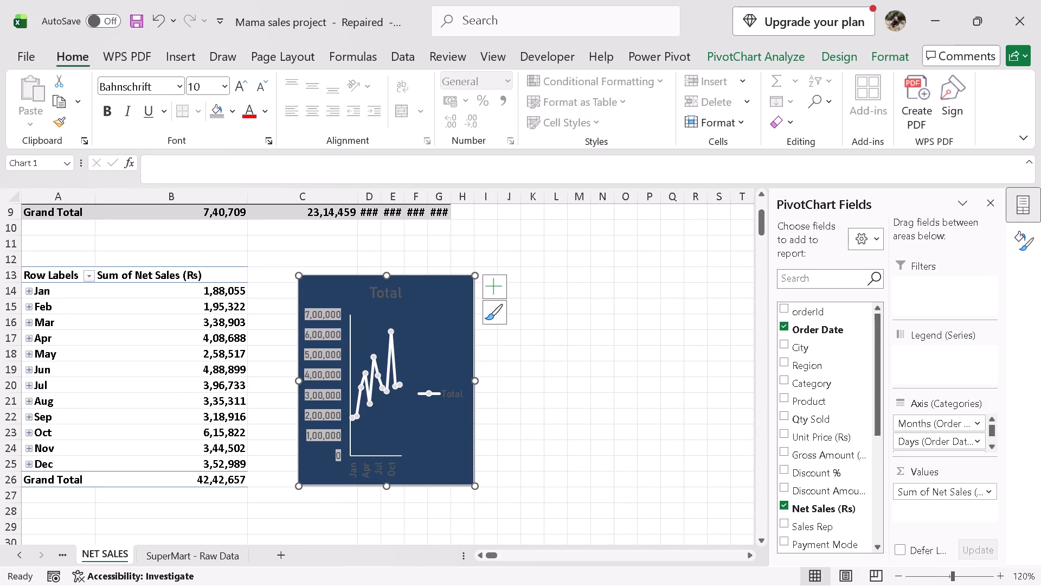
left_click_drag(474, 382, 541, 392)
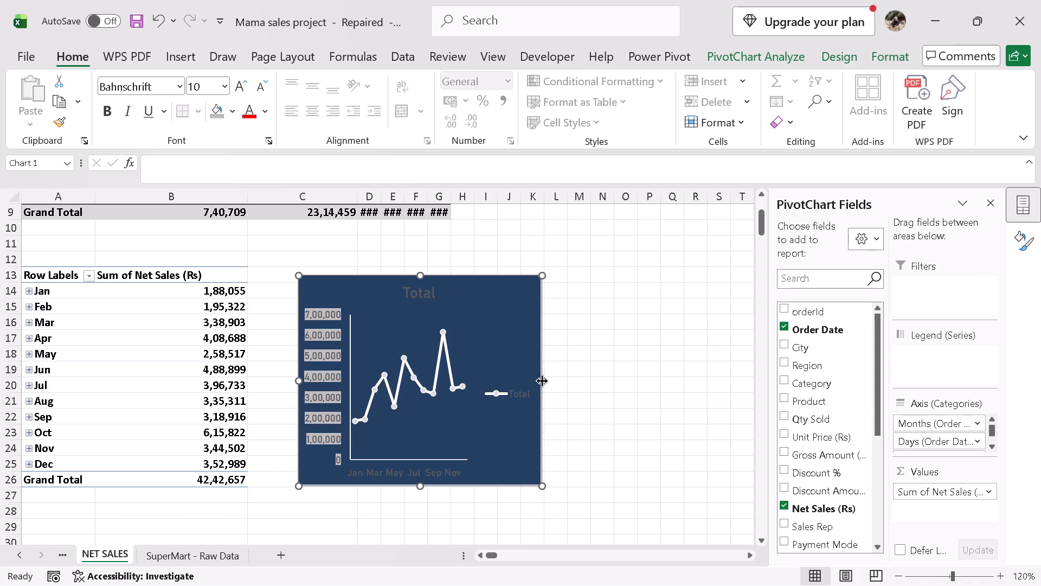
Widen the monthly net sales line chart further so its outer side edge reaches column N.
left_click_drag(542, 380, 606, 387)
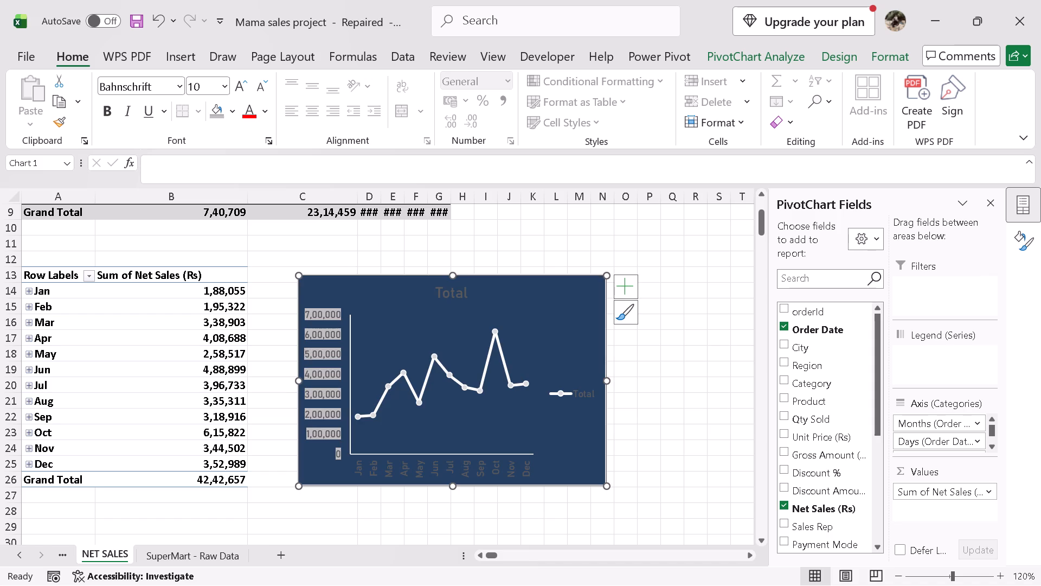
Examine the city PivotTable's discount and net sales figures from the first city down to the grand total.
scroll(431, 442, "down", 3)
left_click(432, 441)
scroll(429, 448, "down", 1)
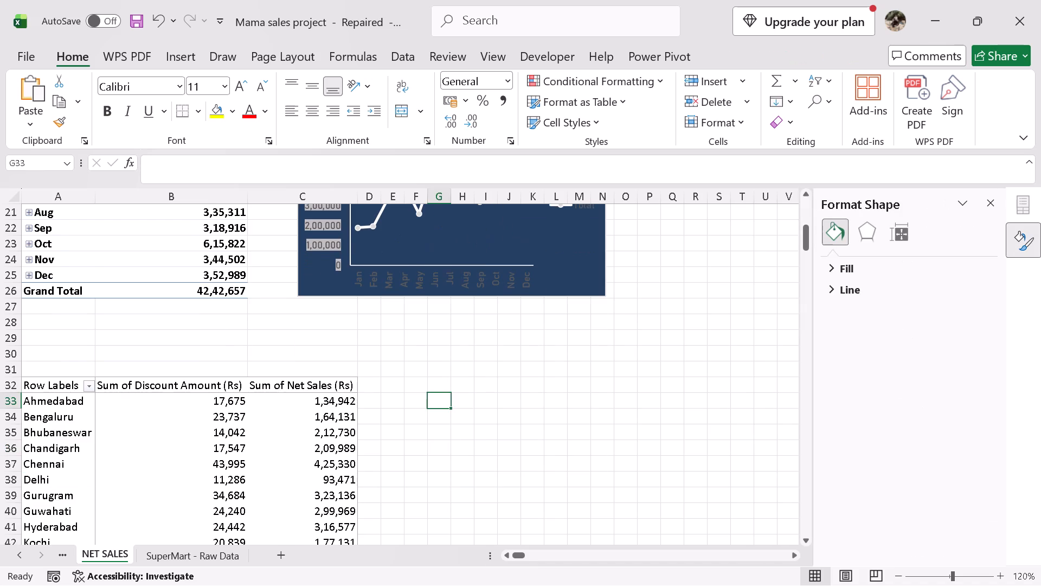
left_click(245, 423)
left_click(310, 456)
scroll(127, 453, "down", 3)
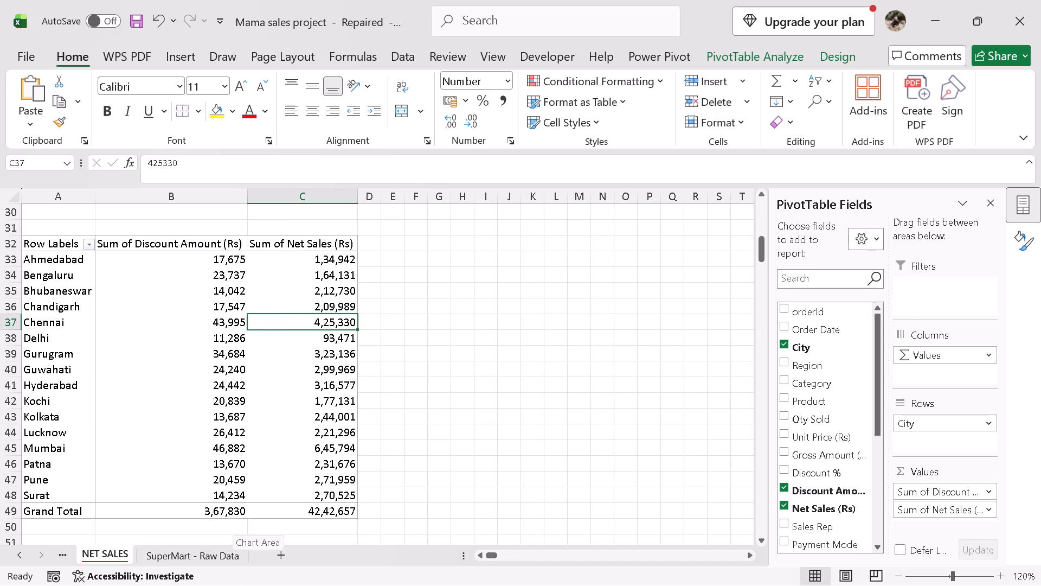
scroll(401, 385, "down", 3)
scroll(325, 442, "up", 5)
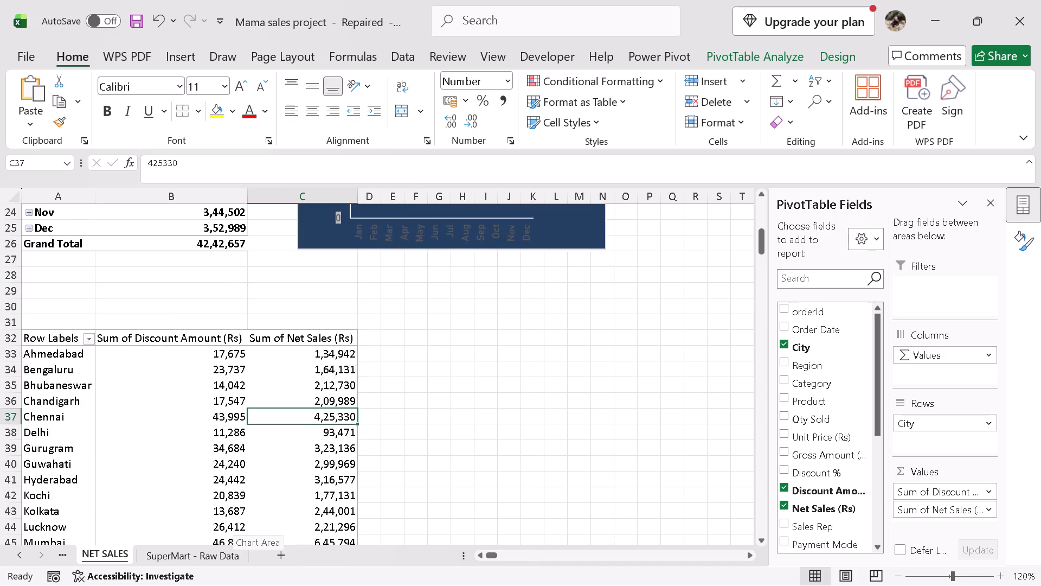
scroll(322, 442, "up", 1)
scroll(322, 442, "down", 5)
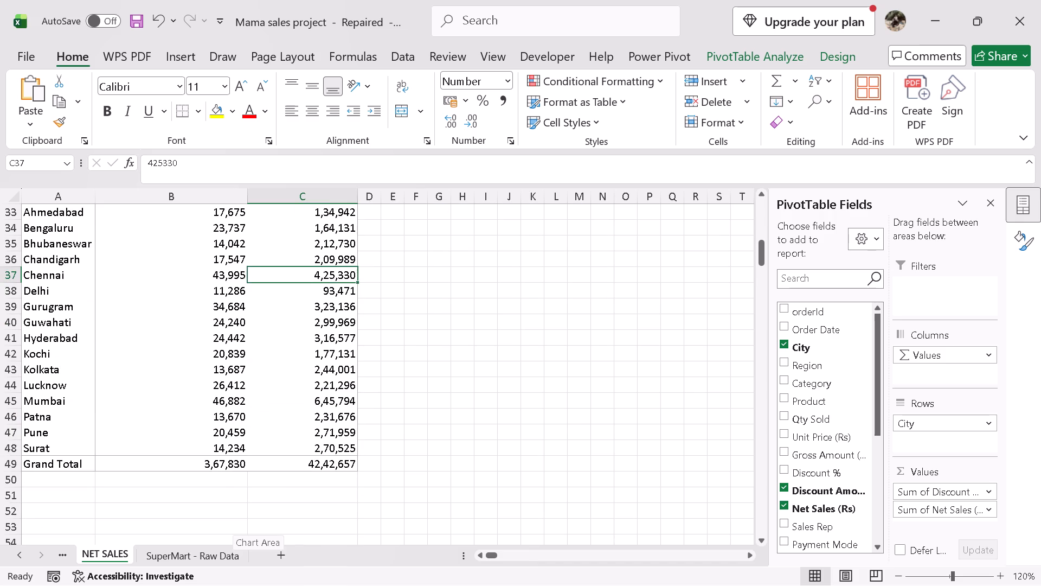
scroll(287, 451, "down", 3)
scroll(287, 451, "up", 5)
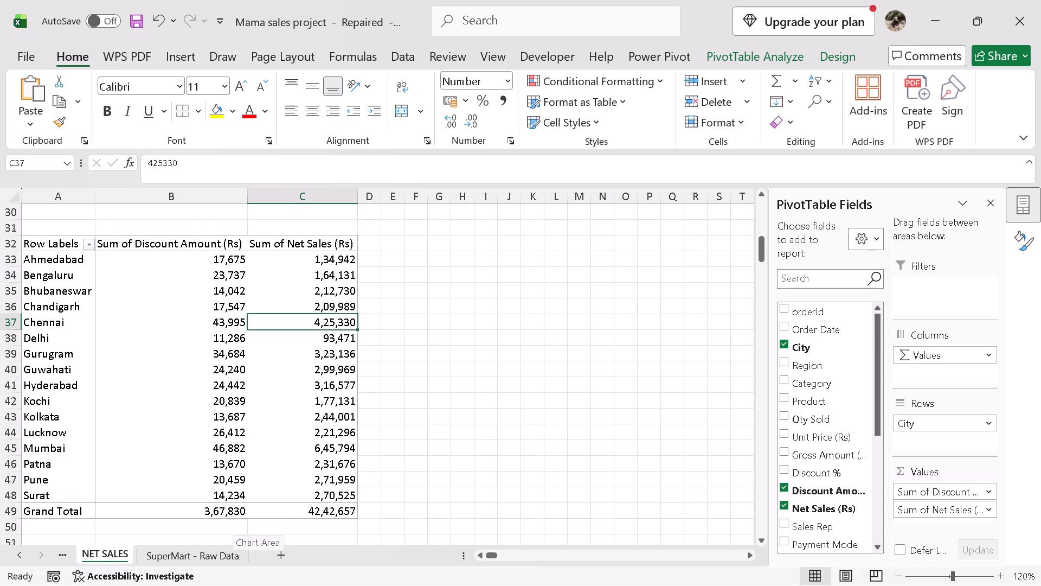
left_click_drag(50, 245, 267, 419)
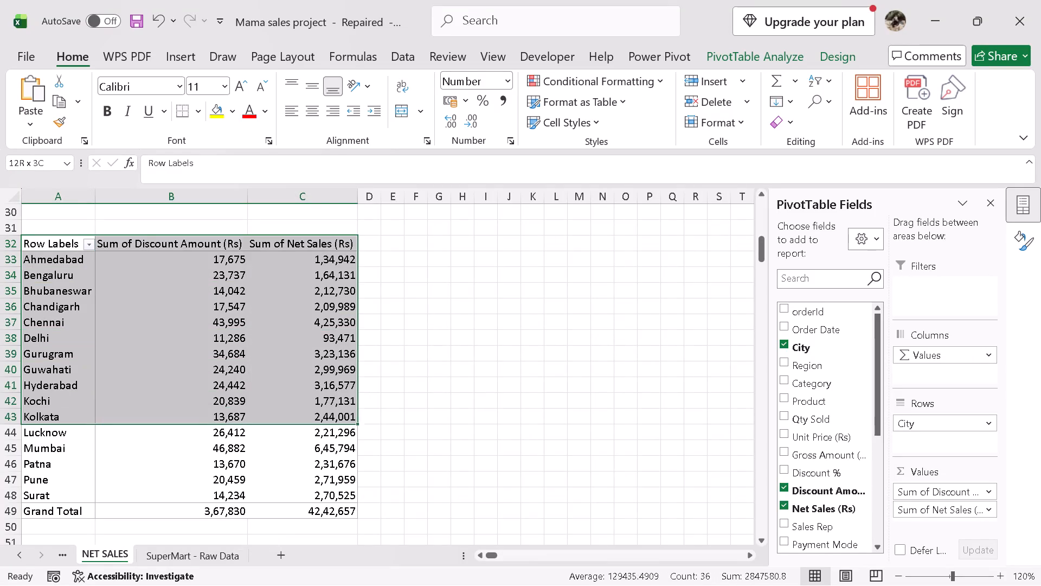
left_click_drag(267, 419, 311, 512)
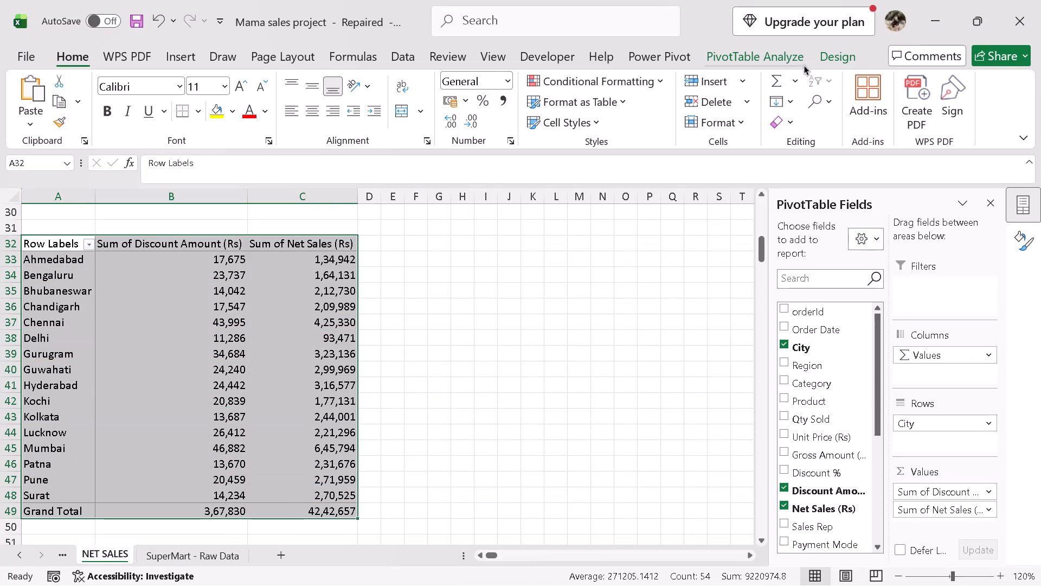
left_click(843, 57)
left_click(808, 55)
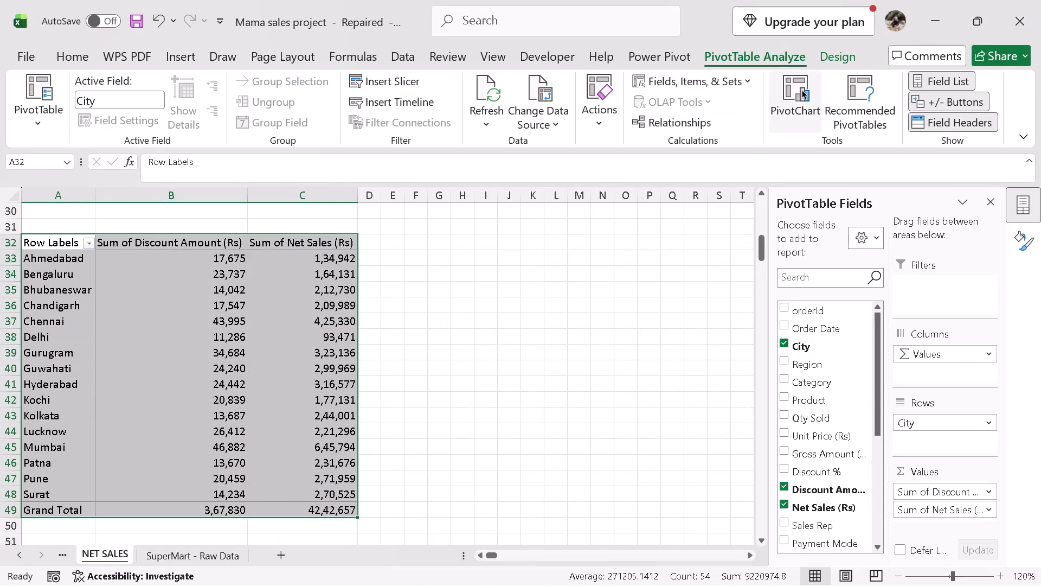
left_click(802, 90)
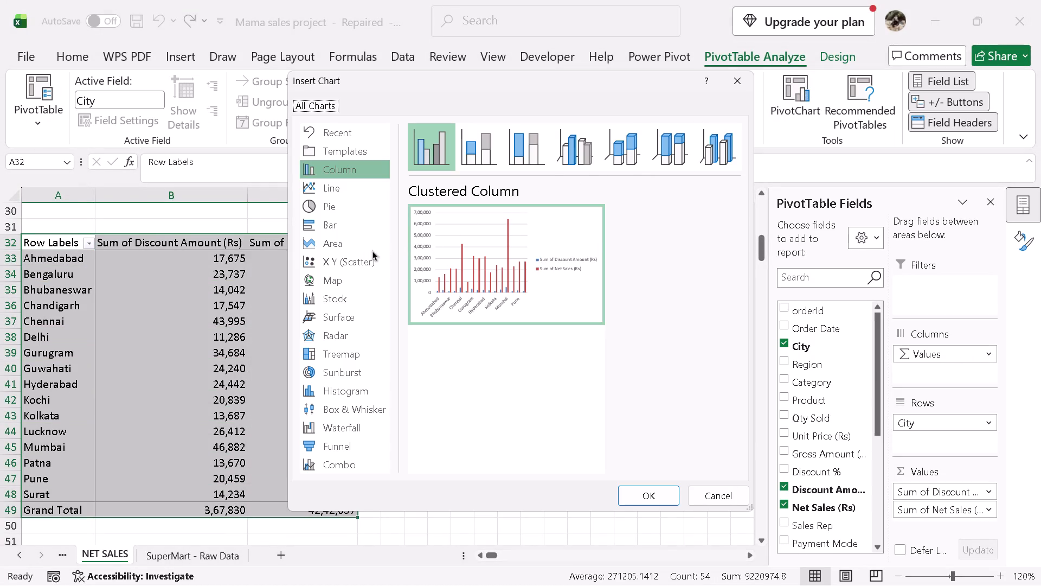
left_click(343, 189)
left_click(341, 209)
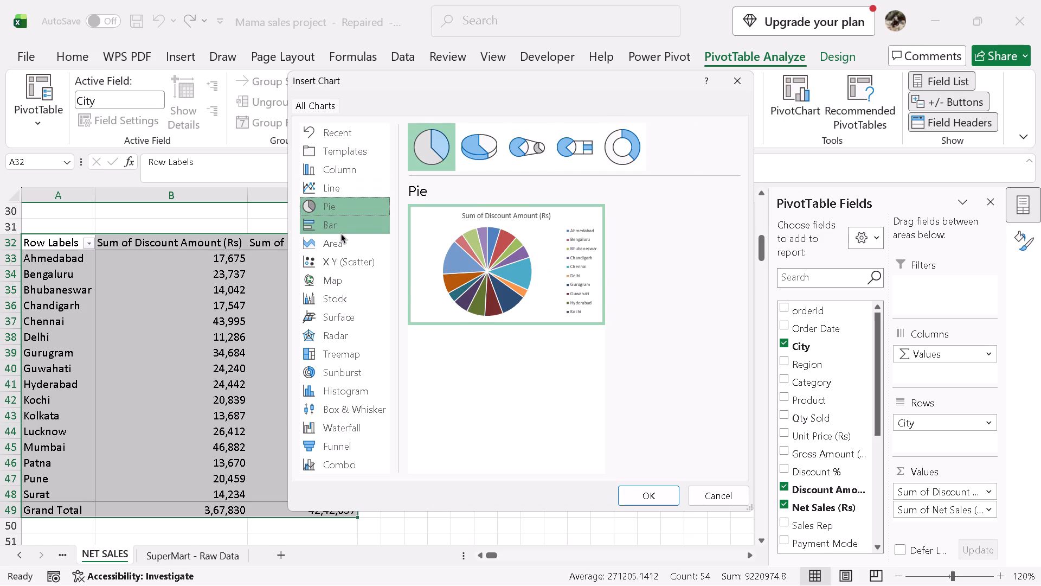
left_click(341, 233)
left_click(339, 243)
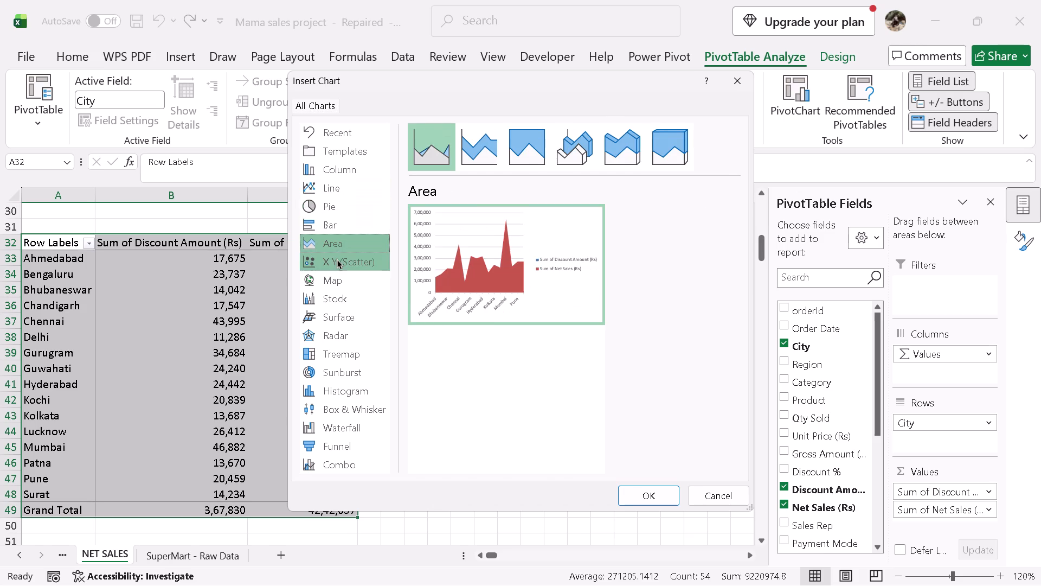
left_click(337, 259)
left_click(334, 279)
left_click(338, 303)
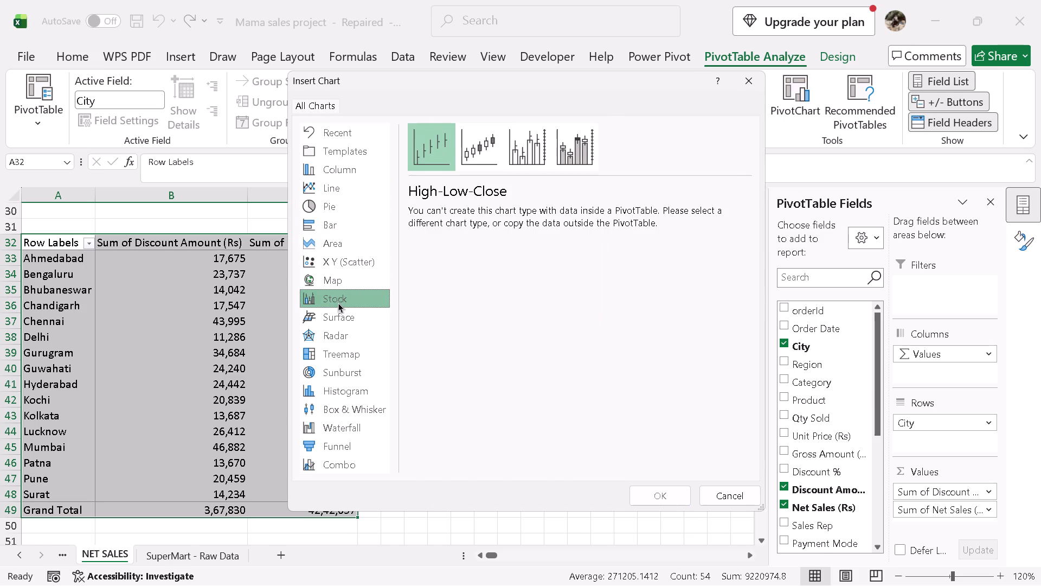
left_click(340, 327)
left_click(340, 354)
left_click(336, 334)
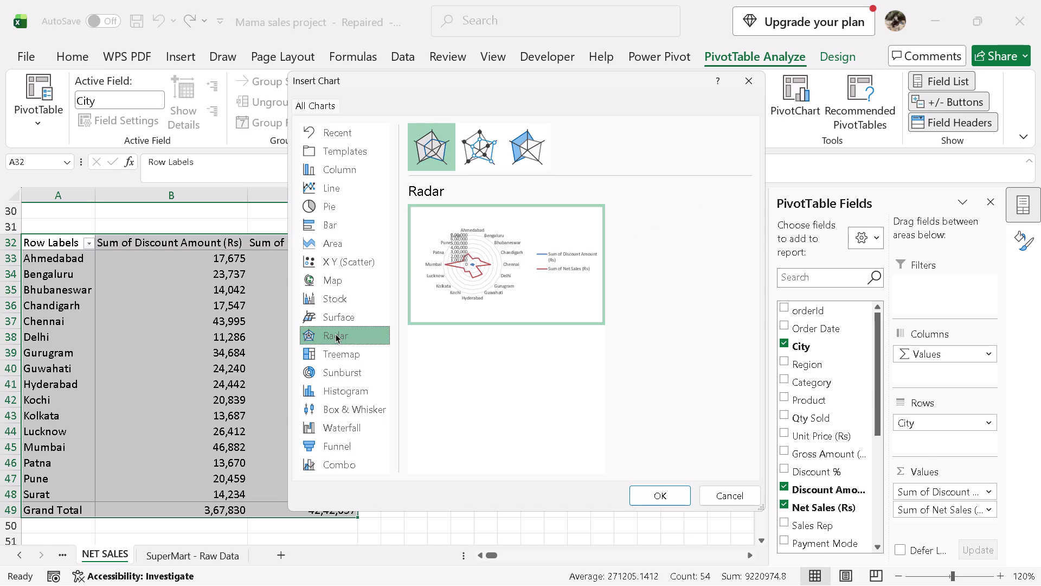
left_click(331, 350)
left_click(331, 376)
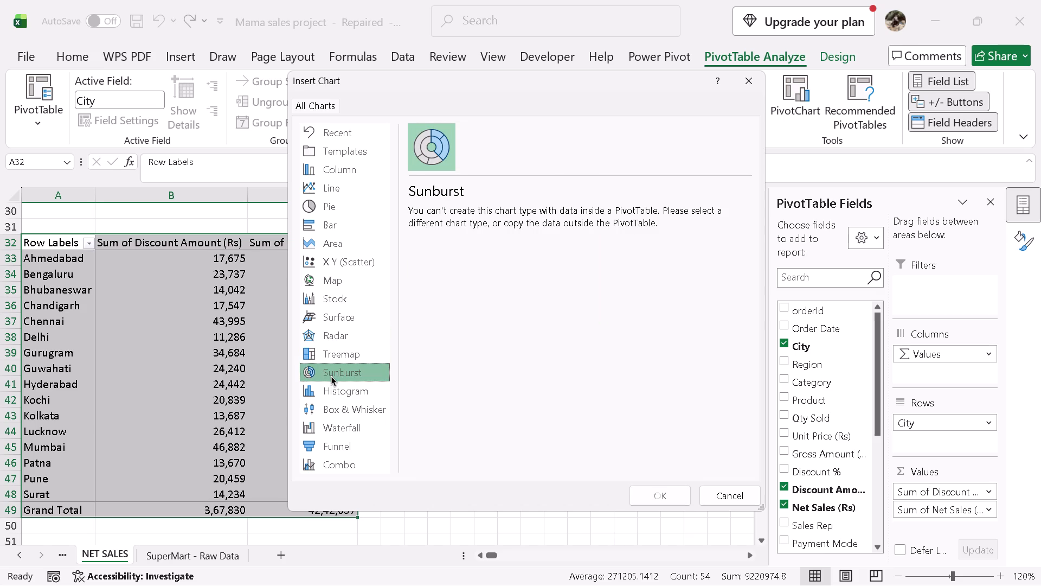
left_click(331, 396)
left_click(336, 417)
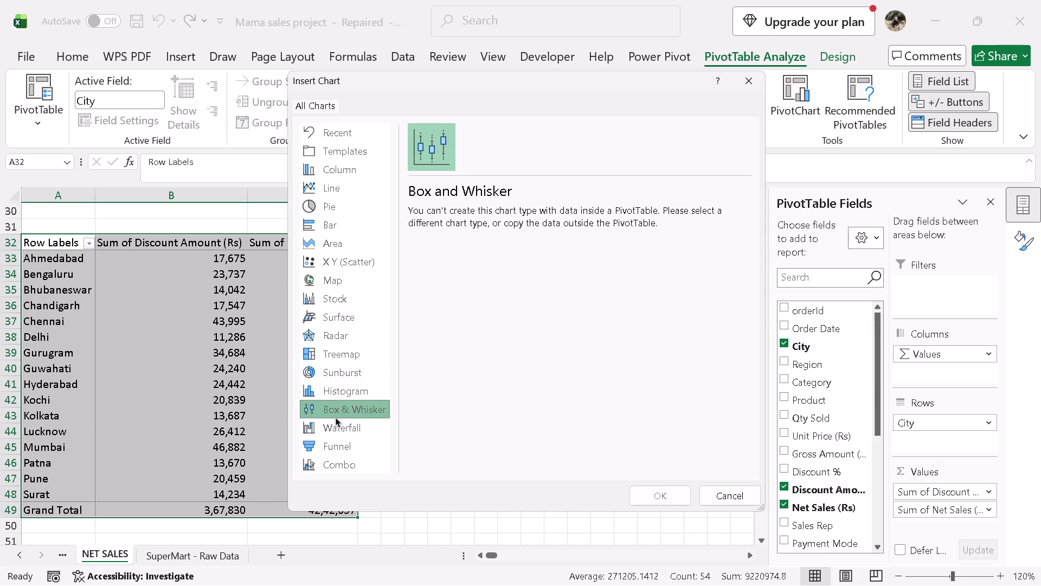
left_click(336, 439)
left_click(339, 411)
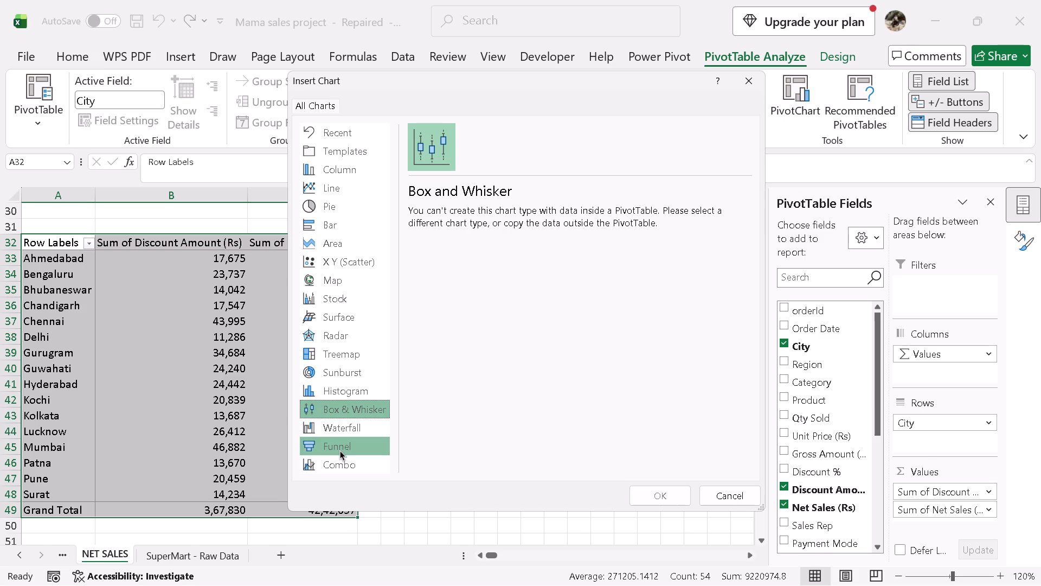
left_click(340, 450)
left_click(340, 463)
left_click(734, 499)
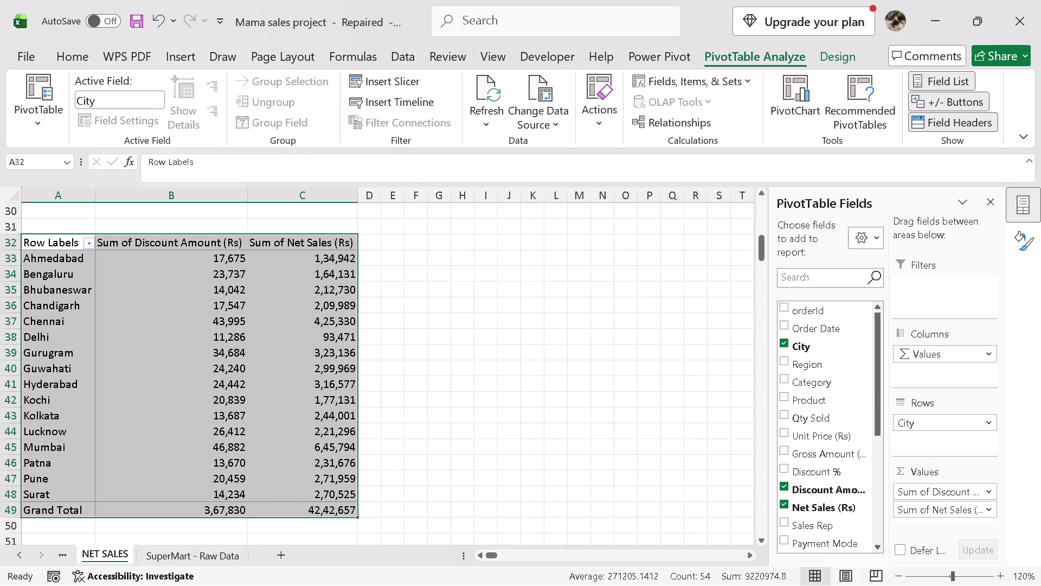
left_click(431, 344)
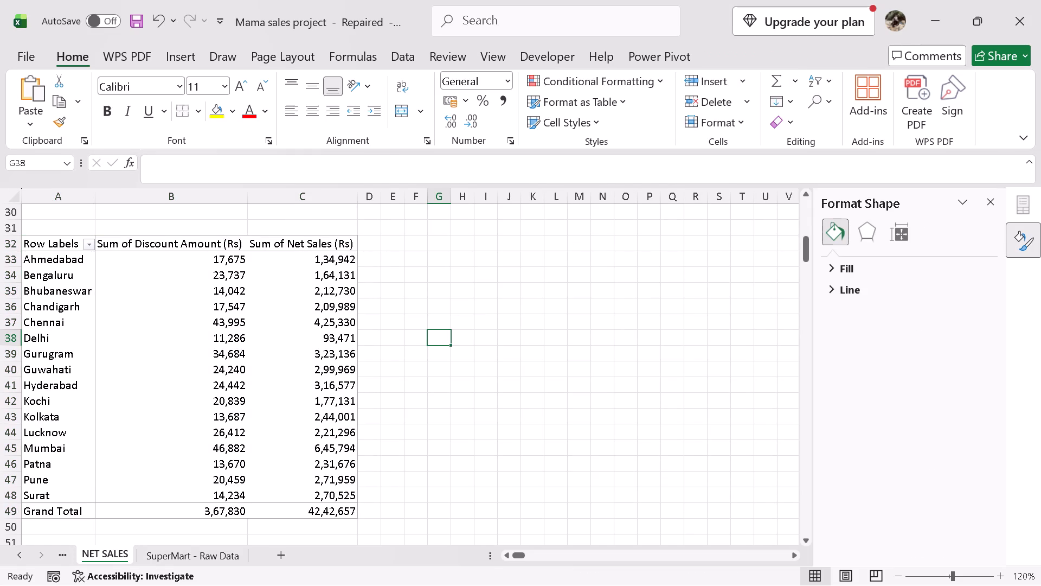
Widen columns D to G enough to show the category and grand total figures in the region-by-category PivotTable.
scroll(412, 262, "up", 9)
scroll(435, 350, "up", 4)
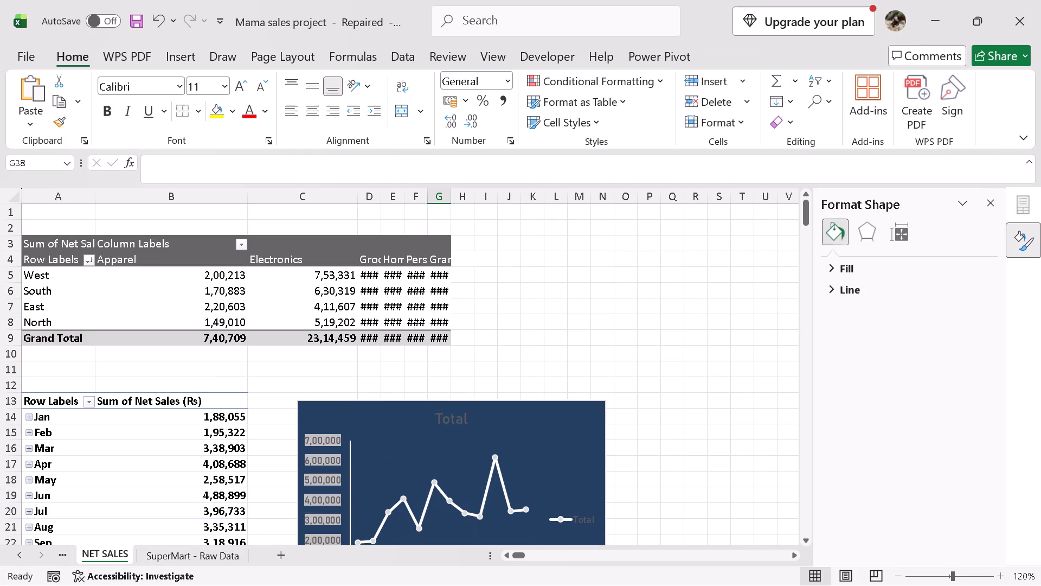
left_click_drag(380, 197, 407, 202)
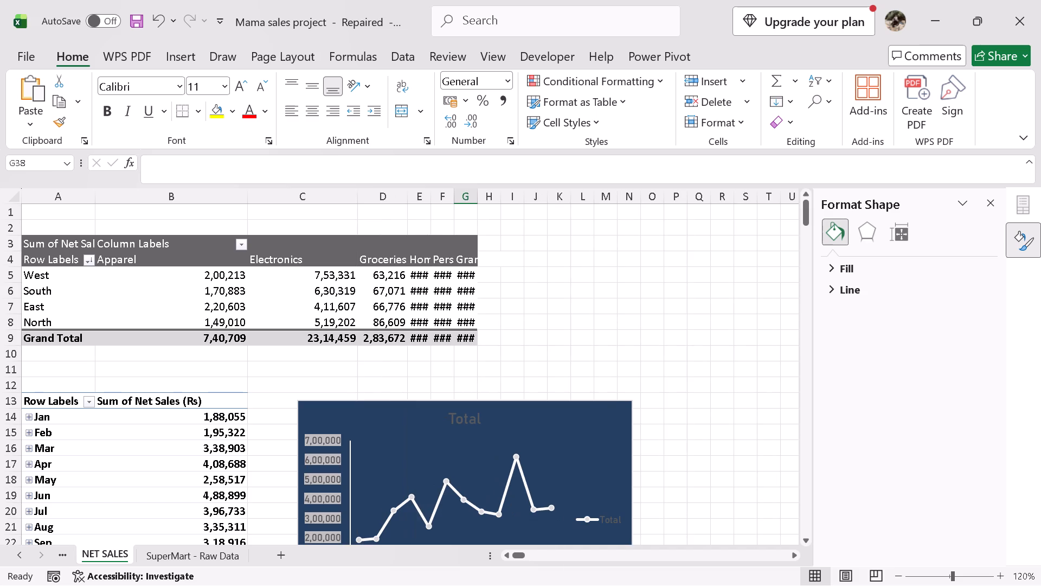
left_click_drag(429, 196, 460, 203)
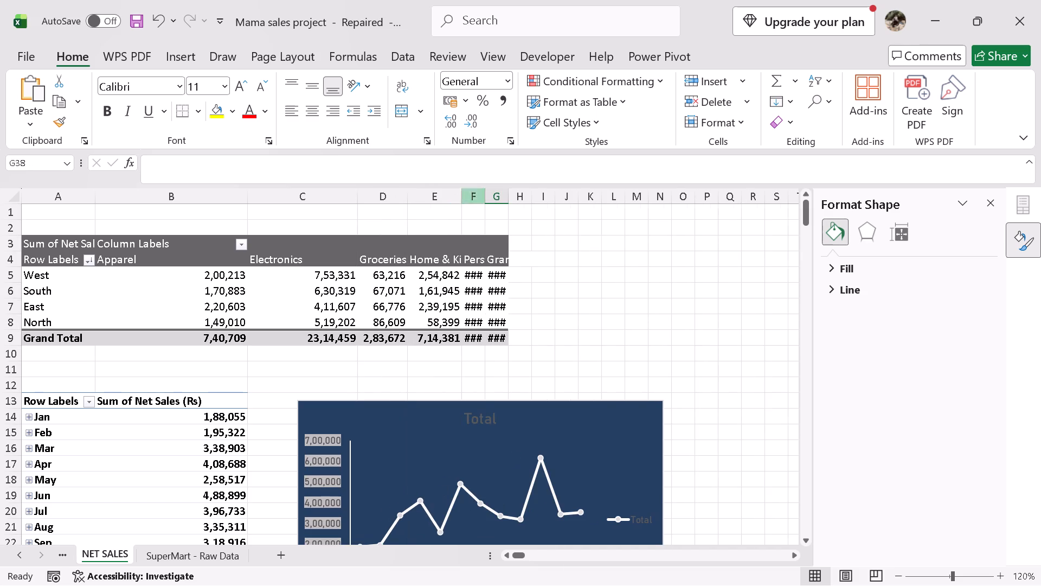
left_click_drag(487, 196, 531, 204)
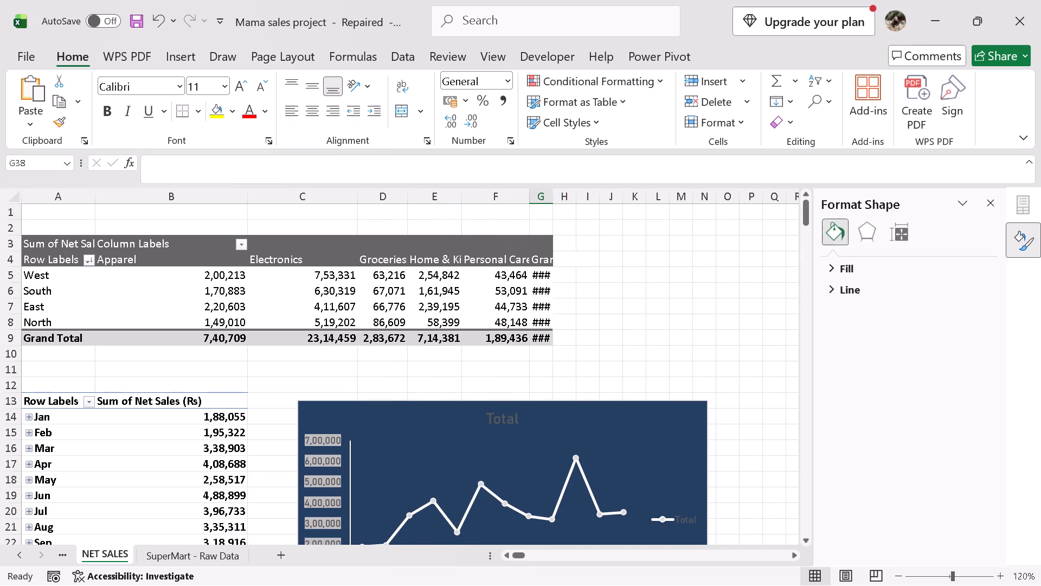
left_click_drag(552, 193, 593, 200)
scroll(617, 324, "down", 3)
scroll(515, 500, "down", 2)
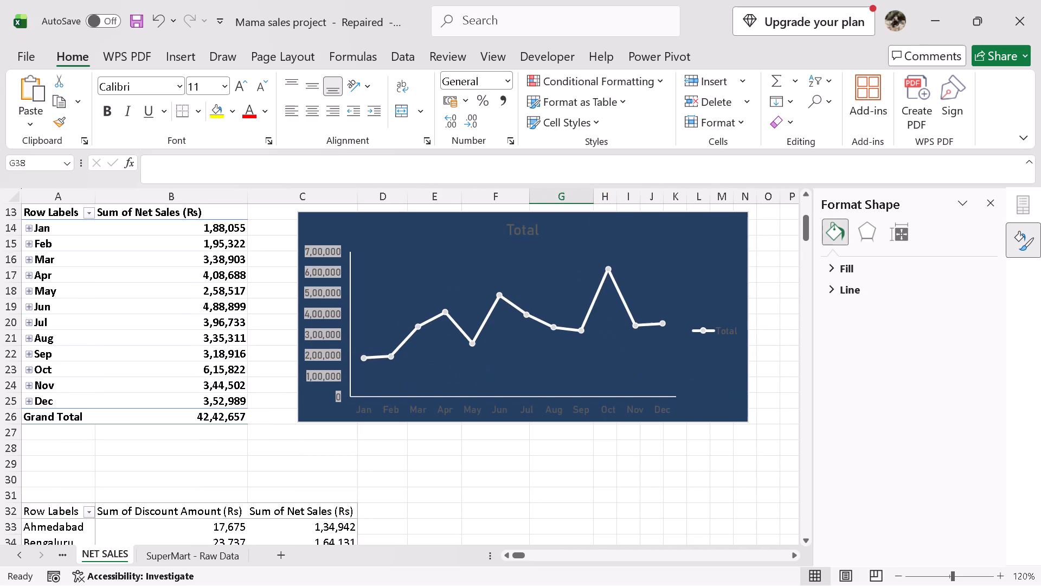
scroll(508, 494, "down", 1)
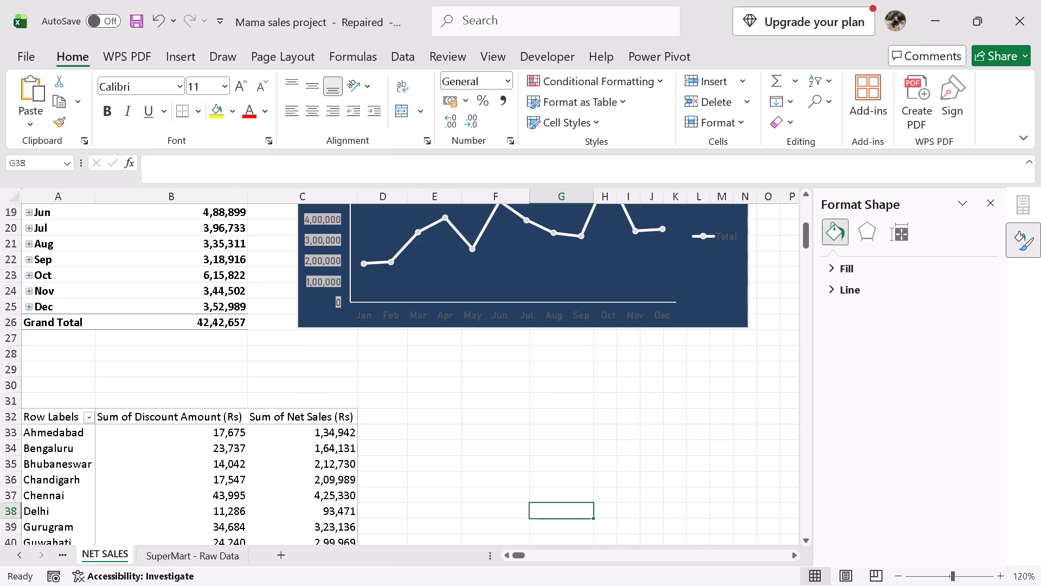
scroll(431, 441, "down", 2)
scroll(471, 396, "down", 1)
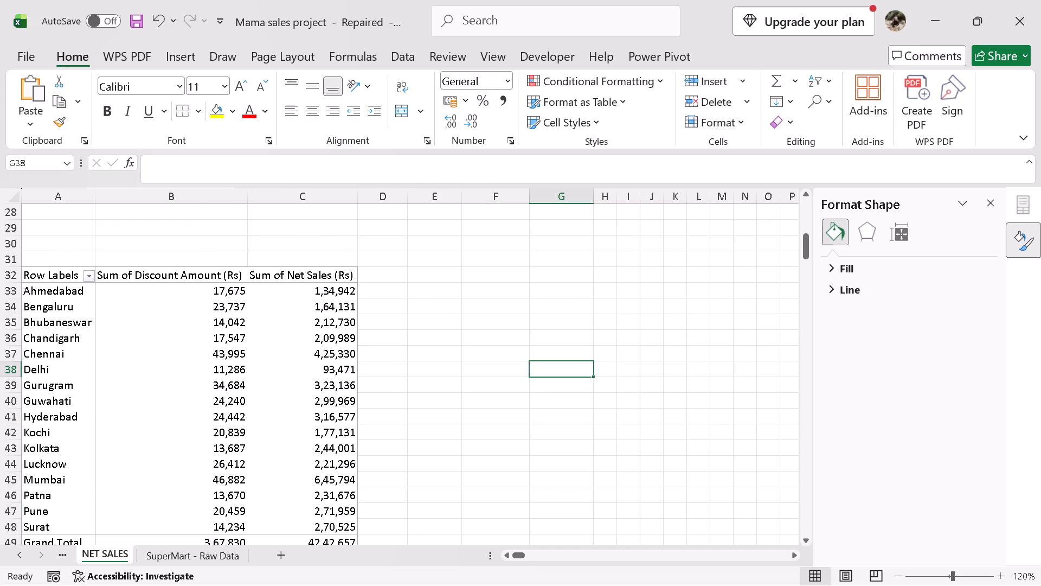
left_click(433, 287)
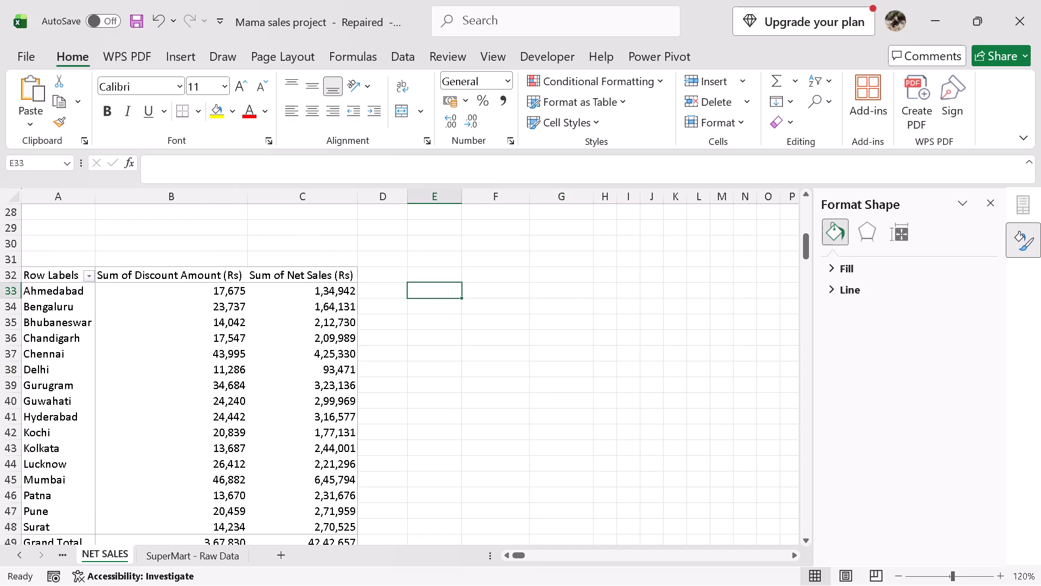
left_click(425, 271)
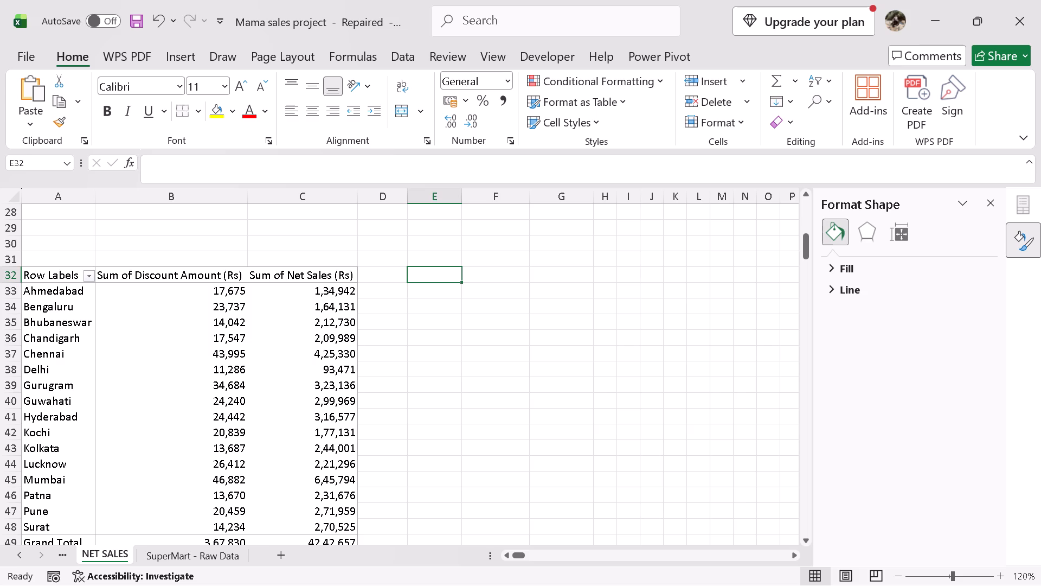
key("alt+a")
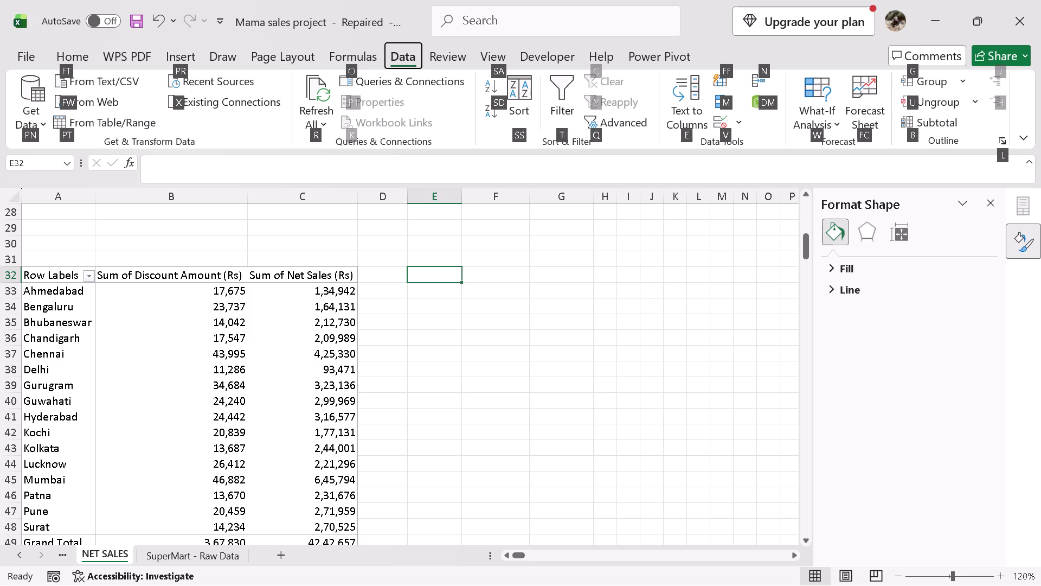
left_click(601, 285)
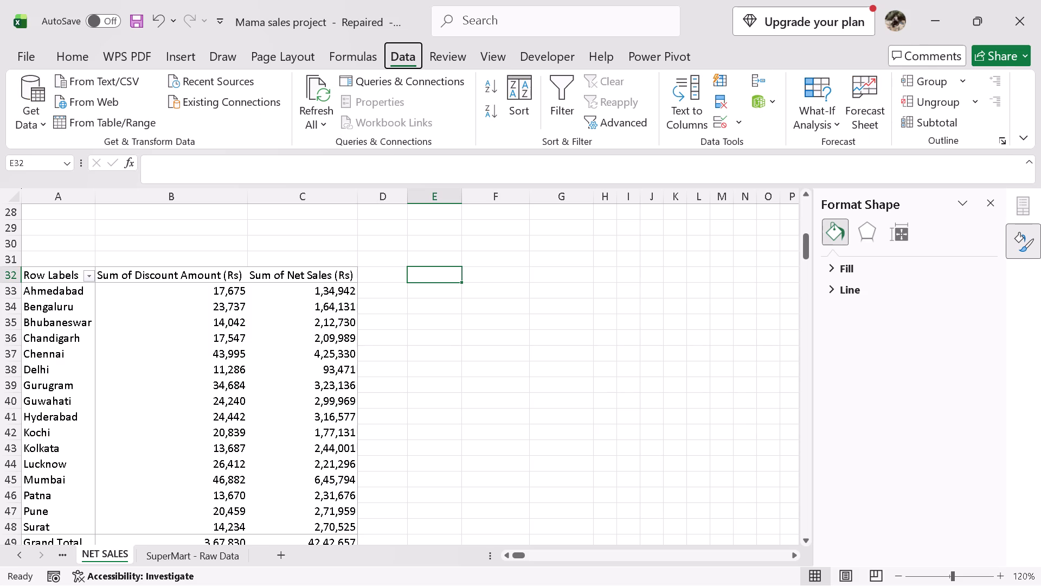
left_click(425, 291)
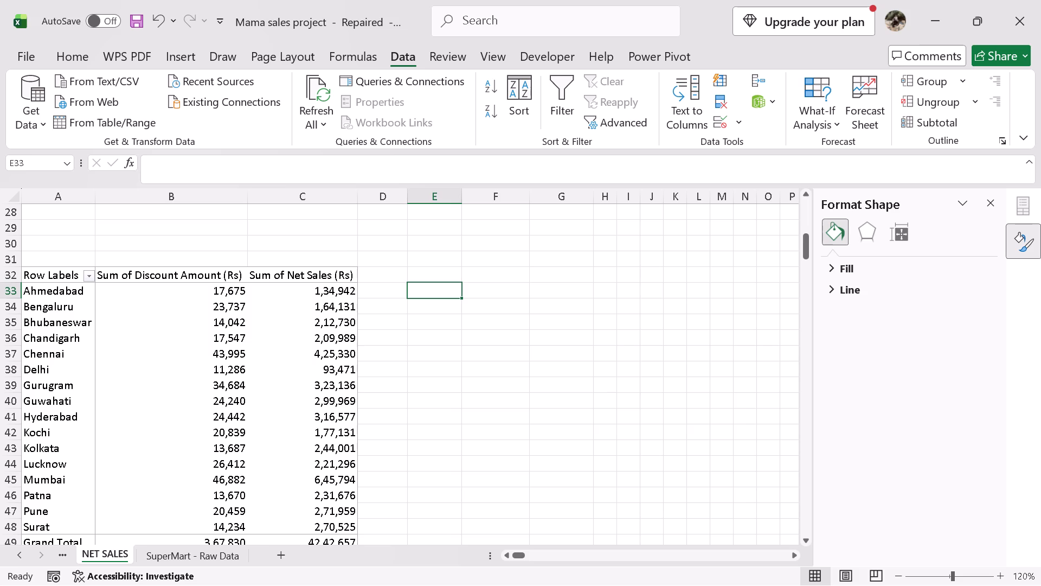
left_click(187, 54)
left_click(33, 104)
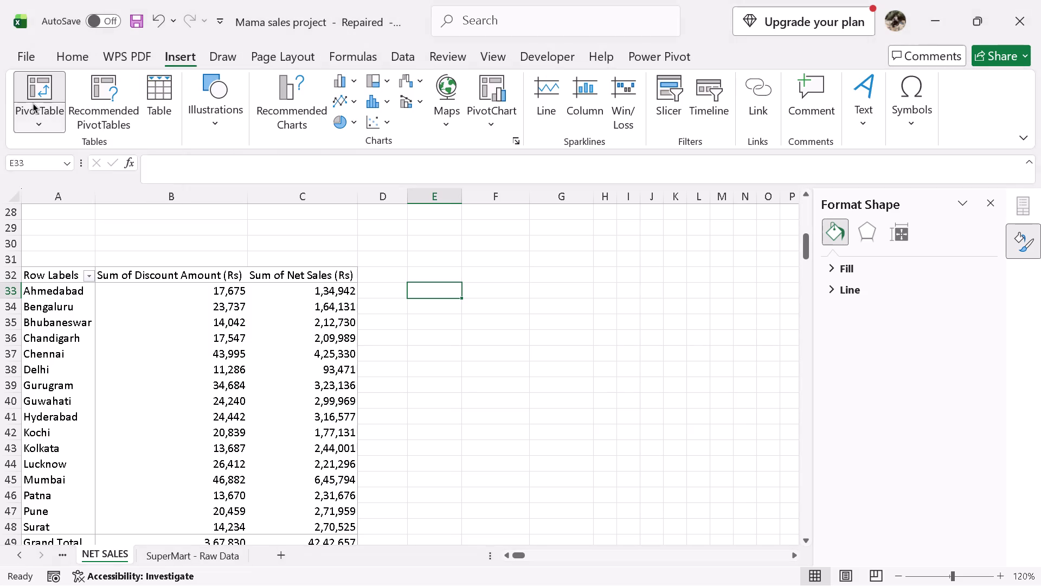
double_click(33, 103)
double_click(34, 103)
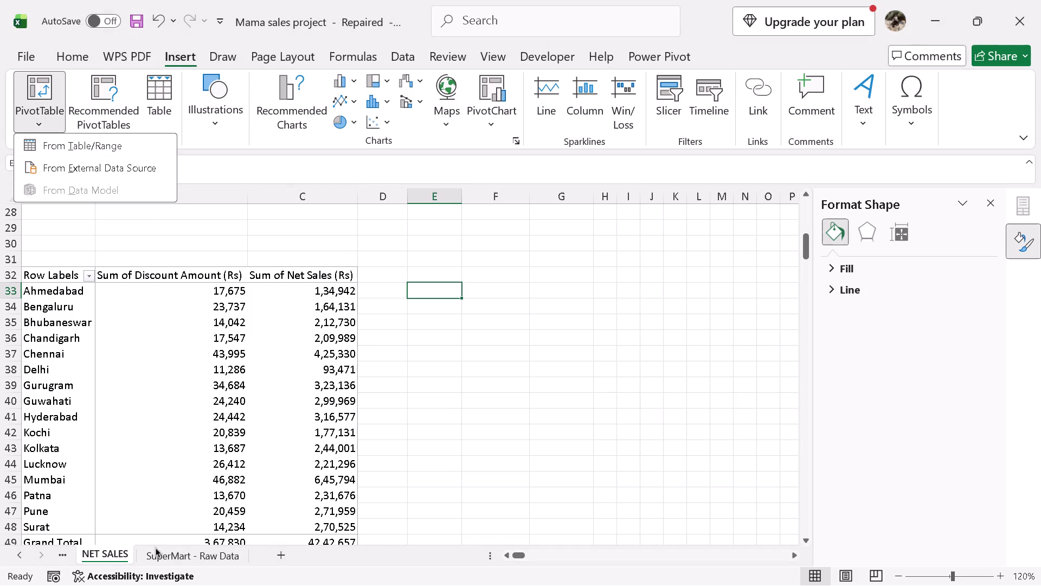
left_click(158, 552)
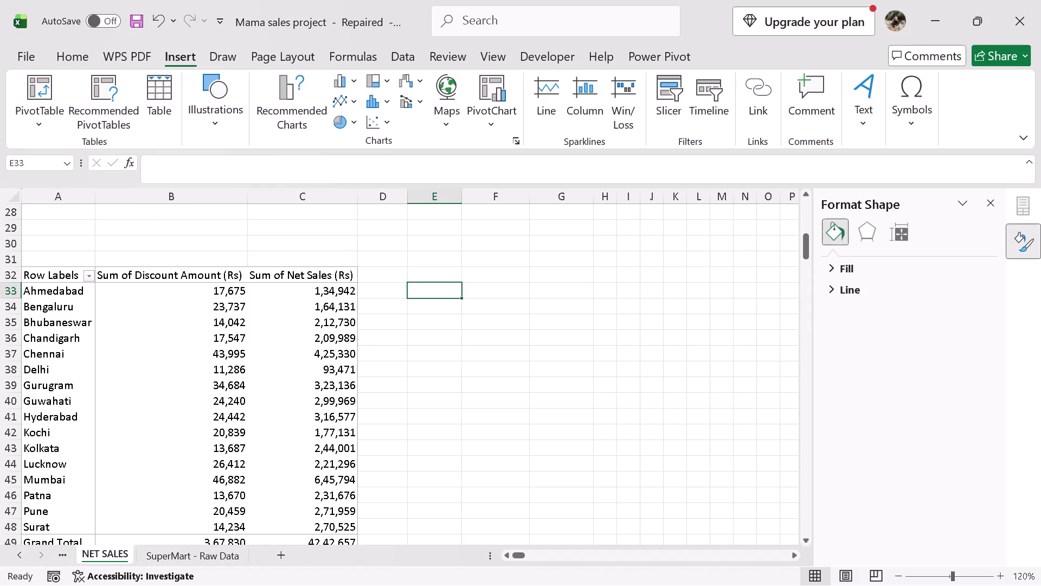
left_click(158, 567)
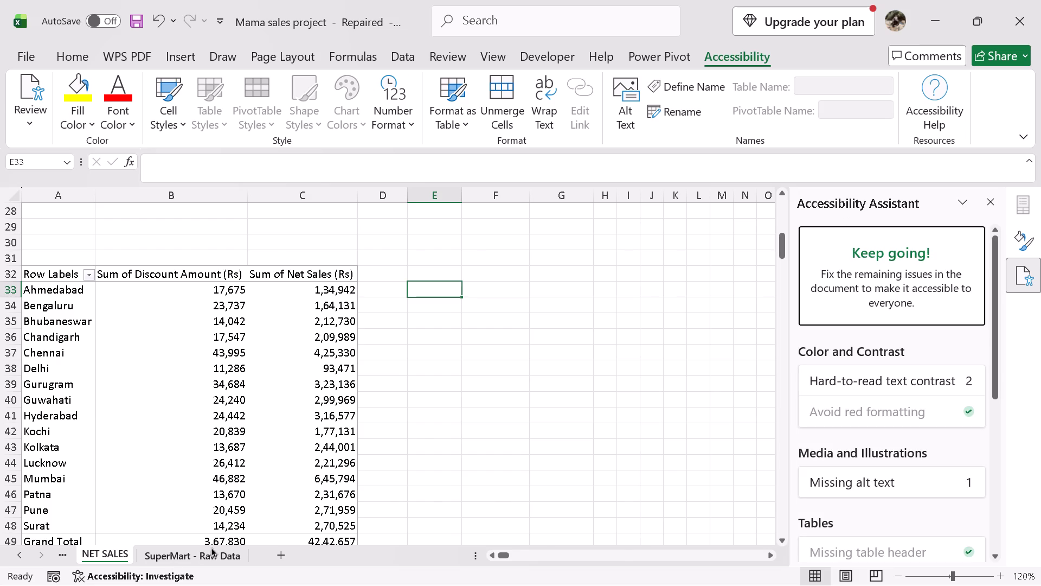
Insert a PivotTable from the SuperMart - Raw Data range A1:W421 at cell E32 of the existing NET SALES sheet.
left_click(208, 552)
left_click(991, 201)
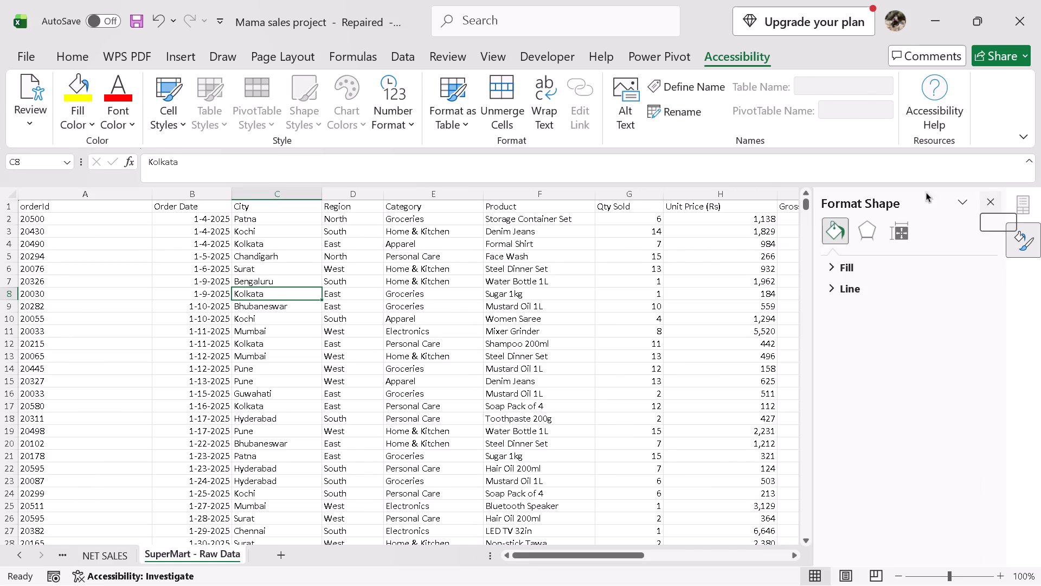
left_click(191, 52)
double_click(25, 103)
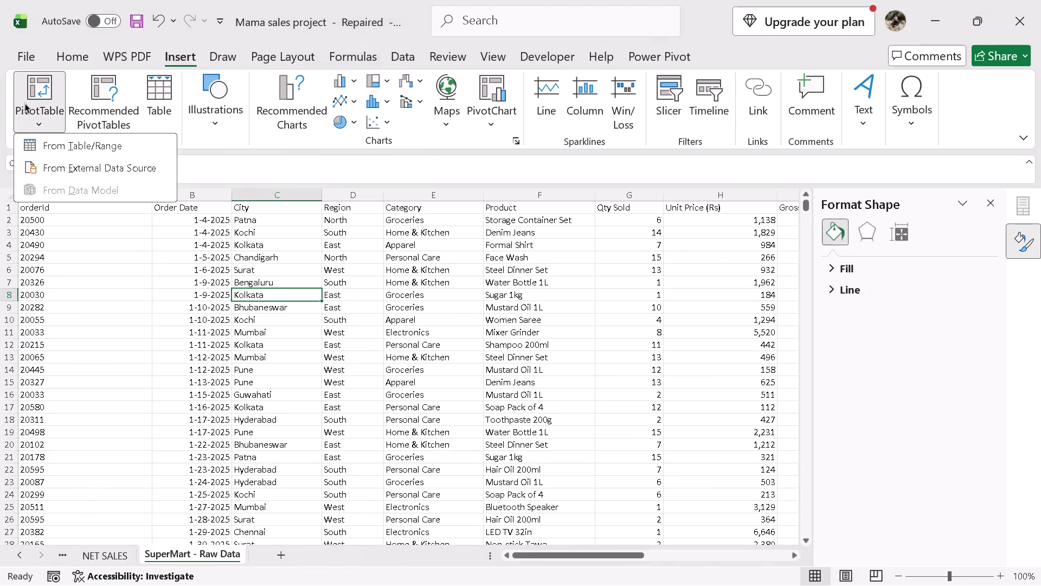
double_click(44, 90)
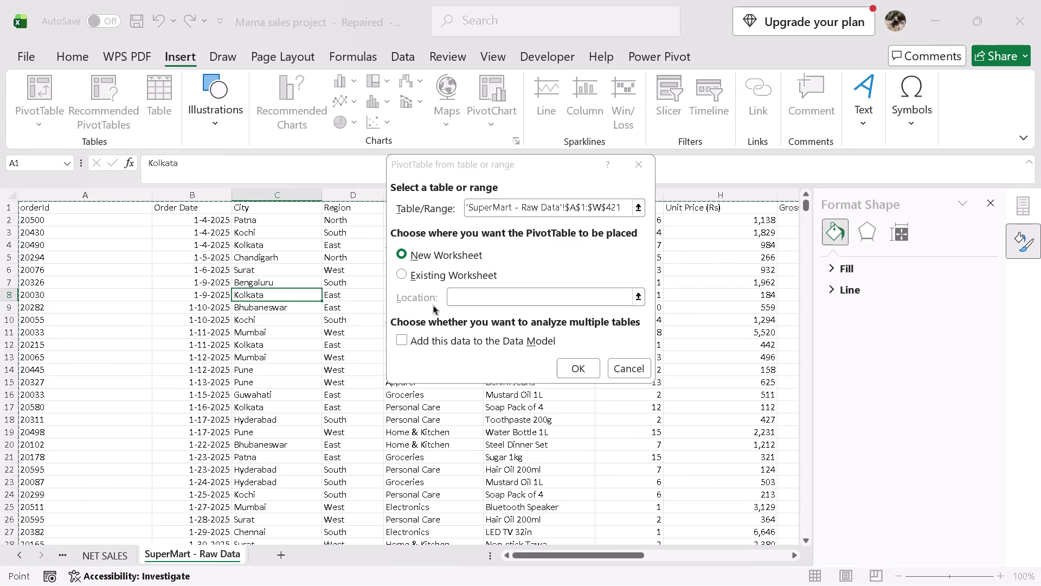
left_click(416, 266)
left_click(415, 271)
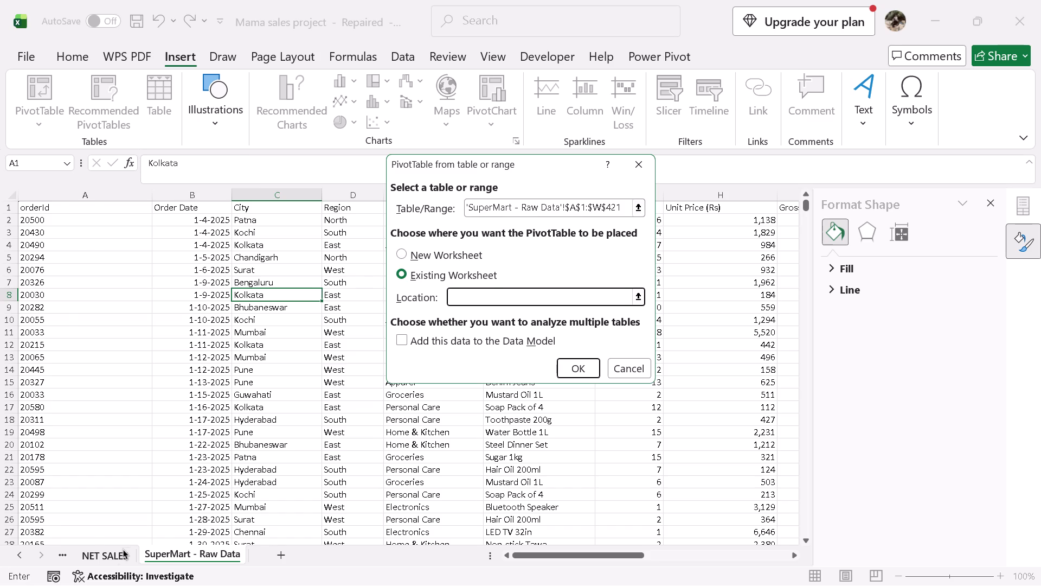
left_click(115, 553)
left_click_drag(442, 155, 442, 157)
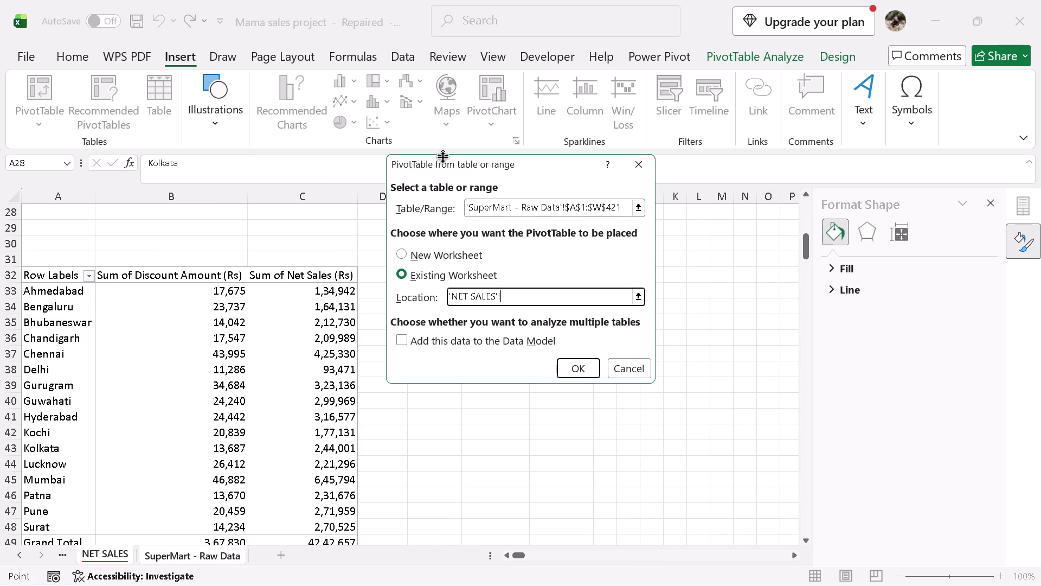
left_click_drag(442, 157, 446, 164)
left_click_drag(442, 165, 659, 169)
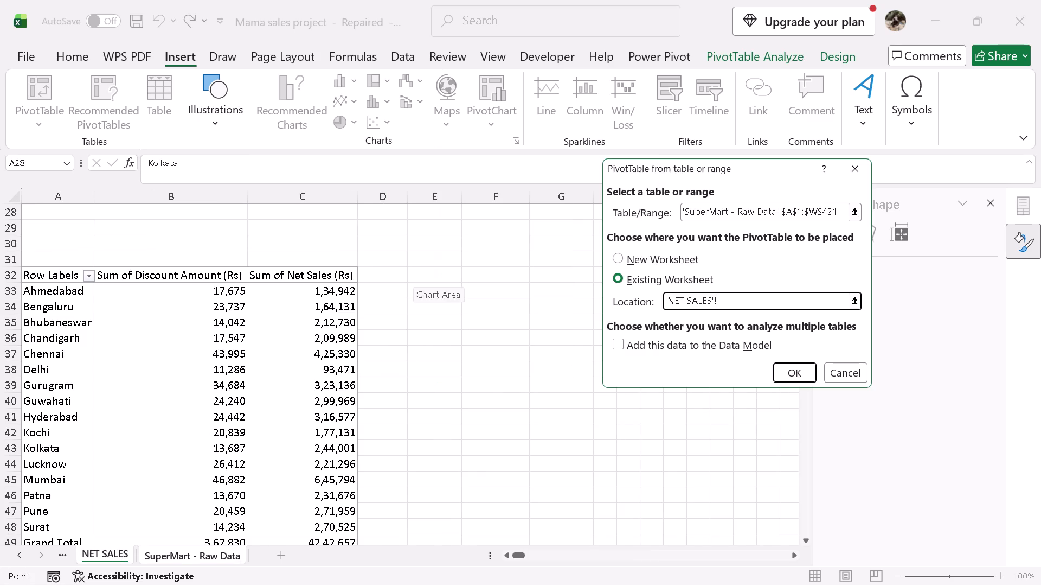
left_click(425, 279)
left_click(798, 370)
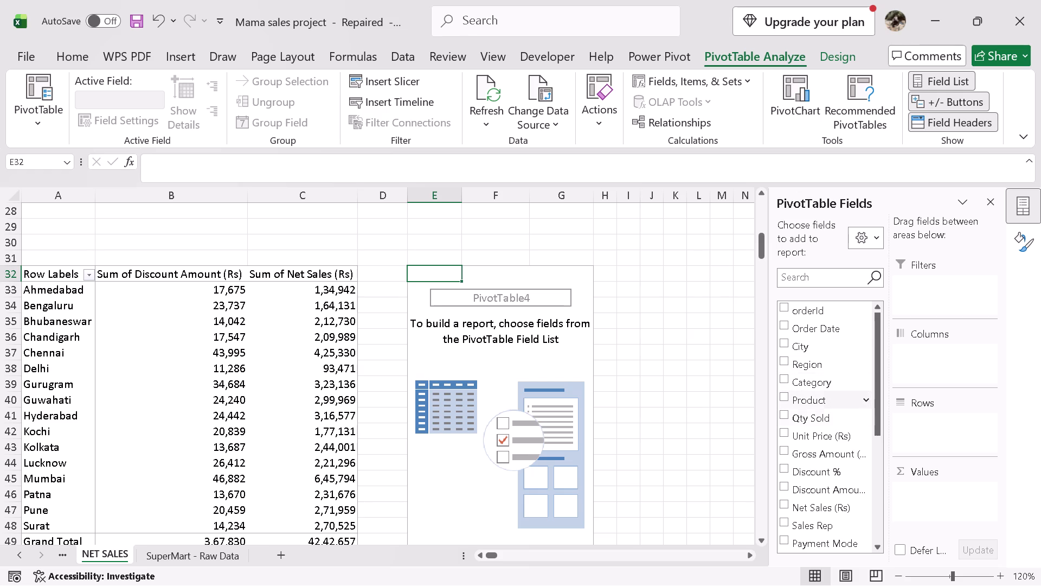
Build the new PivotTable with Product as rows and the sum of Net Sales (Rs) as values.
left_click_drag(793, 397, 915, 434)
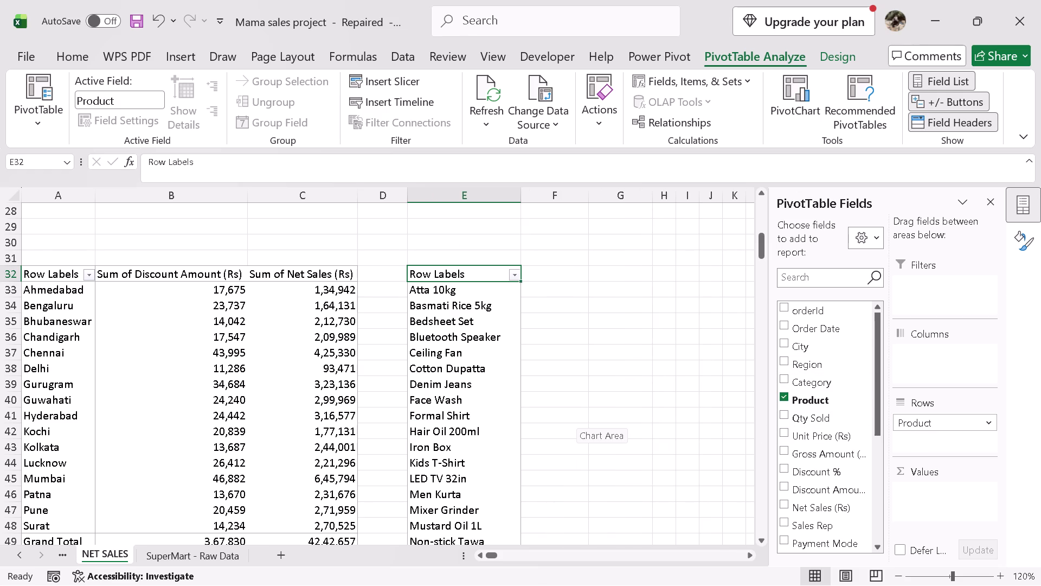
scroll(491, 370, "down", 5)
scroll(491, 370, "up", 3)
scroll(535, 358, "up", 3)
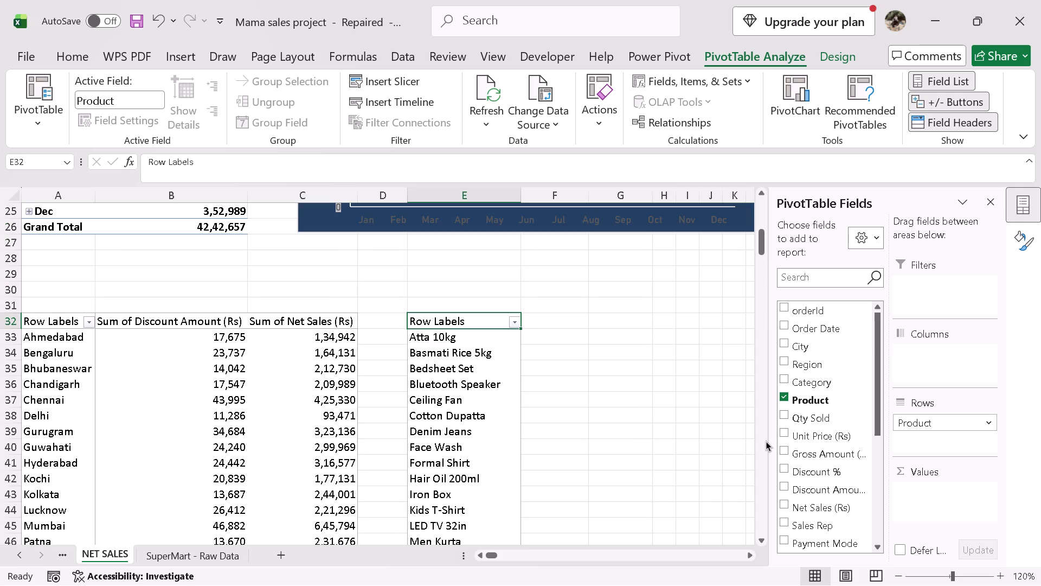
left_click_drag(817, 510, 926, 501)
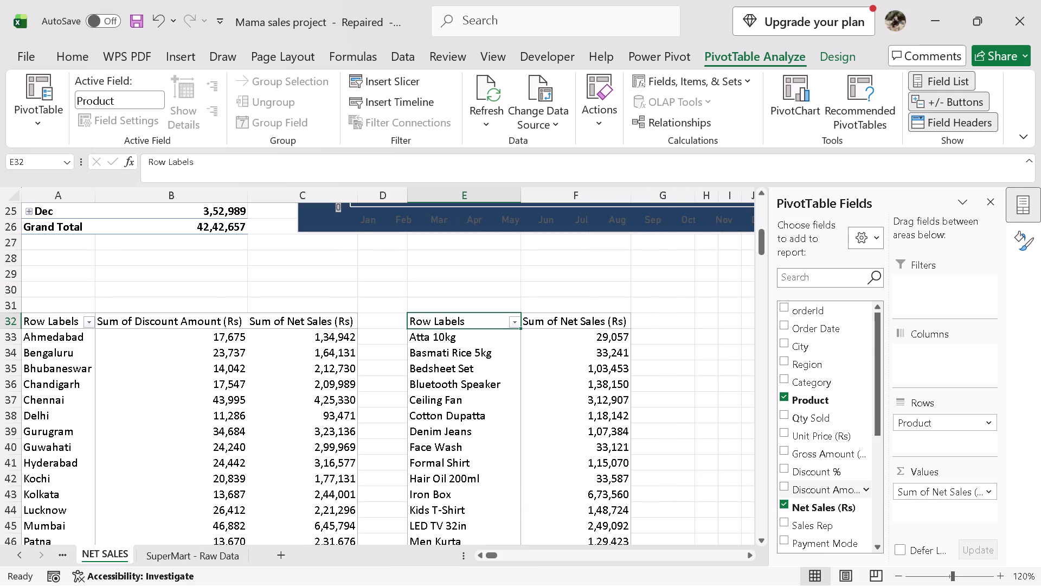
Filter the product PivotTable to the top 5 items by Sum of Net Sales (Rs).
left_click(511, 321)
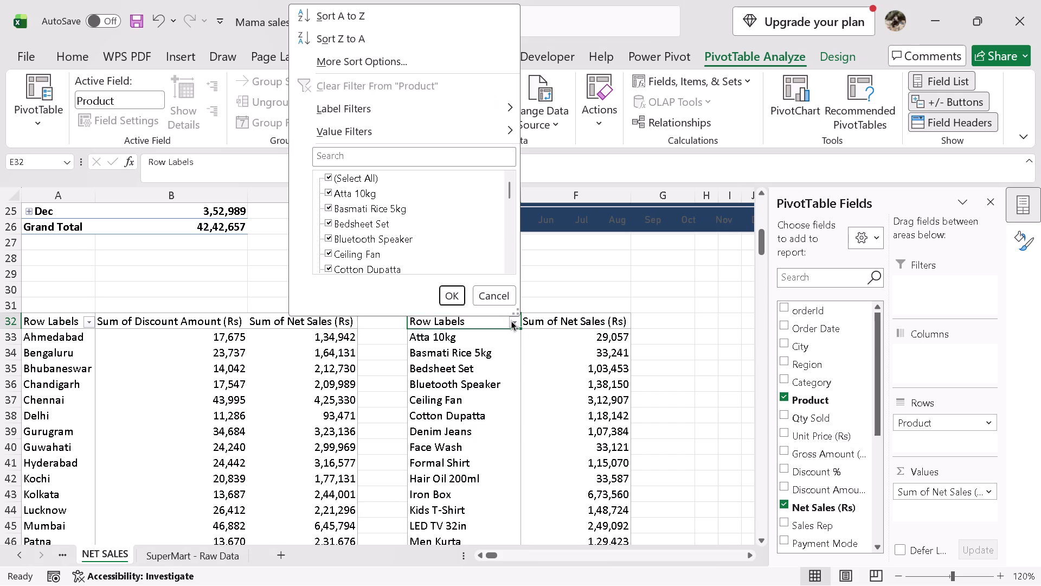
left_click(376, 133)
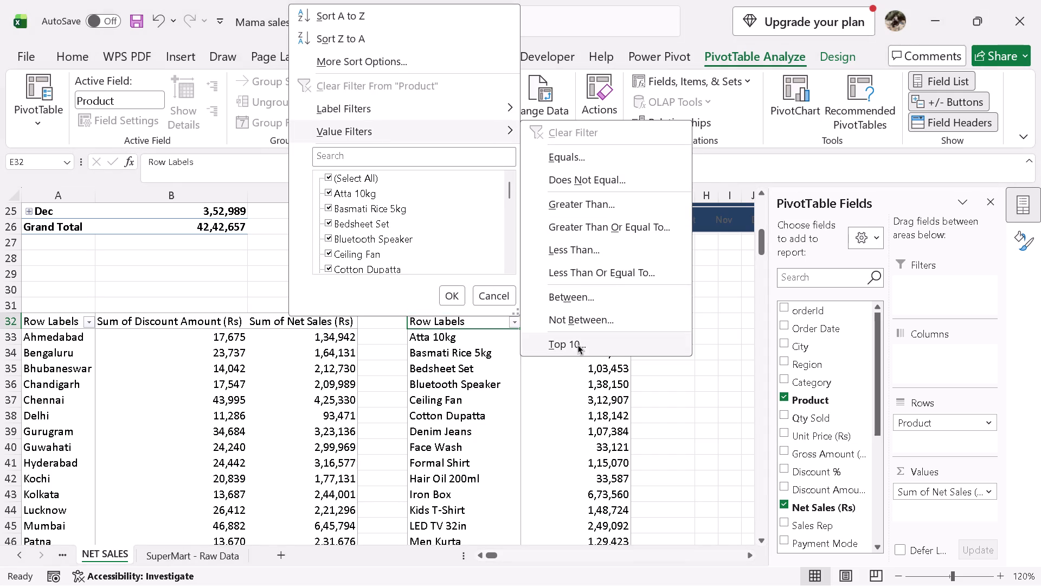
left_click(578, 345)
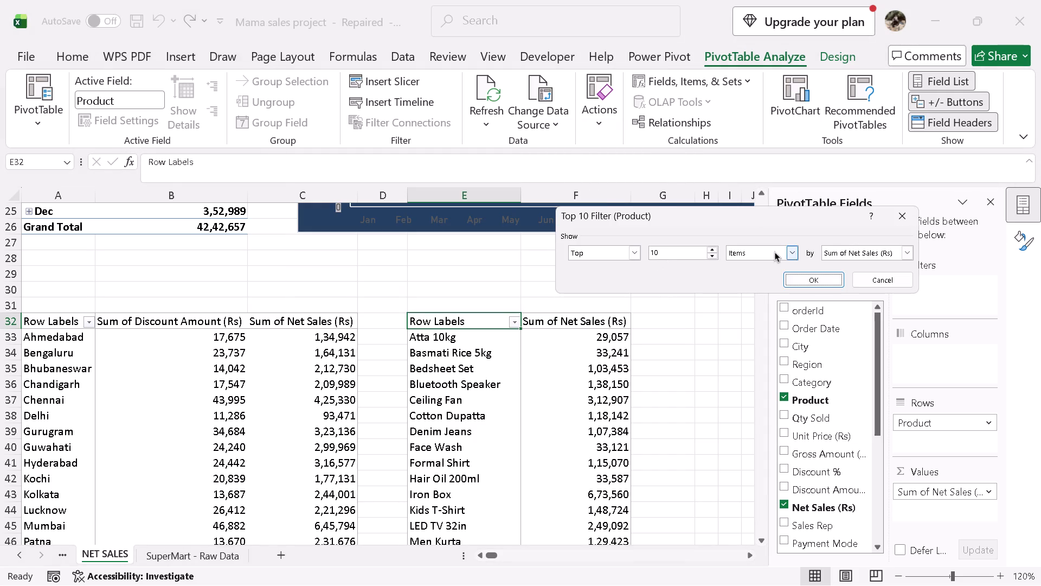
left_click(714, 247)
left_click(714, 247)
triple_click(712, 258)
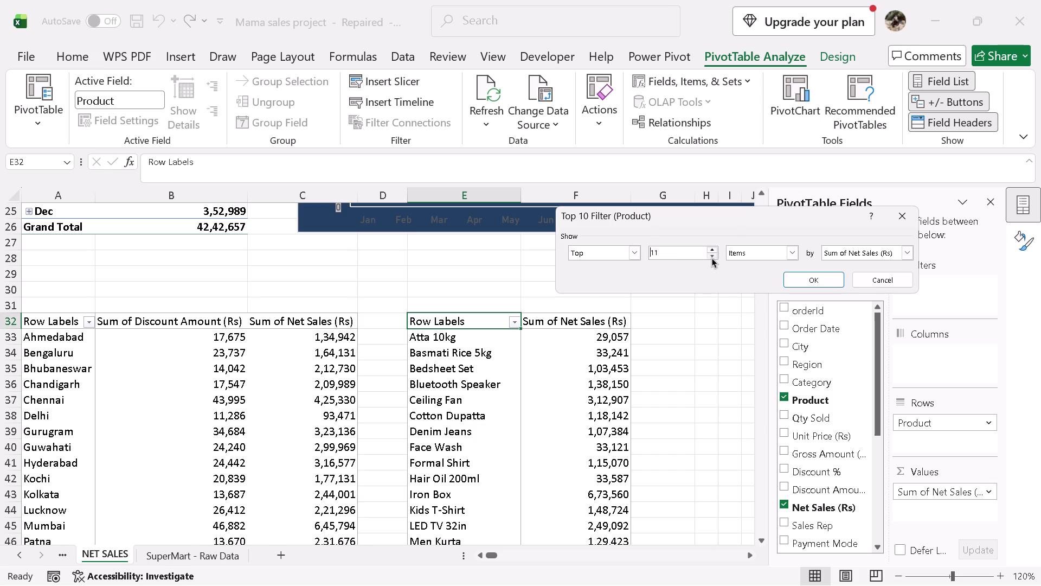
triple_click(712, 258)
left_click(712, 258)
left_click(814, 279)
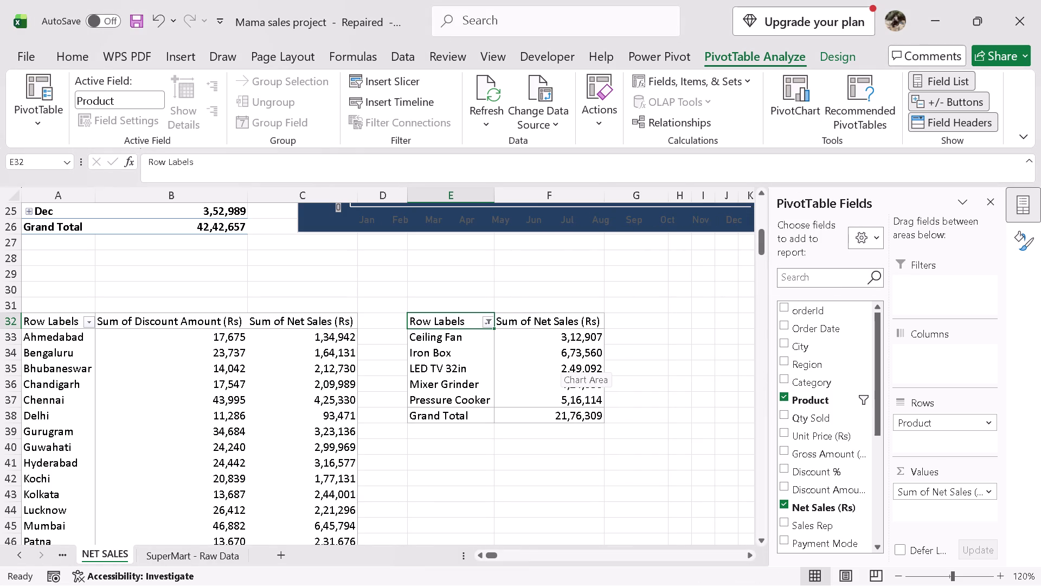
Show the product PivotTable's net sales values as ranks from largest to smallest.
left_click(554, 337)
right_click(554, 337)
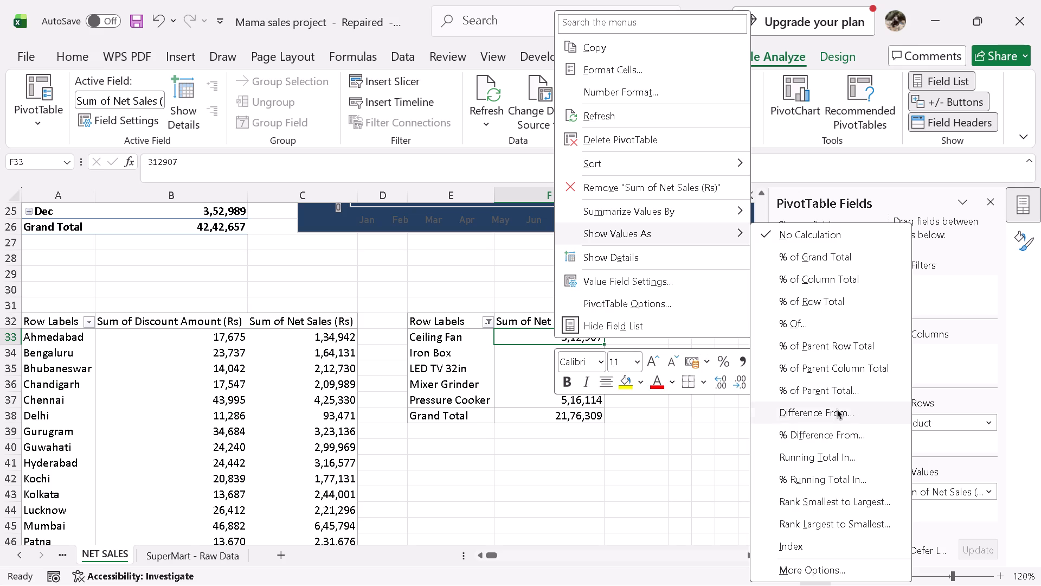
left_click(836, 526)
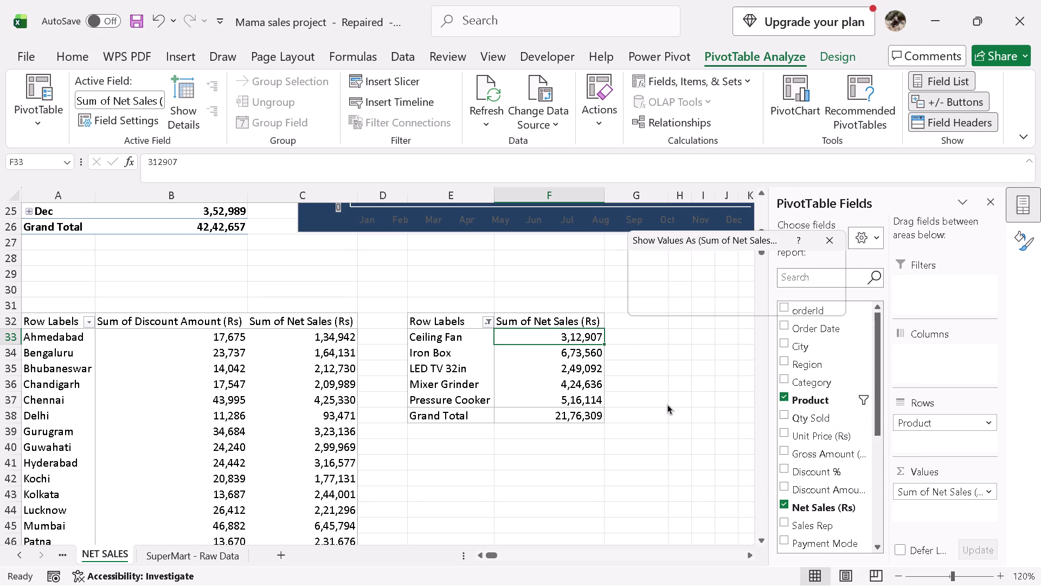
left_click(729, 304)
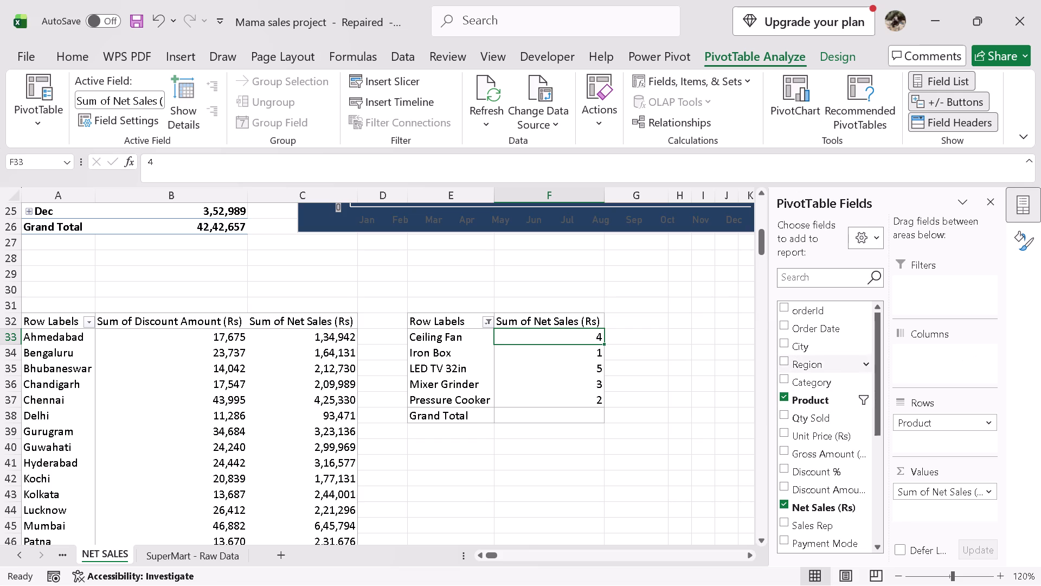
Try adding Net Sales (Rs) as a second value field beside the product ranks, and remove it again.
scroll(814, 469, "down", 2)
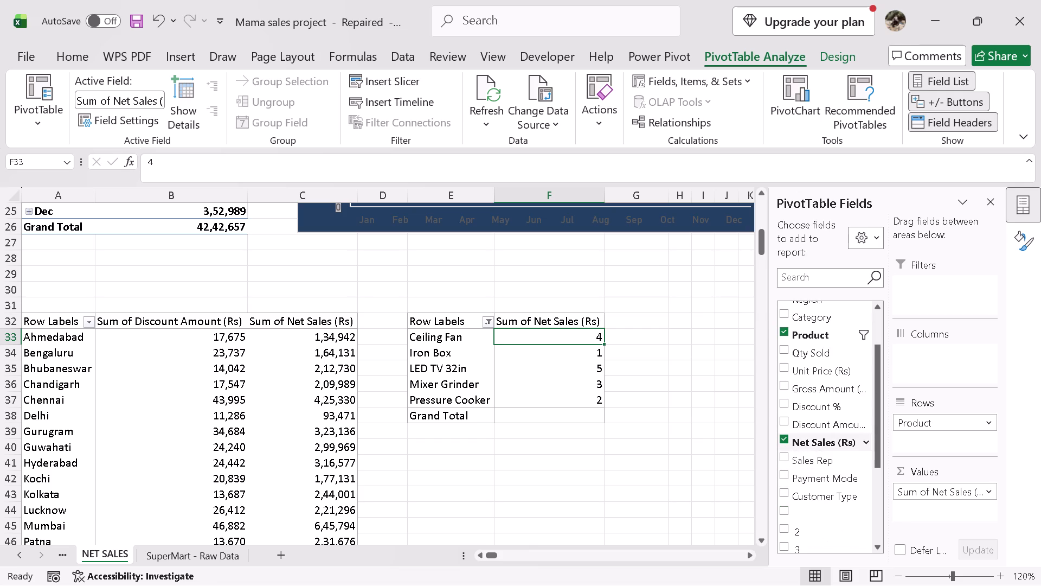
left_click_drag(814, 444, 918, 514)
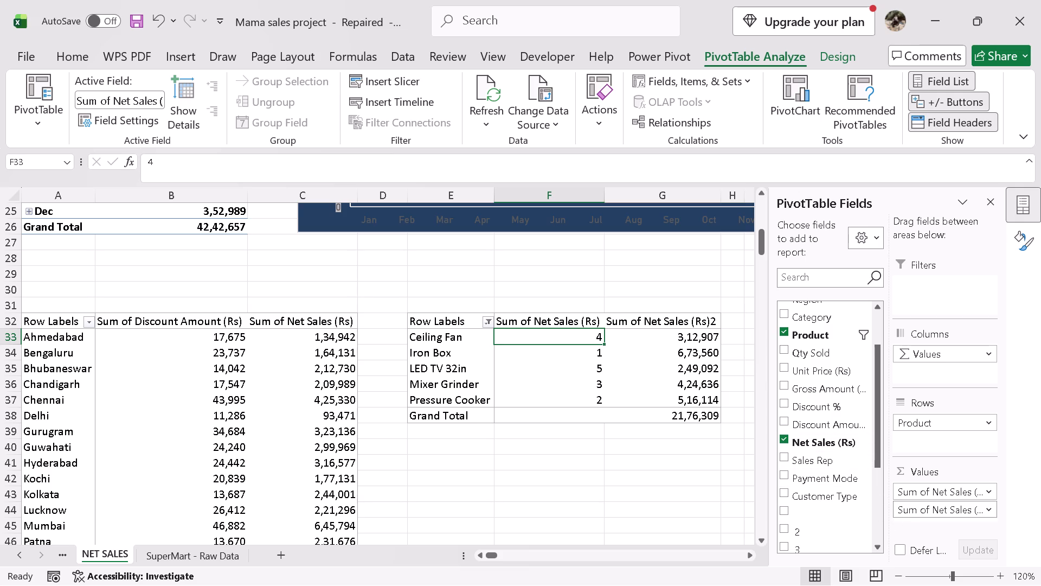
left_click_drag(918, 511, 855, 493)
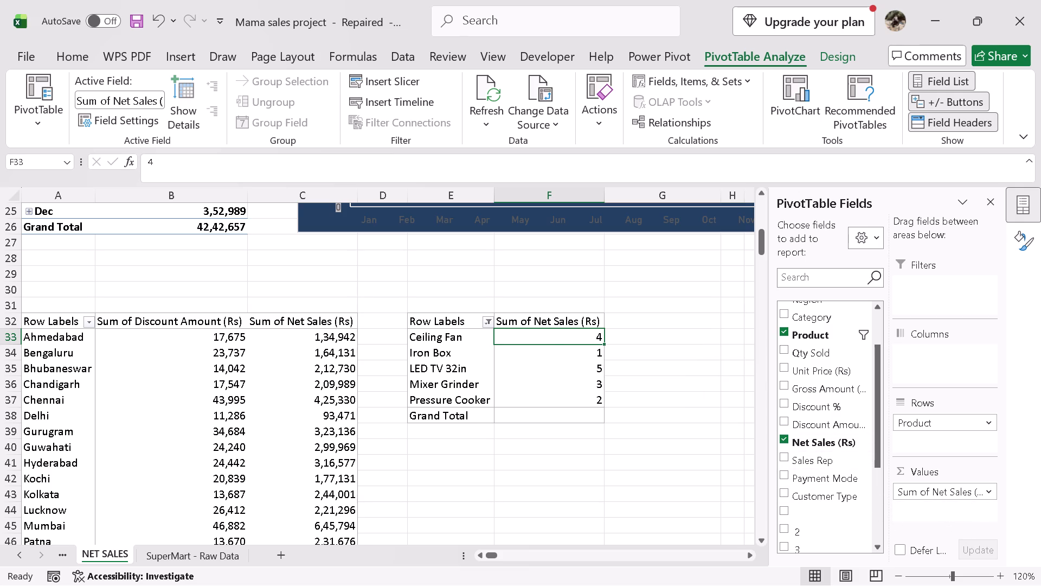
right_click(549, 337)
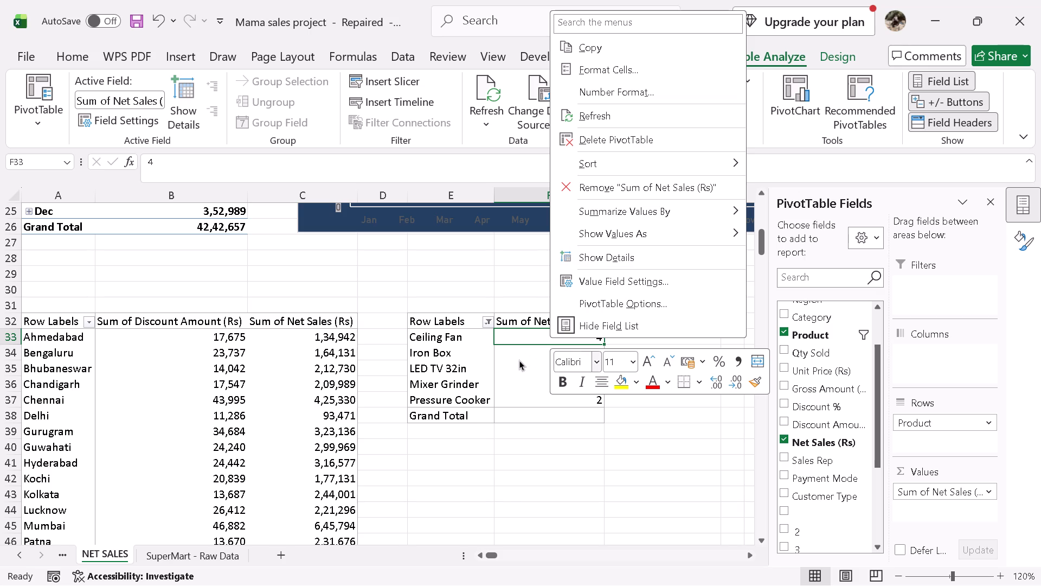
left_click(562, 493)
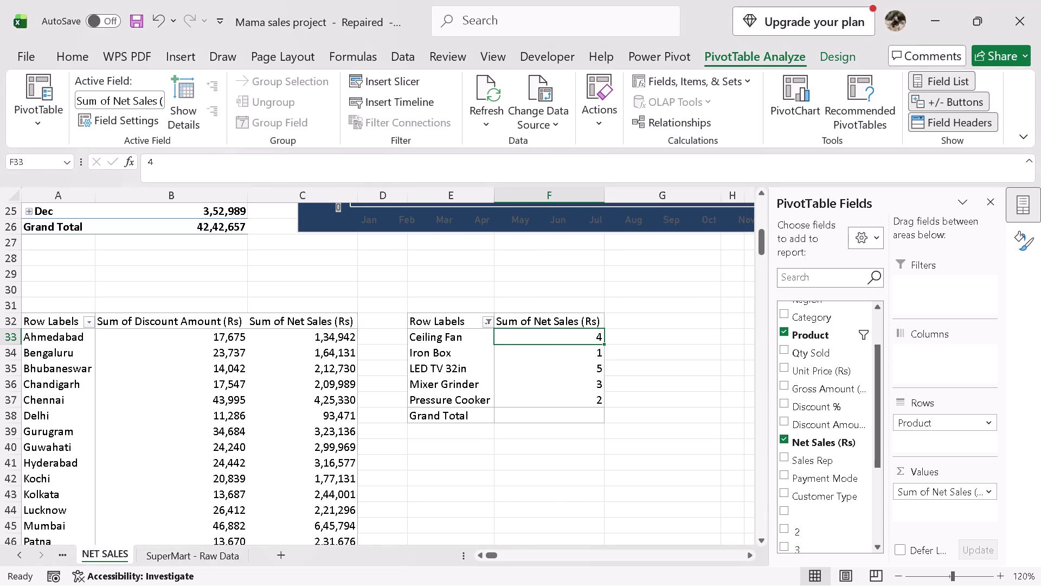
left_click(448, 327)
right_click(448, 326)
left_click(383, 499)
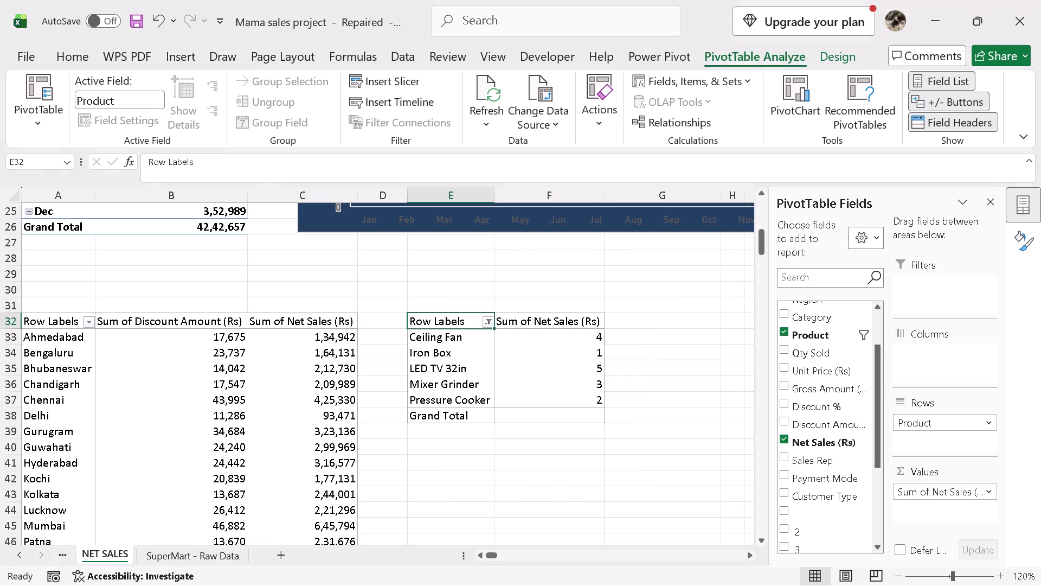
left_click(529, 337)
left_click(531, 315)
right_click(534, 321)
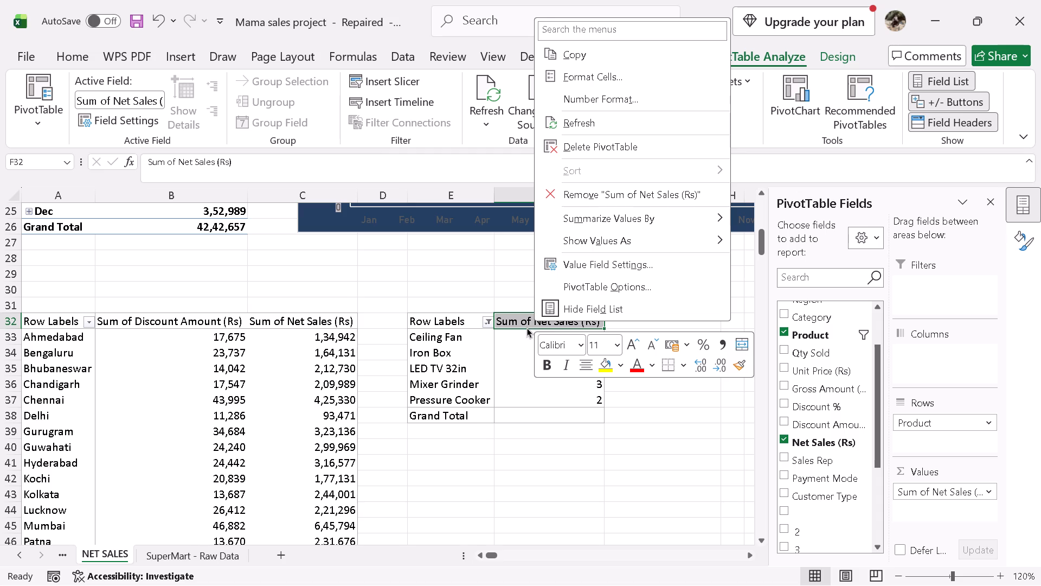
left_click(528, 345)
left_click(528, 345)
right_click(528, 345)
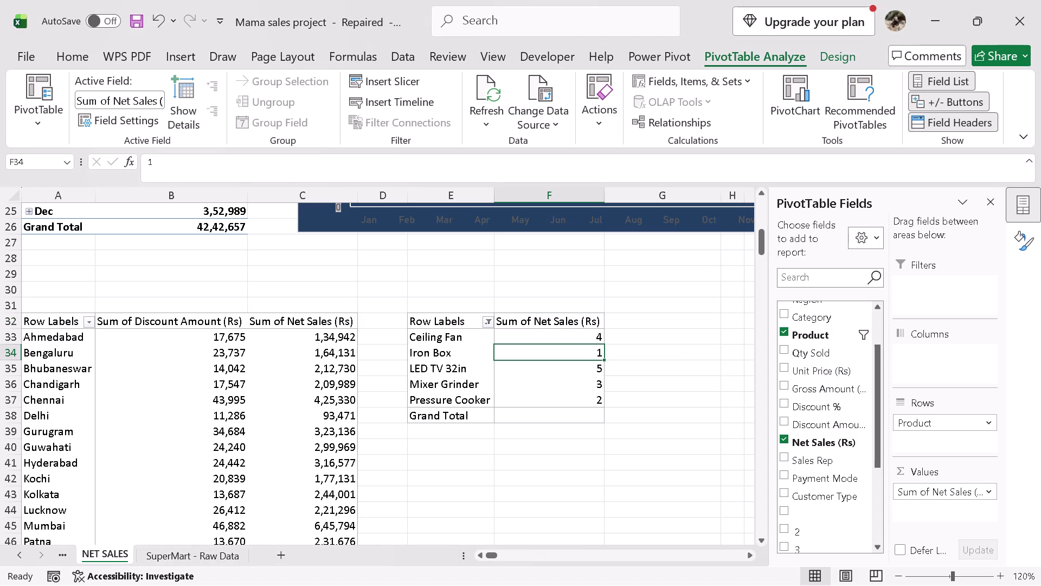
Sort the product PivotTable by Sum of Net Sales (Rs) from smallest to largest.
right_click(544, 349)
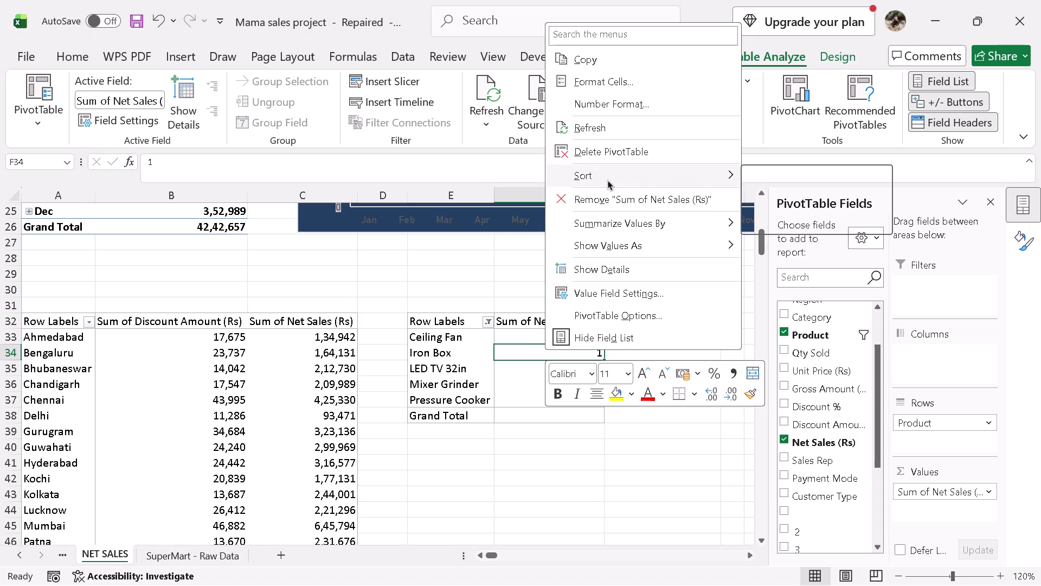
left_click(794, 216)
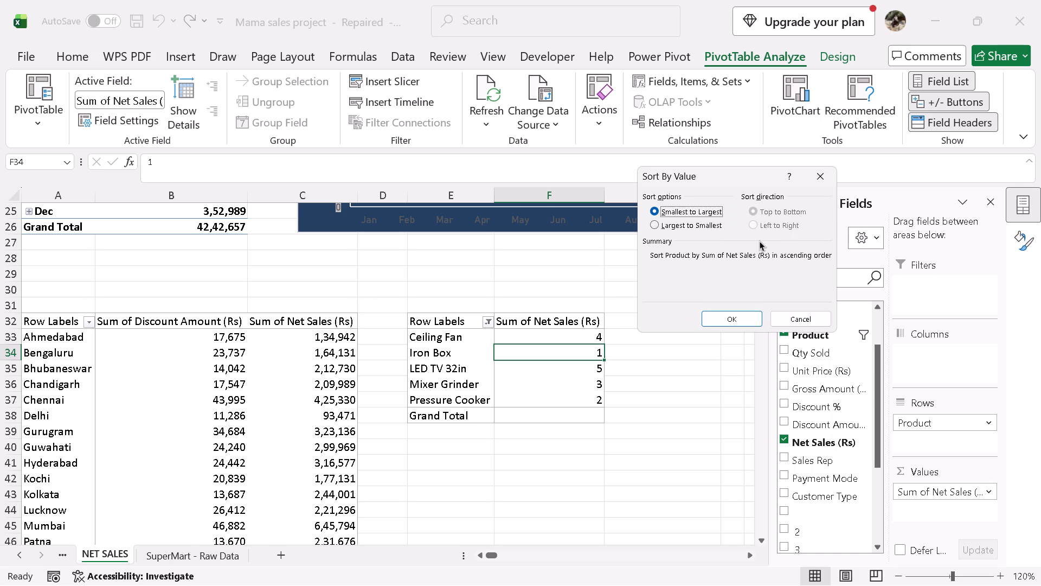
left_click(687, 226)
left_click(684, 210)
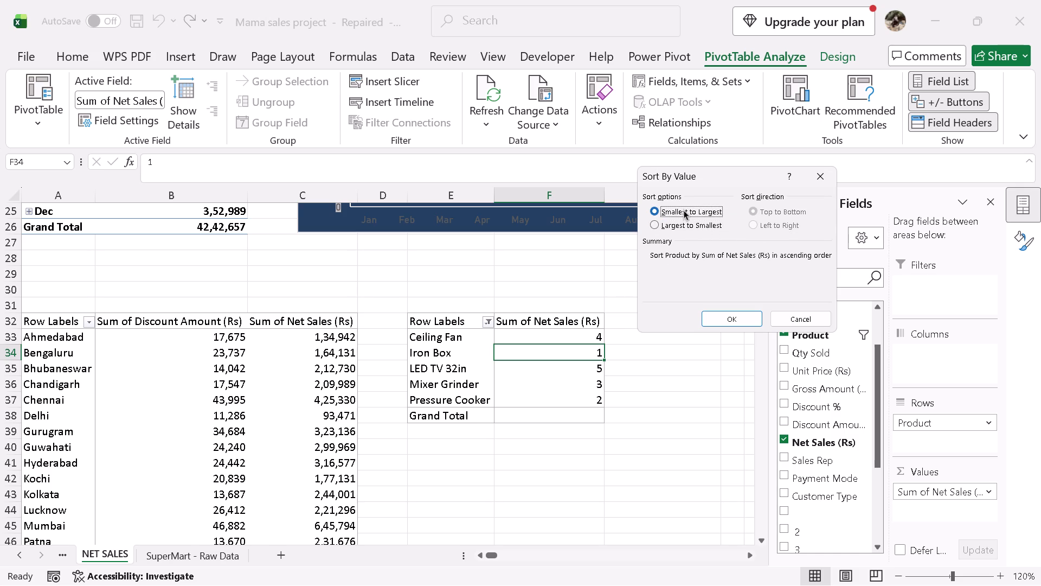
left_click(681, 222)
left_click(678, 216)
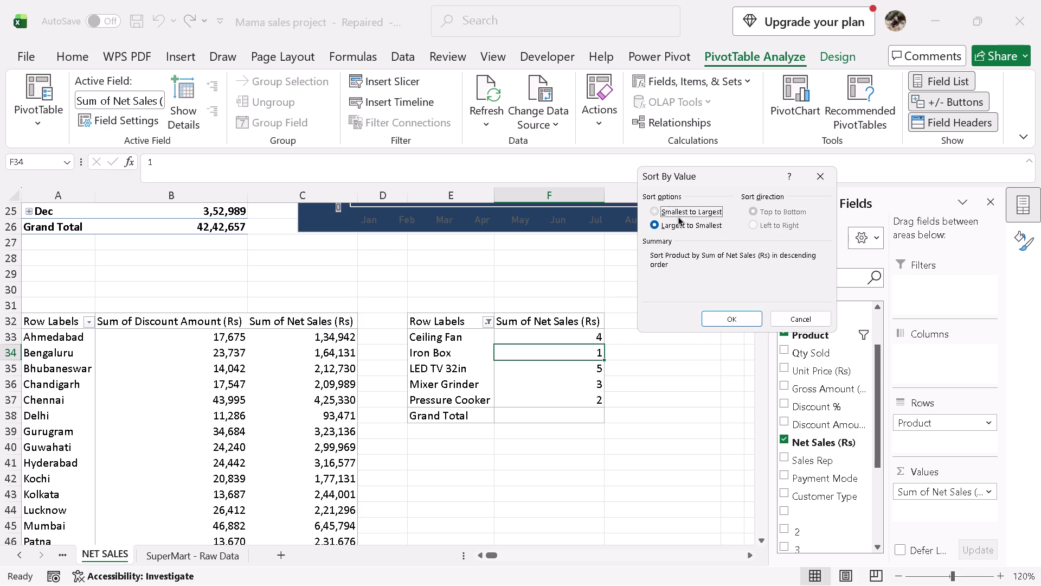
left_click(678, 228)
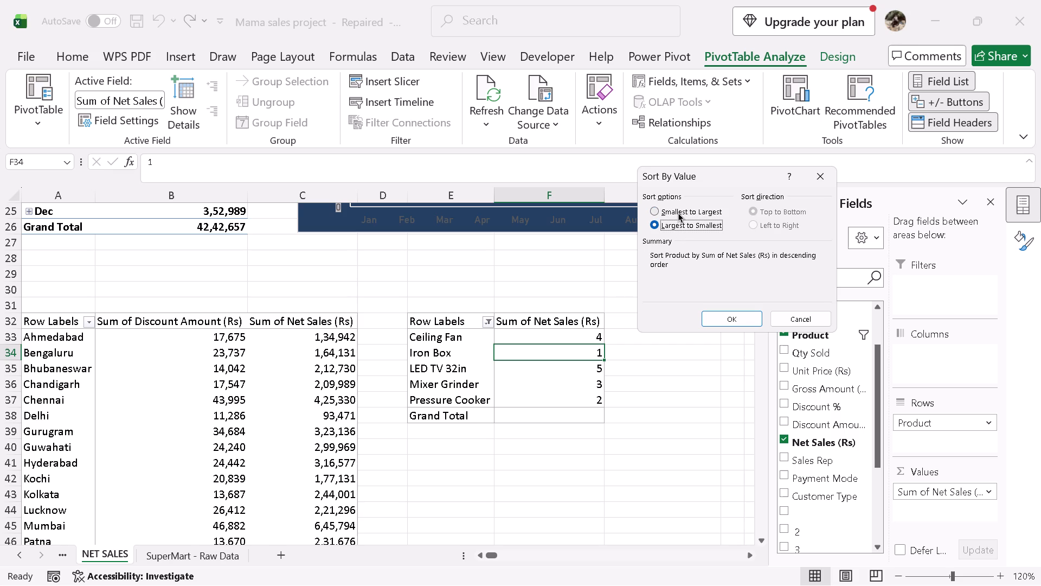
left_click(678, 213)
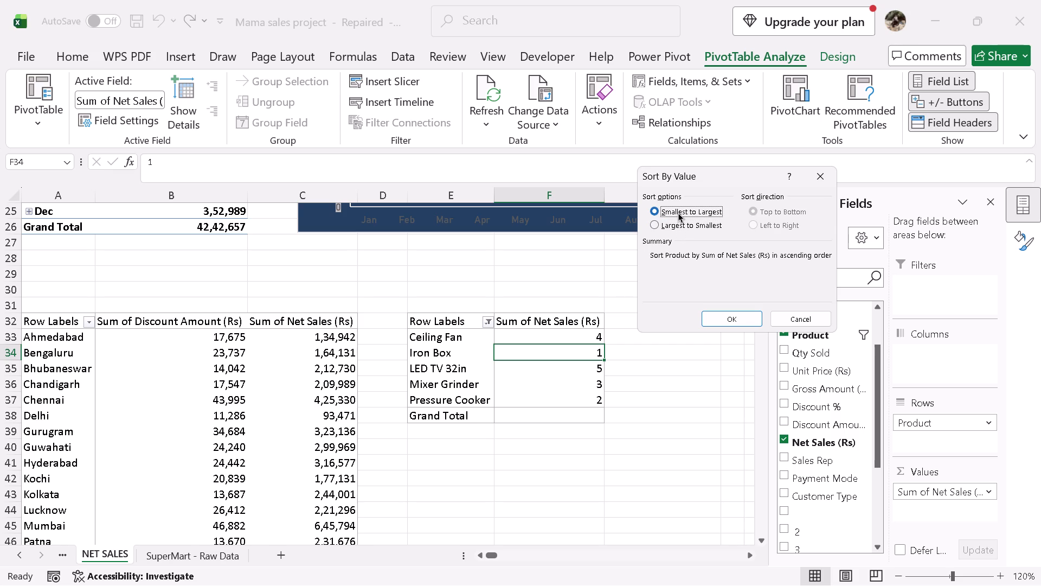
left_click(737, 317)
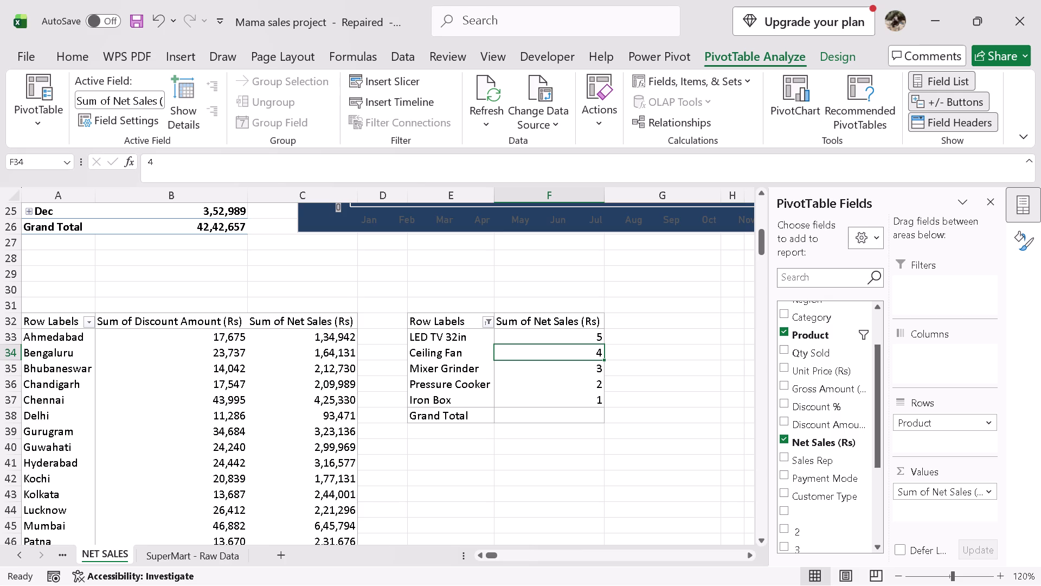
Sort the product PivotTable by Sum of Net Sales (Rs) from largest to smallest.
right_click(577, 354)
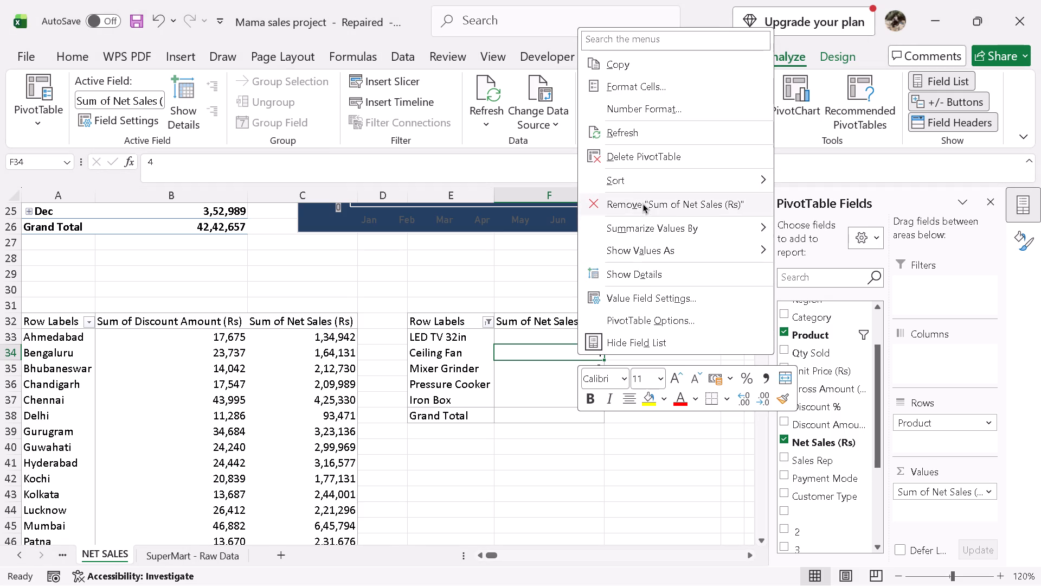
left_click(638, 175)
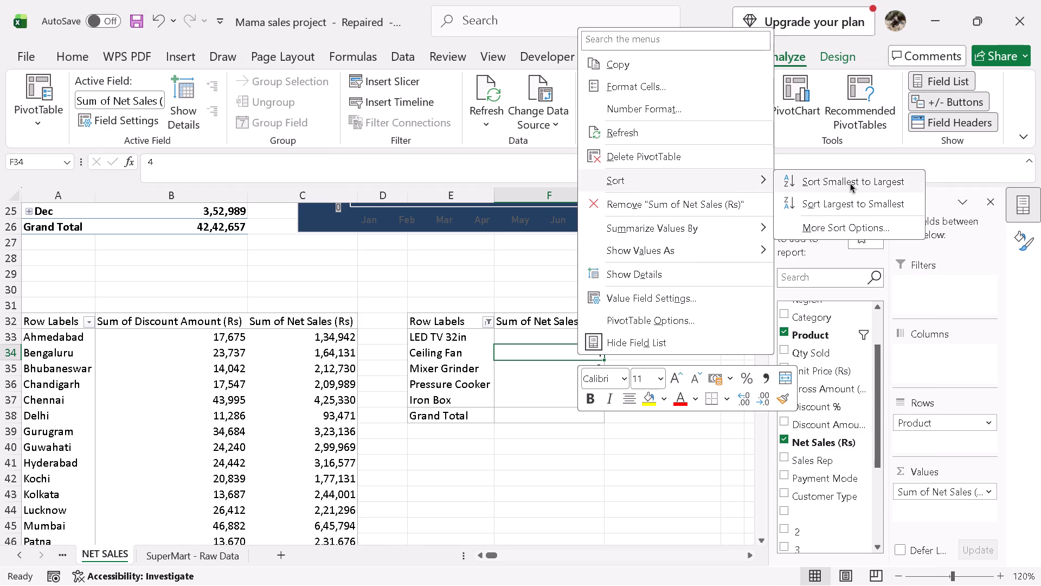
left_click(837, 203)
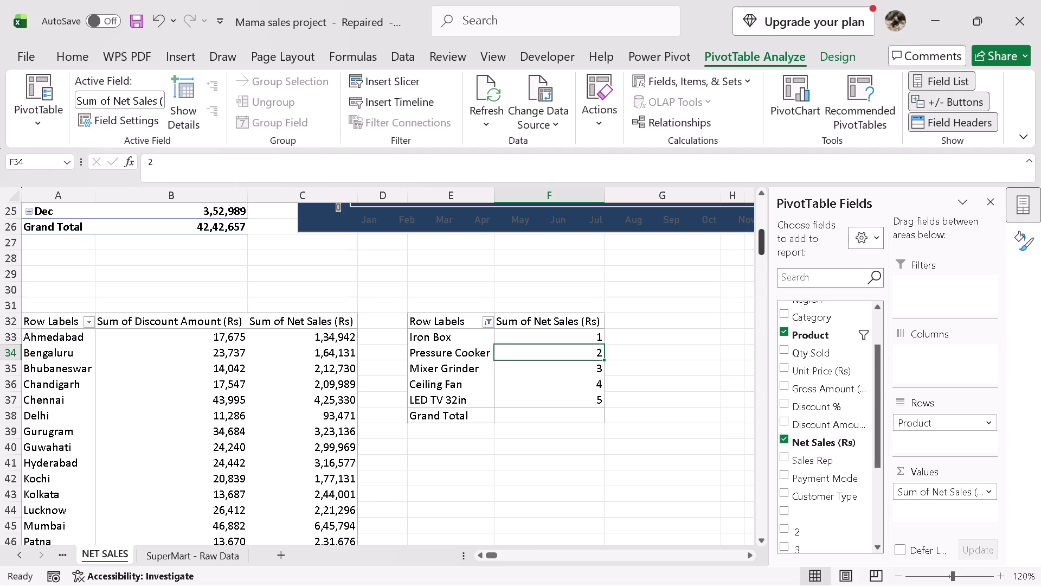
left_click(594, 488)
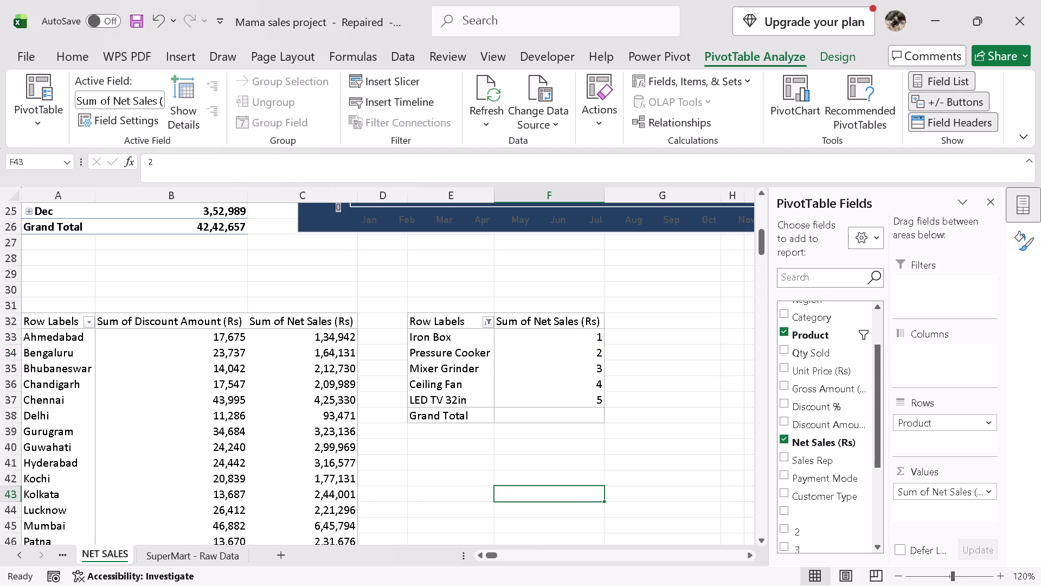
Review the region, month, city and top-product PivotTables and the line chart on the NET SALES sheet.
scroll(417, 396, "down", 5)
scroll(301, 381, "up", 17)
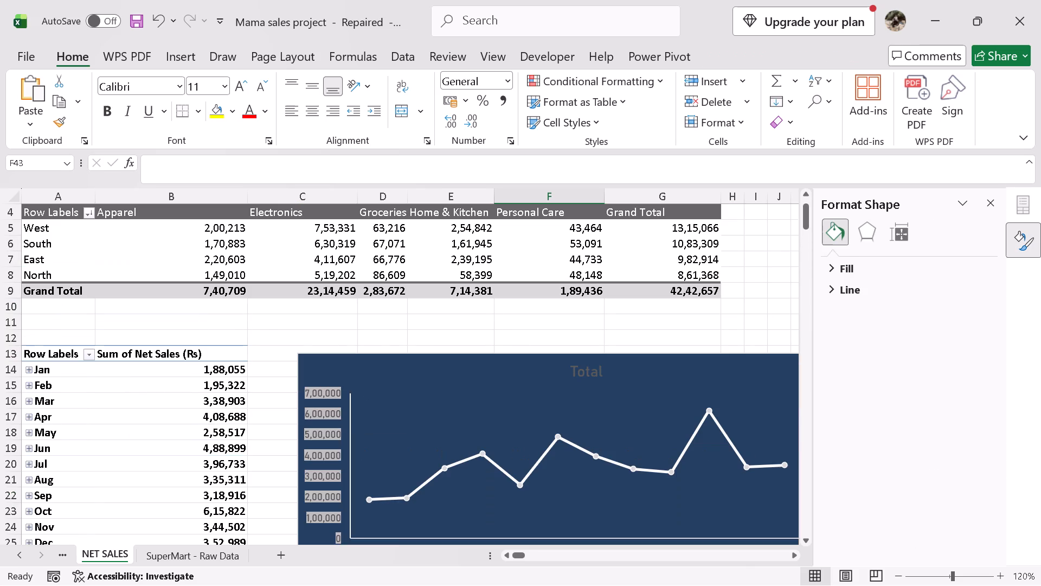
scroll(299, 379, "up", 2)
scroll(299, 379, "down", 9)
scroll(410, 416, "down", 2)
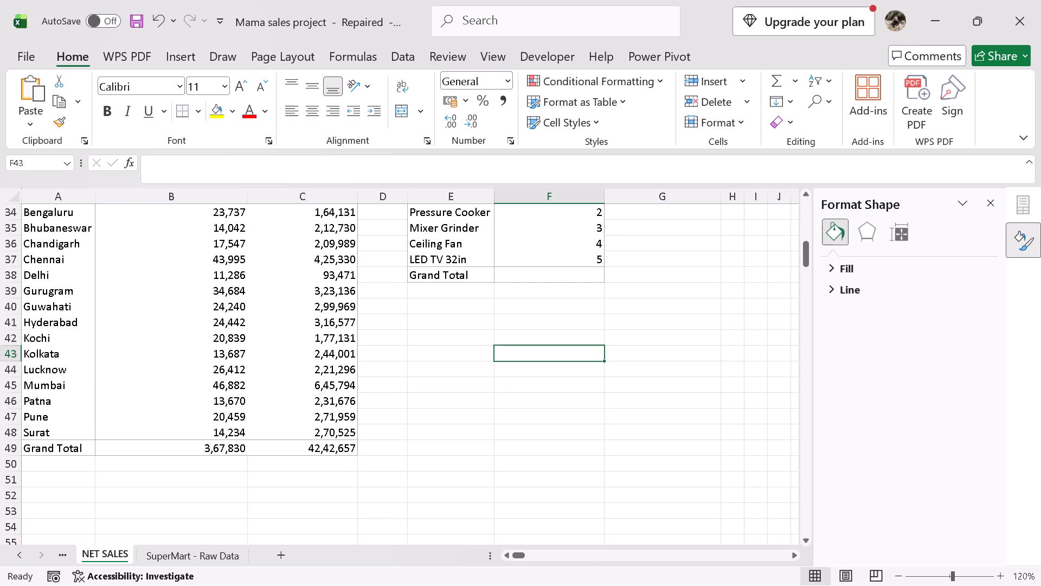
scroll(660, 411, "down", 1)
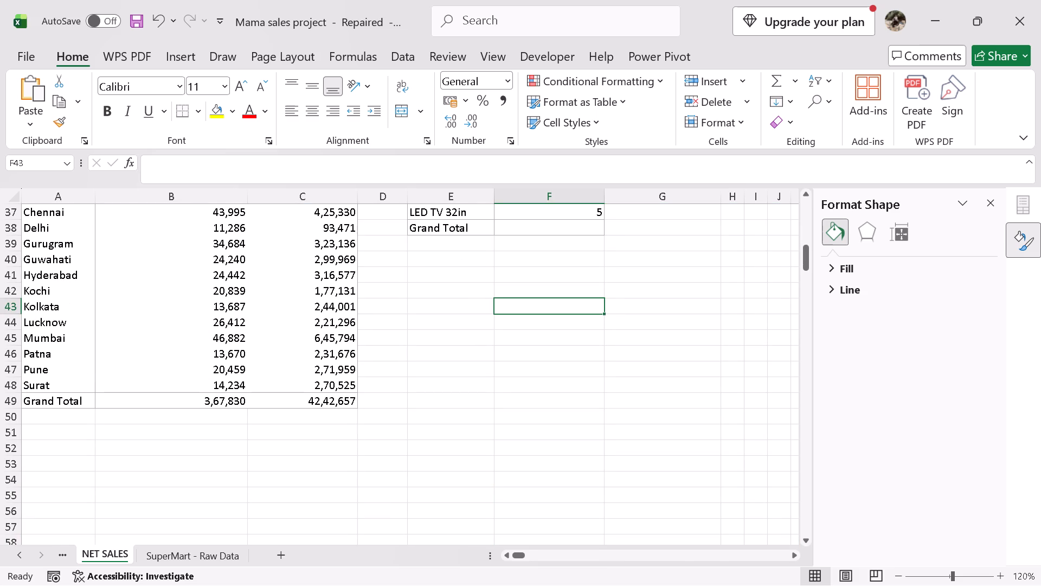
scroll(405, 370, "up", 5)
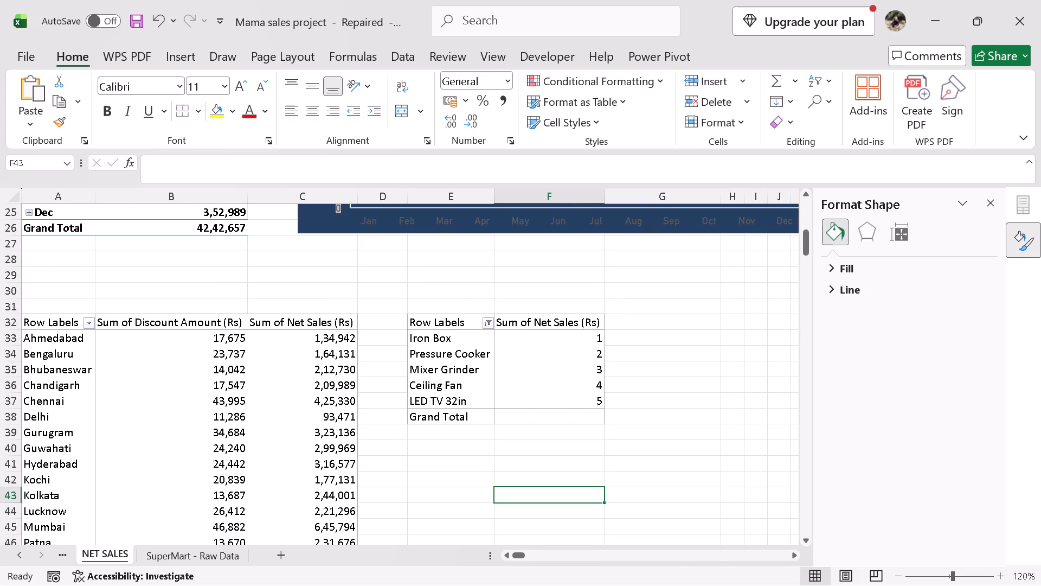
scroll(384, 404, "up", 1)
scroll(421, 418, "down", 6)
scroll(353, 425, "up", 2)
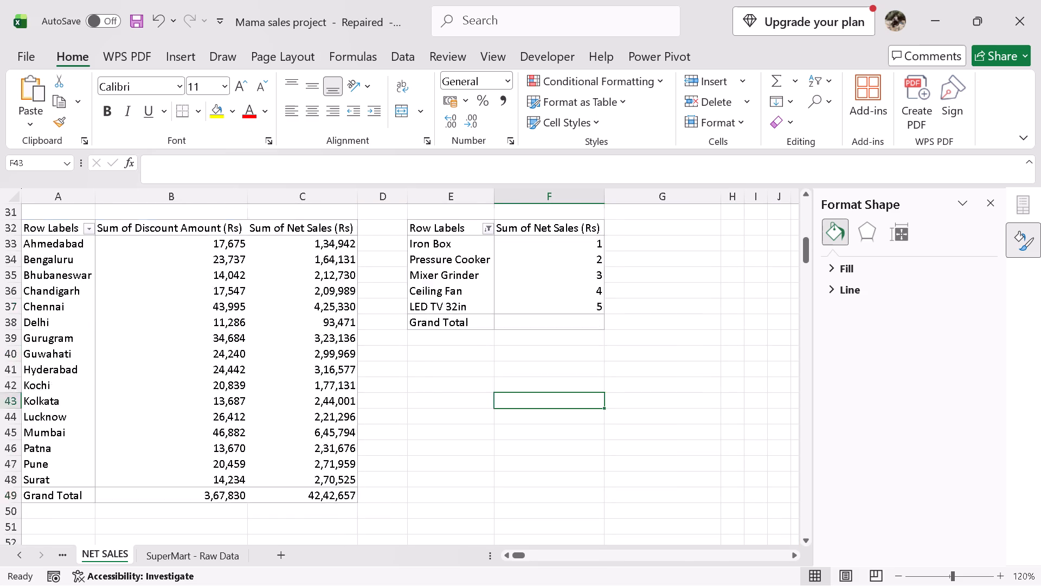
scroll(353, 425, "up", 10)
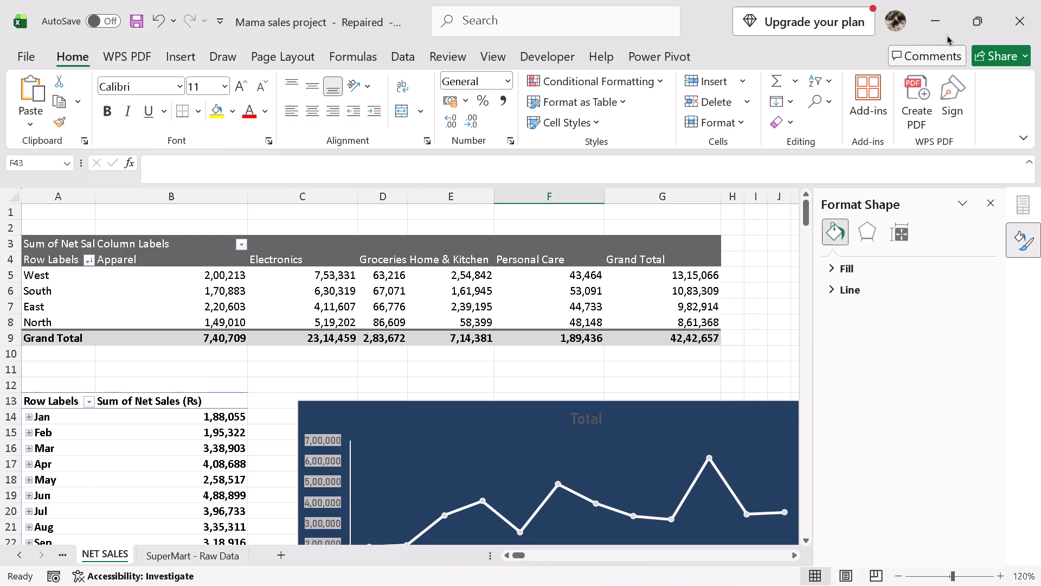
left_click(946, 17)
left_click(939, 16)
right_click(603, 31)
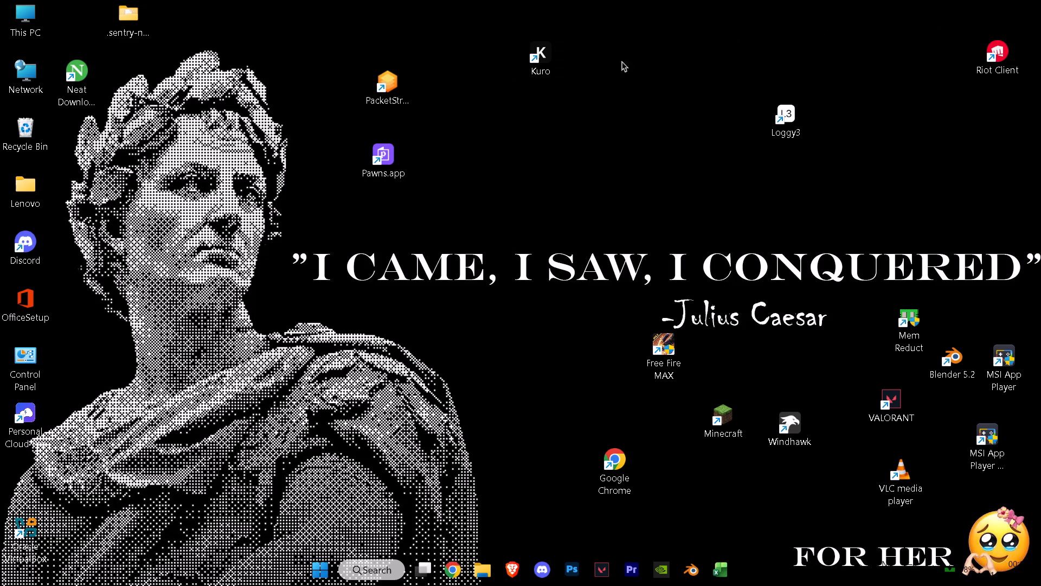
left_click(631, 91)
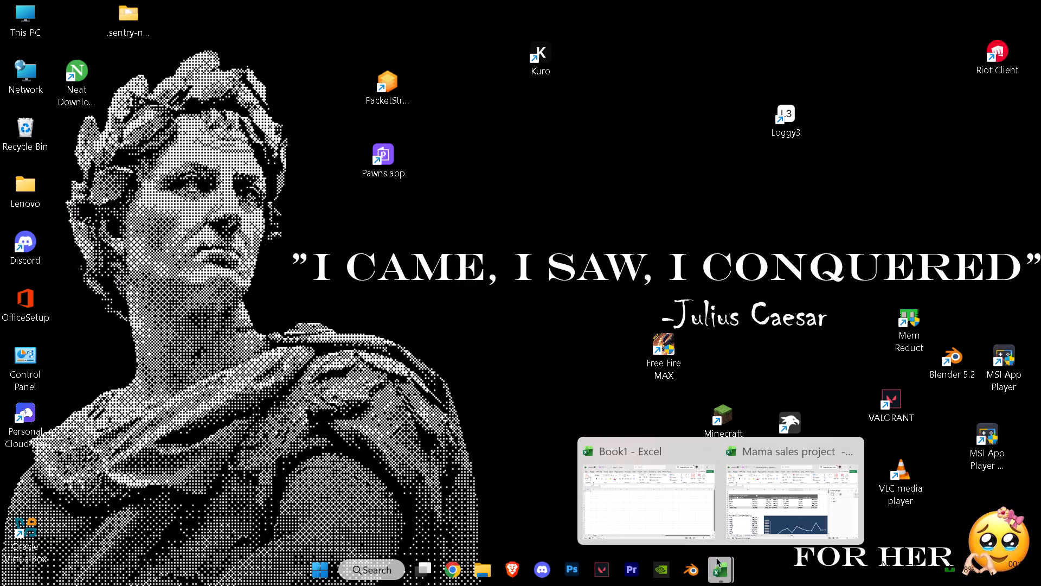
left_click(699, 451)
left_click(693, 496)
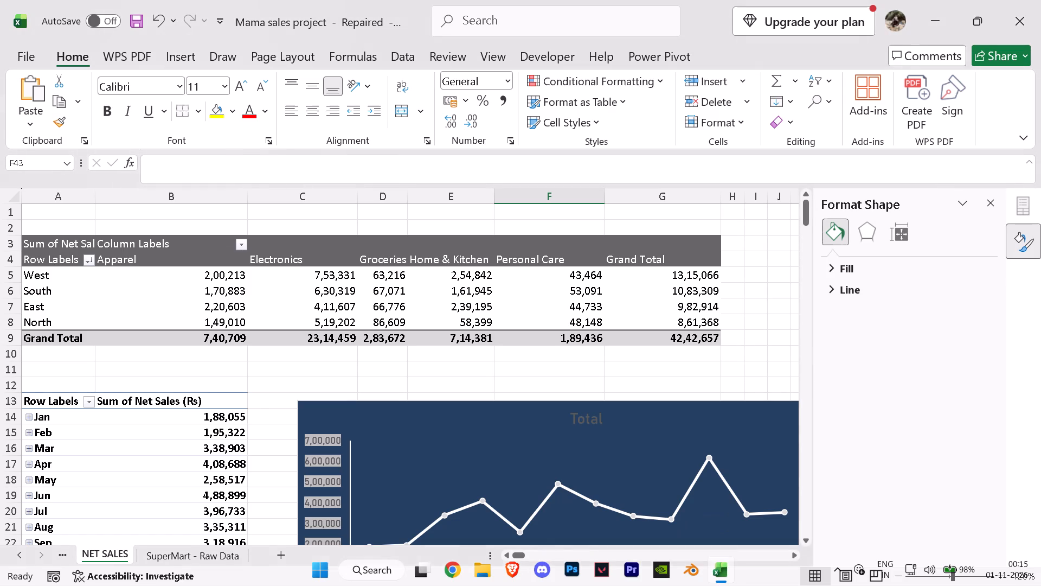
Enter the title "Regional Sales Performance Report" in cell A1 above the region PivotTable.
scroll(382, 335, "up", 3)
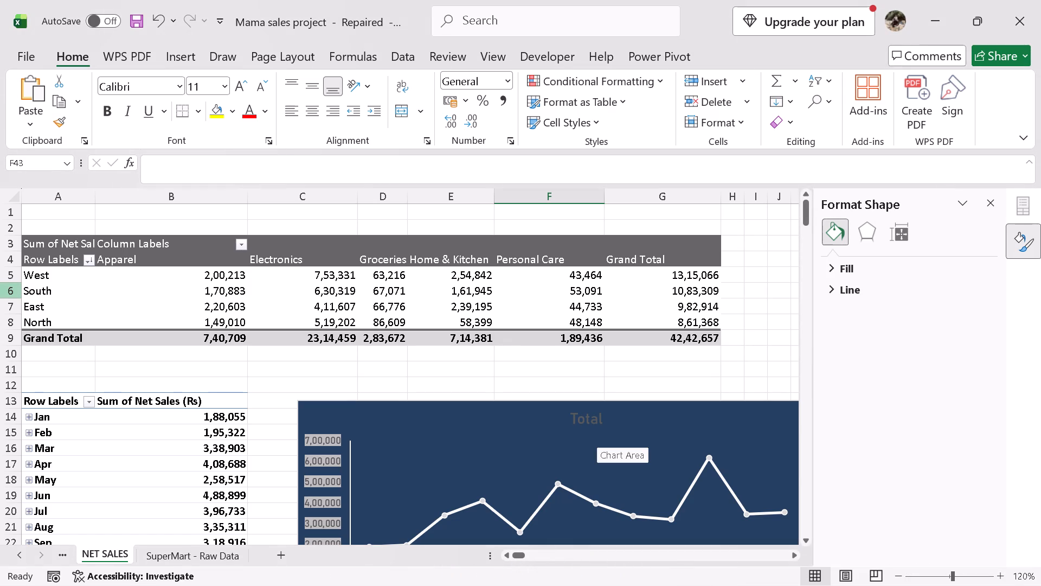
left_click(71, 212)
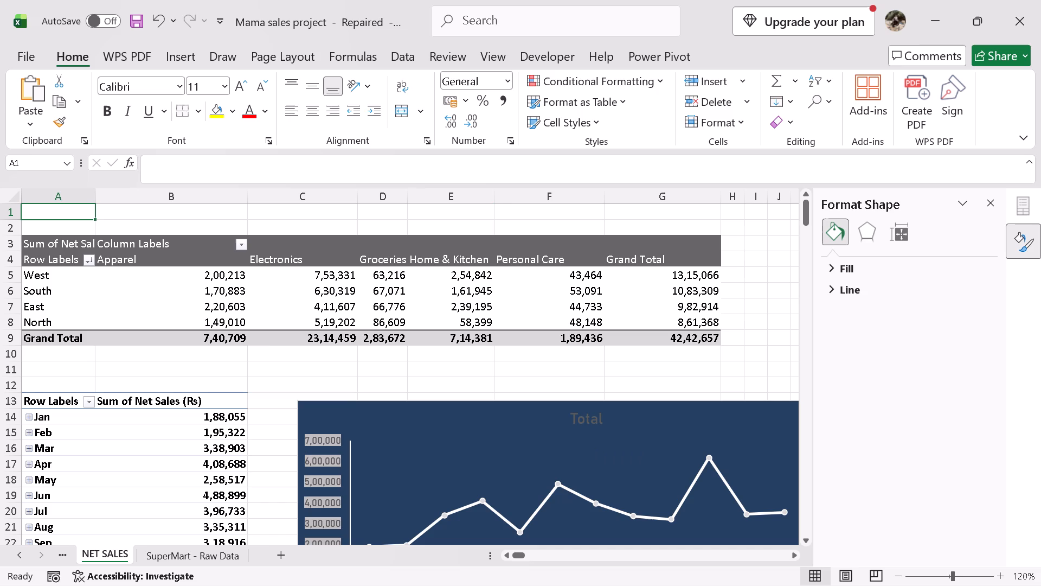
key("r")
type("egi")
type("obn")
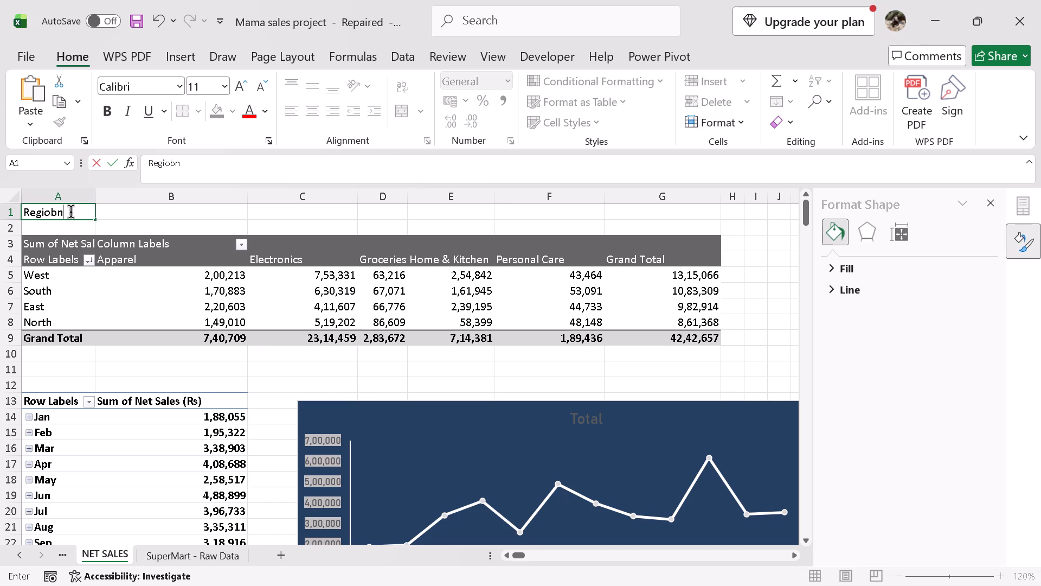
key("BackSpace")
key("BackSpace")
type("nal")
key("space")
type("Sales")
key("space")
type("Perd")
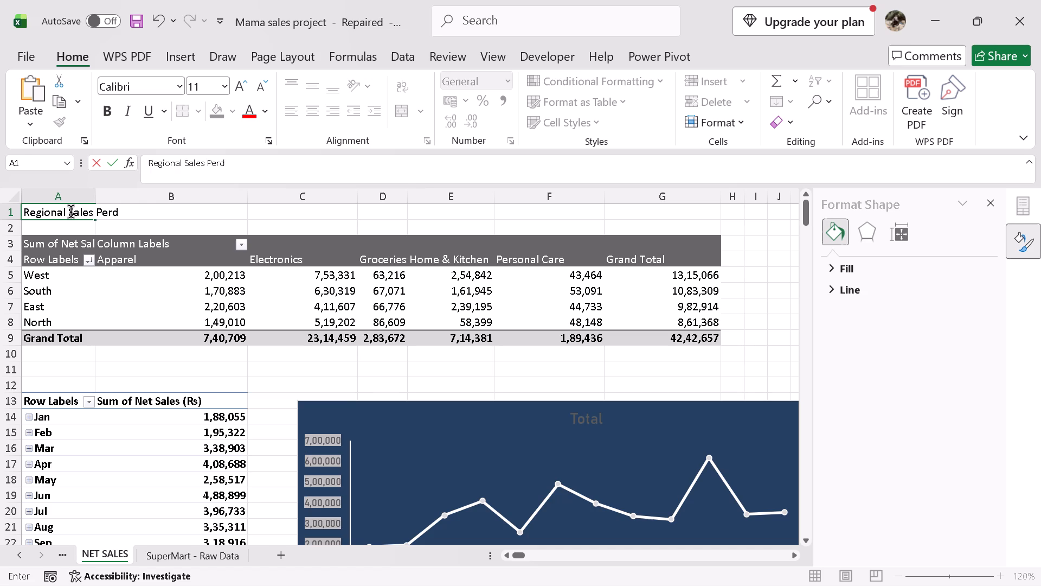
key("BackSpace")
type("formance")
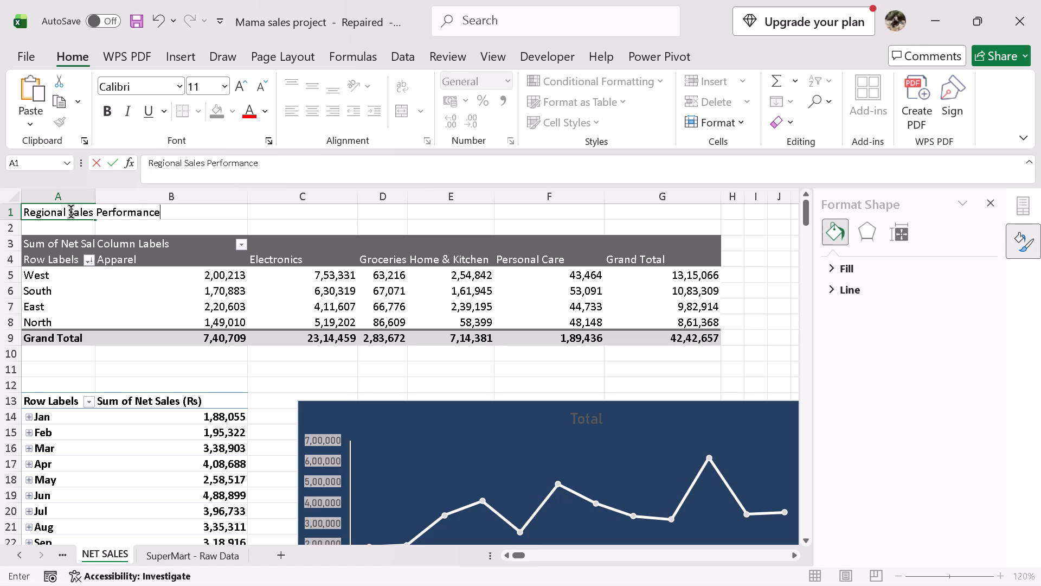
key("space")
type("Report")
left_click(278, 220)
Merge and center the report title across A1:G1, the full width of the region PivotTable.
left_click_drag(51, 216, 387, 224)
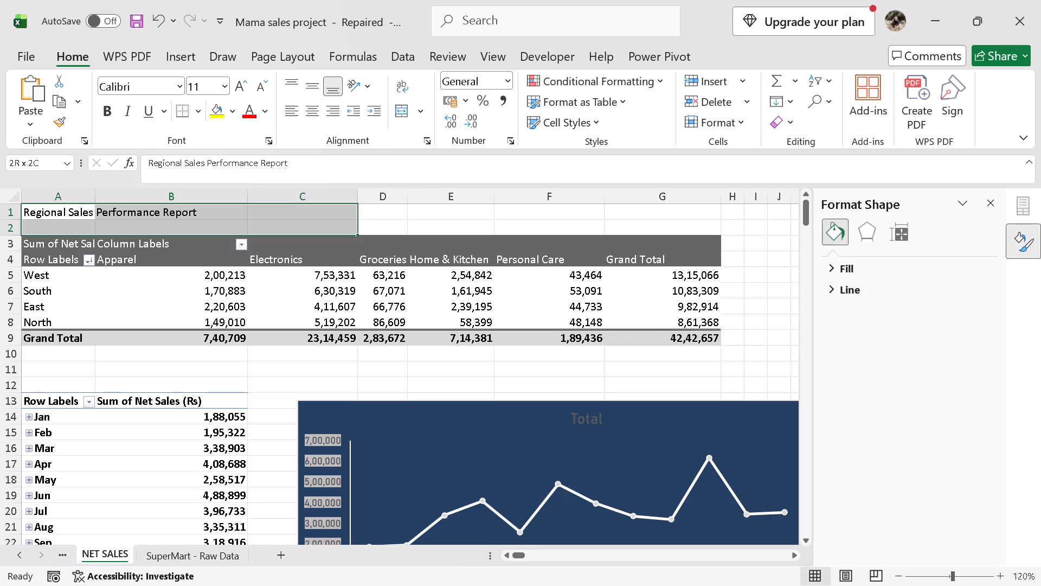
left_click_drag(387, 224, 712, 204)
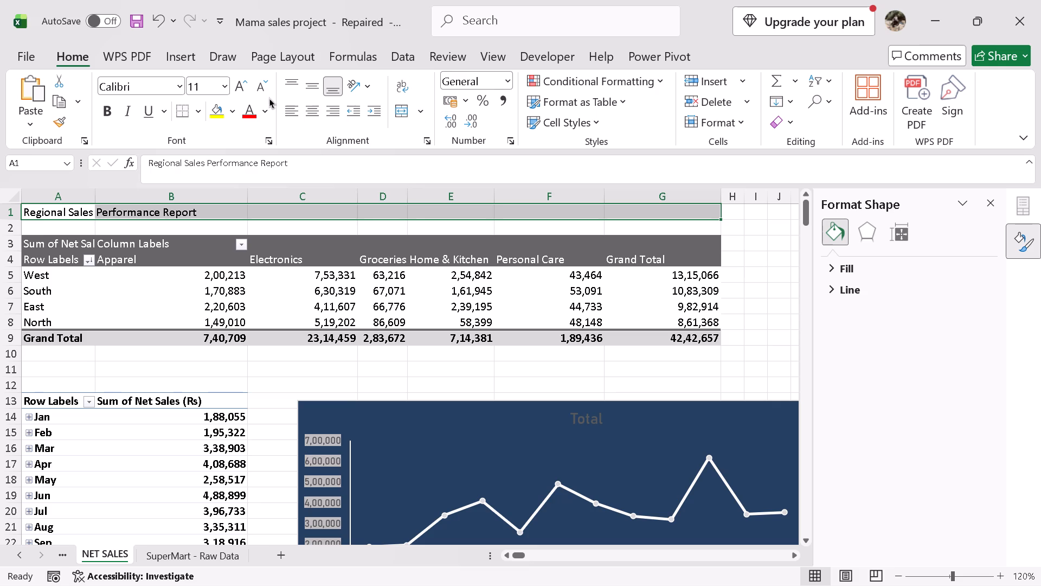
left_click(421, 114)
left_click(422, 125)
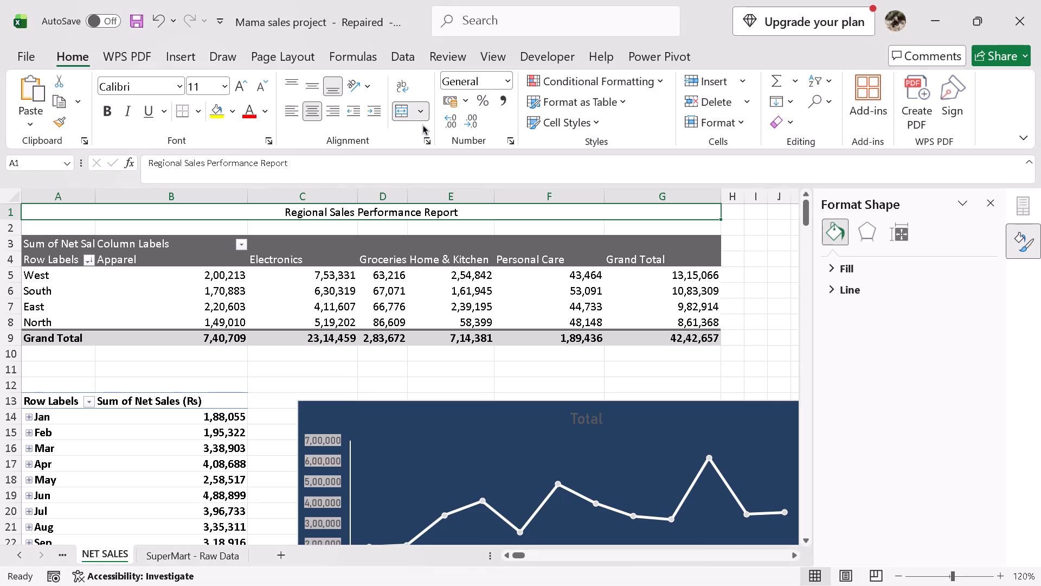
Fill the merged title cell A1:G1 with the dark teal theme colour.
left_click(226, 112)
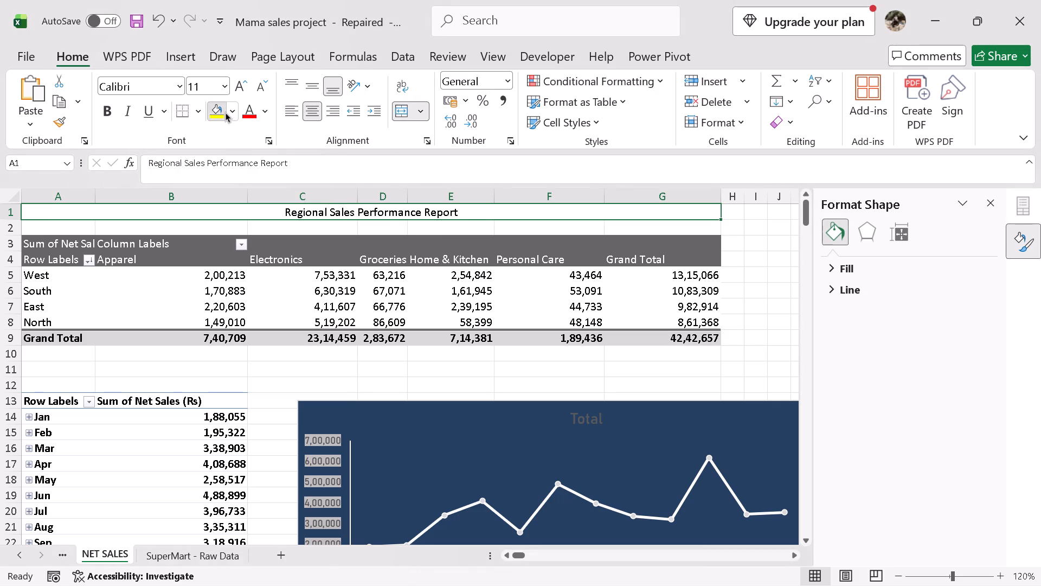
left_click(234, 112)
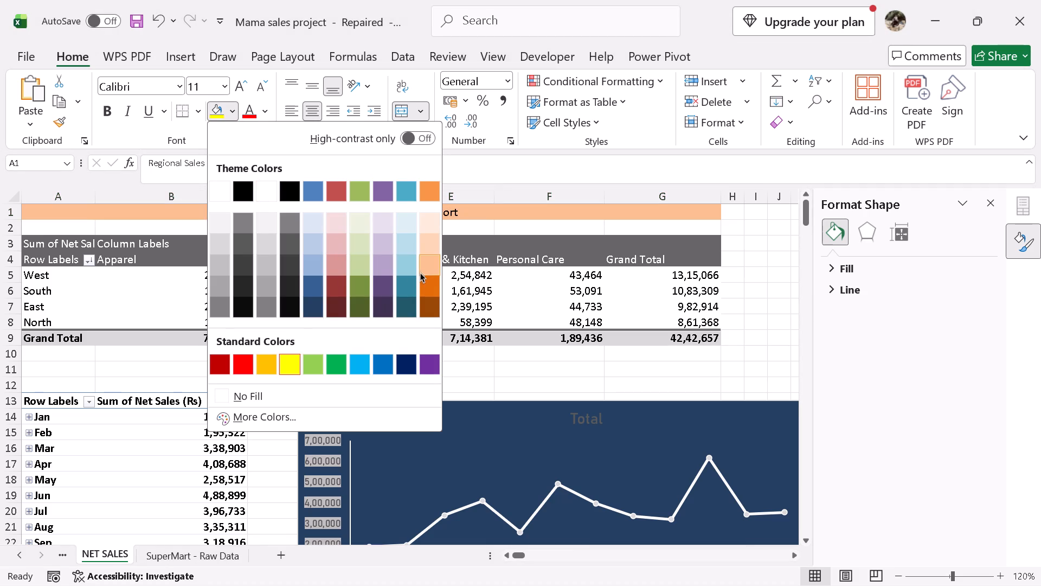
left_click(412, 291)
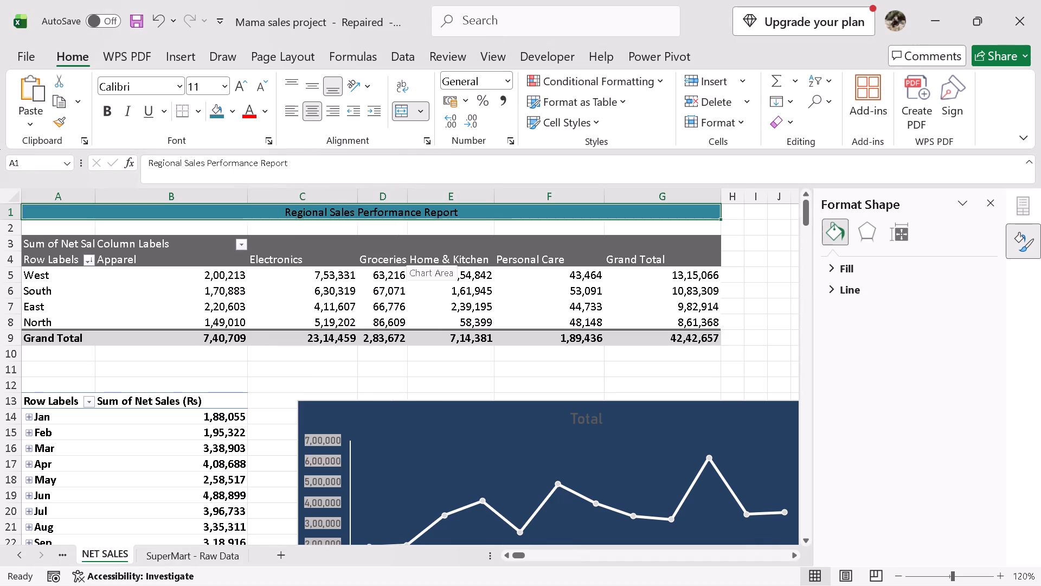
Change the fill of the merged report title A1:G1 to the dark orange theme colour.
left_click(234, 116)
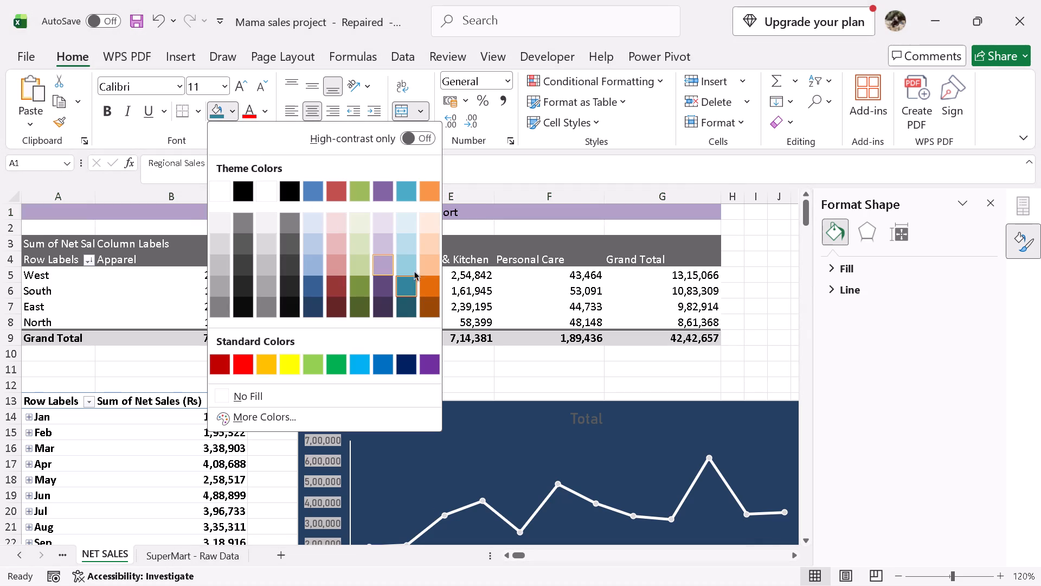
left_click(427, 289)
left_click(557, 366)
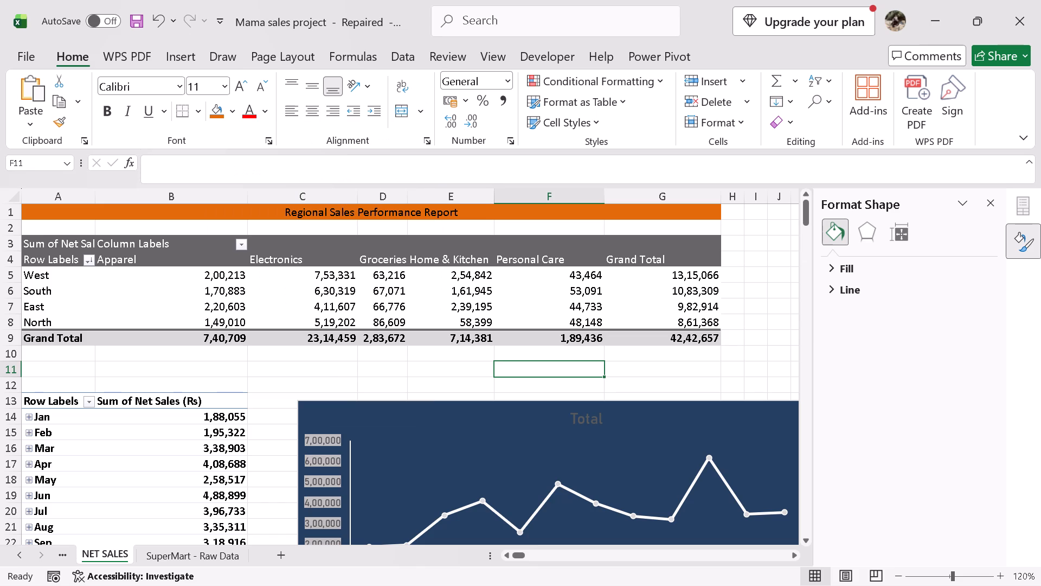
Fill the merged report title A1:G1 with the dark teal theme colour.
left_click(489, 222)
left_click(490, 216)
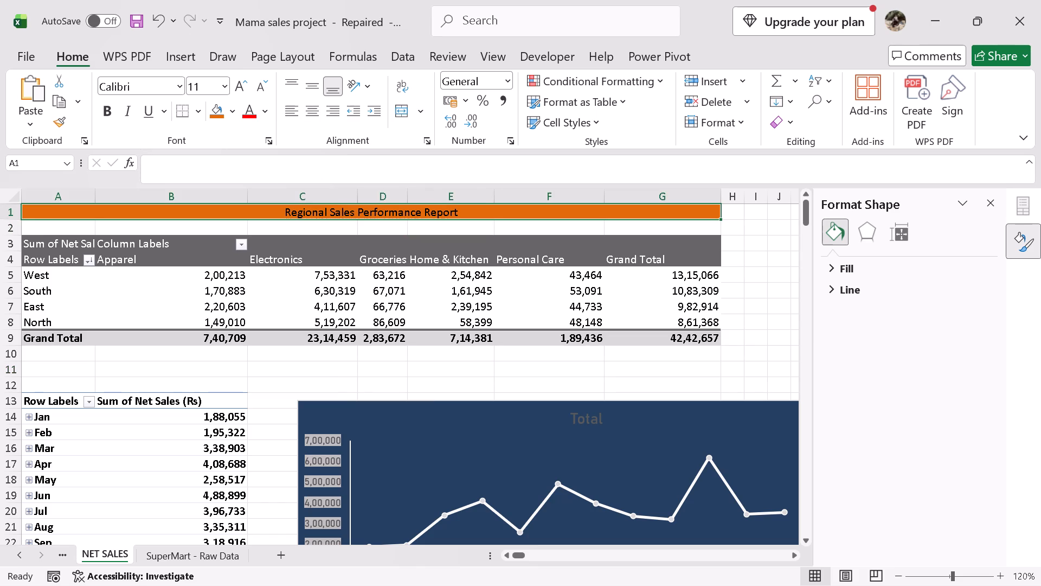
left_click(234, 114)
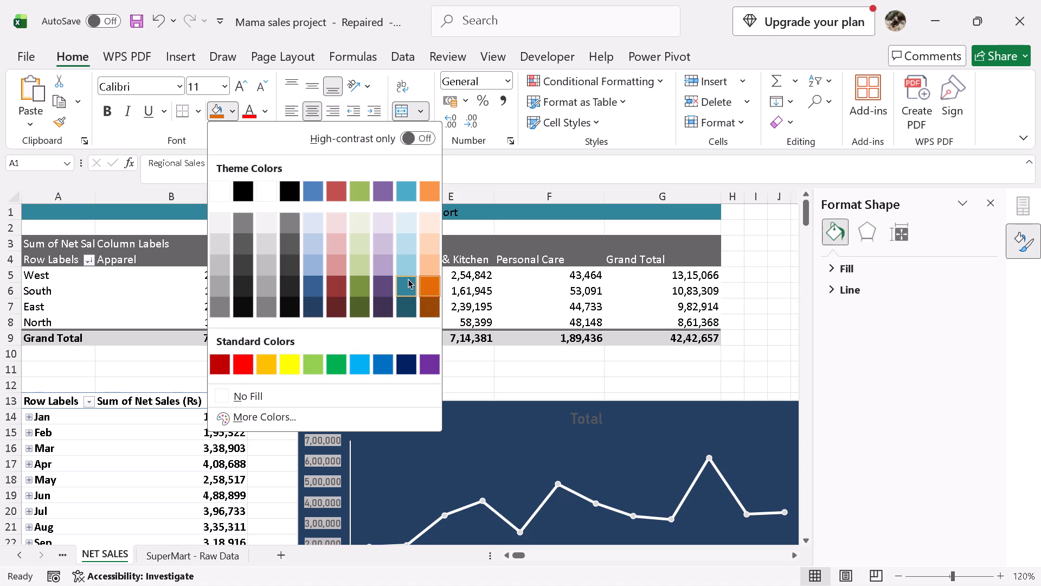
left_click(406, 294)
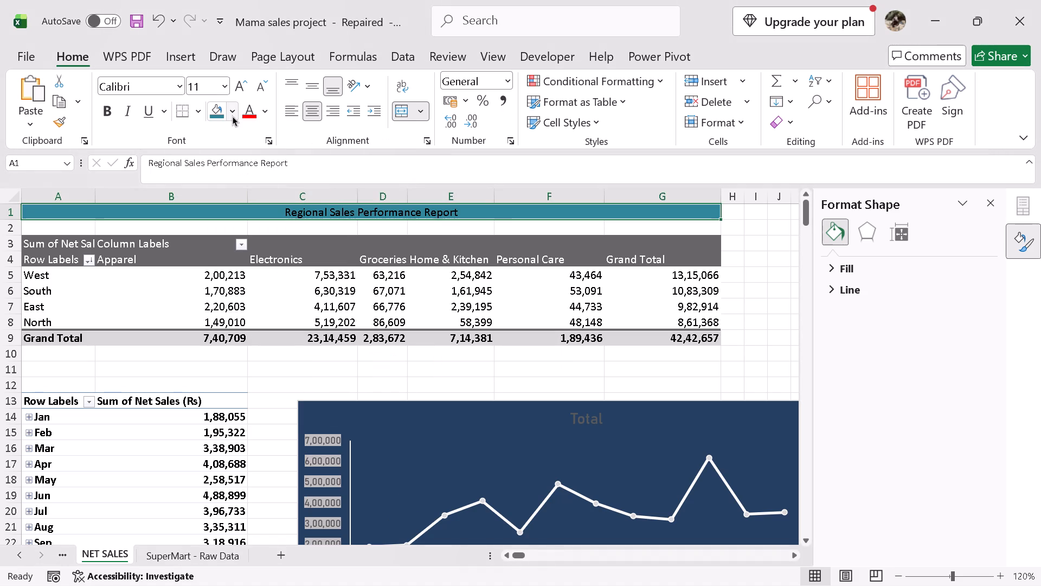
Set the font colour of the "Regional Sales Performance Report" title to white.
left_click(268, 112)
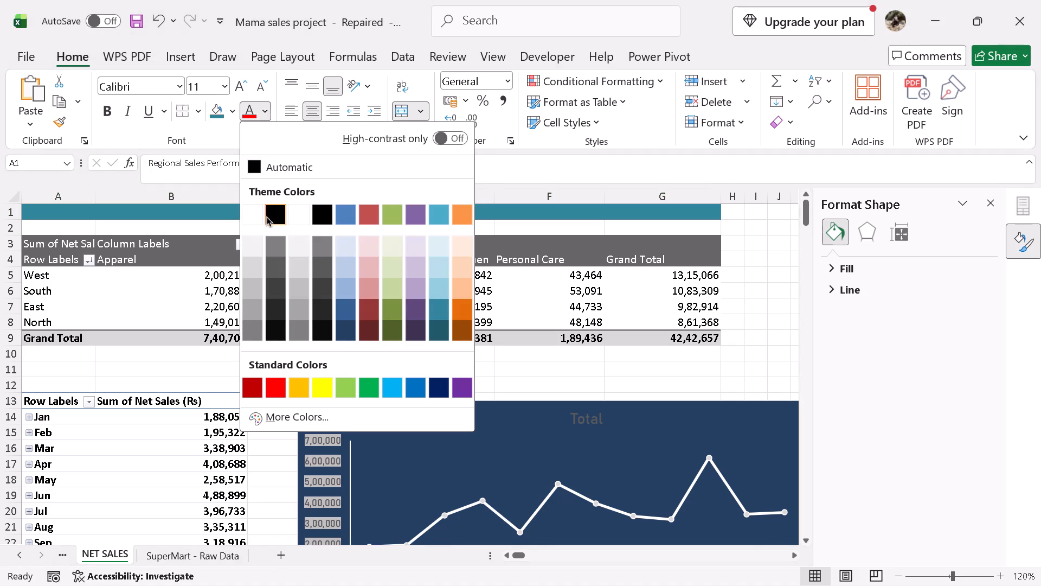
left_click(260, 212)
left_click(540, 228)
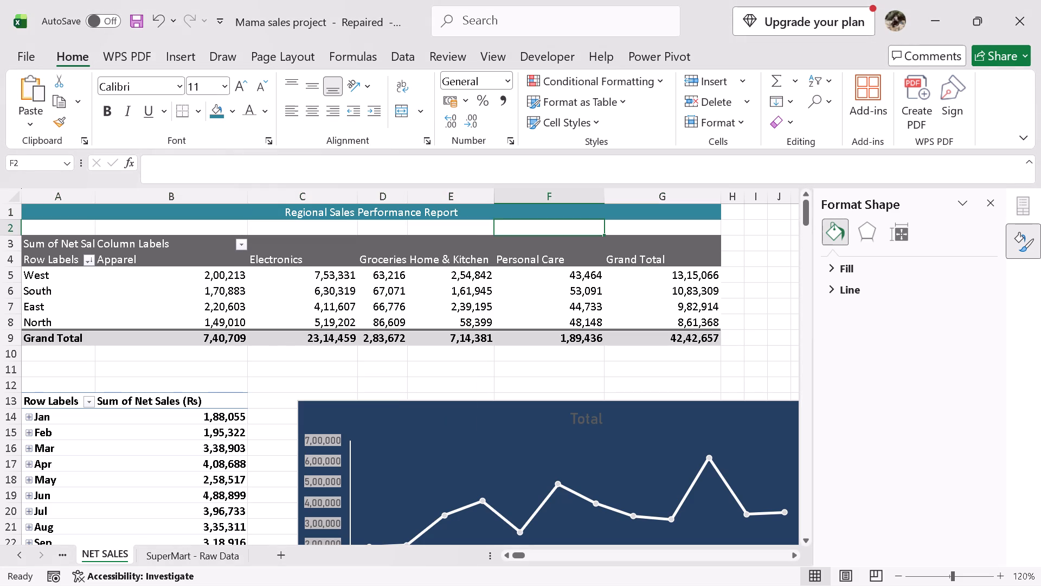
Zoom out to 100% and look over the PivotTables and line chart on the NET SALES sheet.
left_click(896, 570)
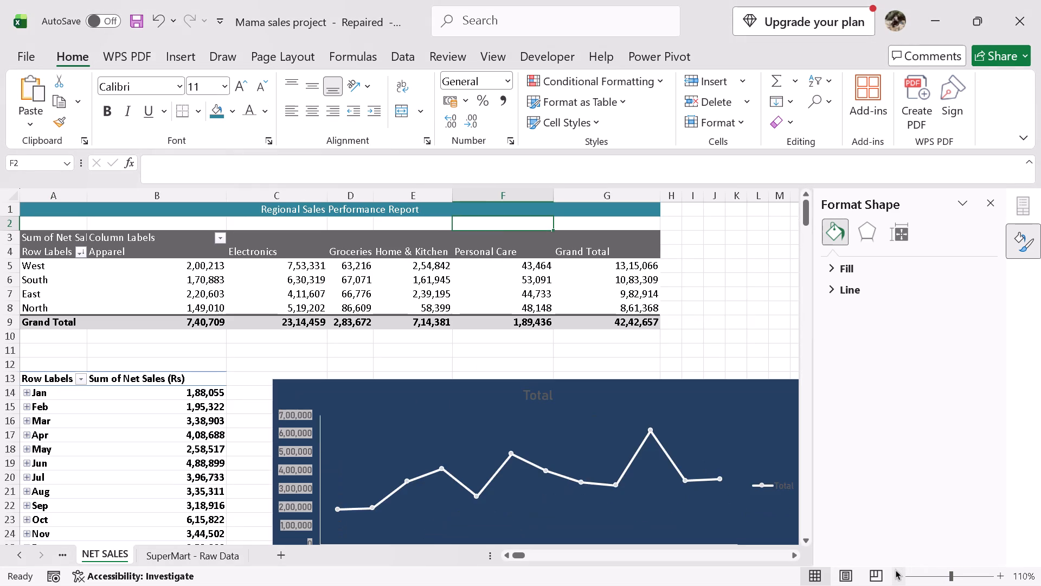
left_click(896, 570)
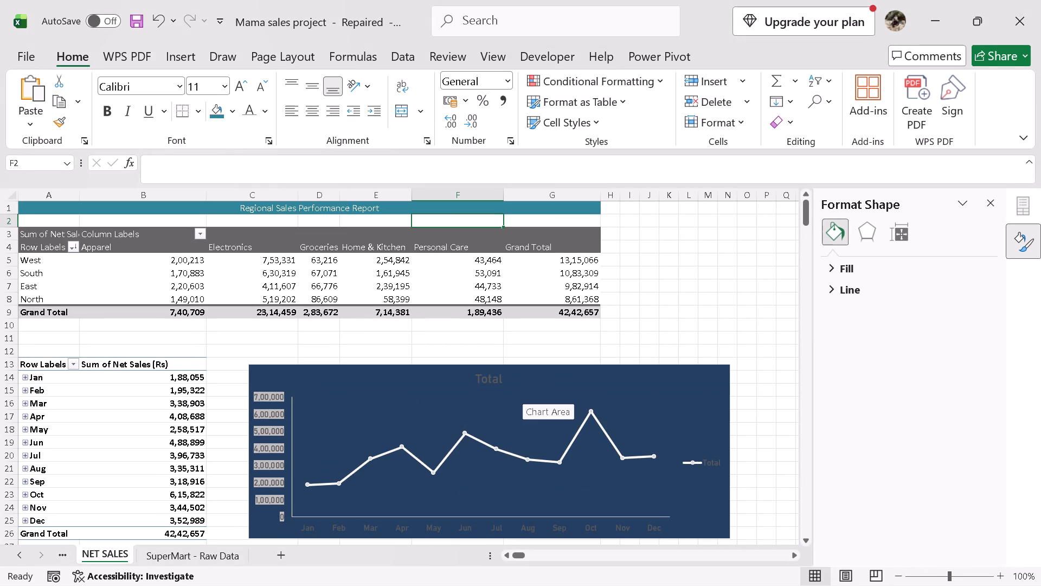
scroll(309, 263, "down", 3)
scroll(321, 423, "down", 5)
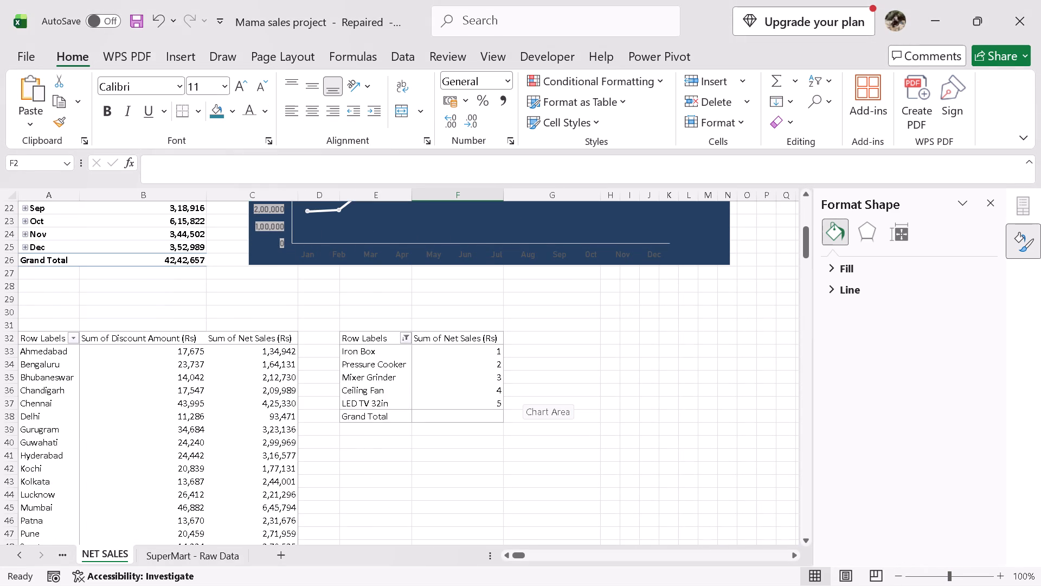
scroll(267, 406, "down", 2)
scroll(267, 393, "up", 1)
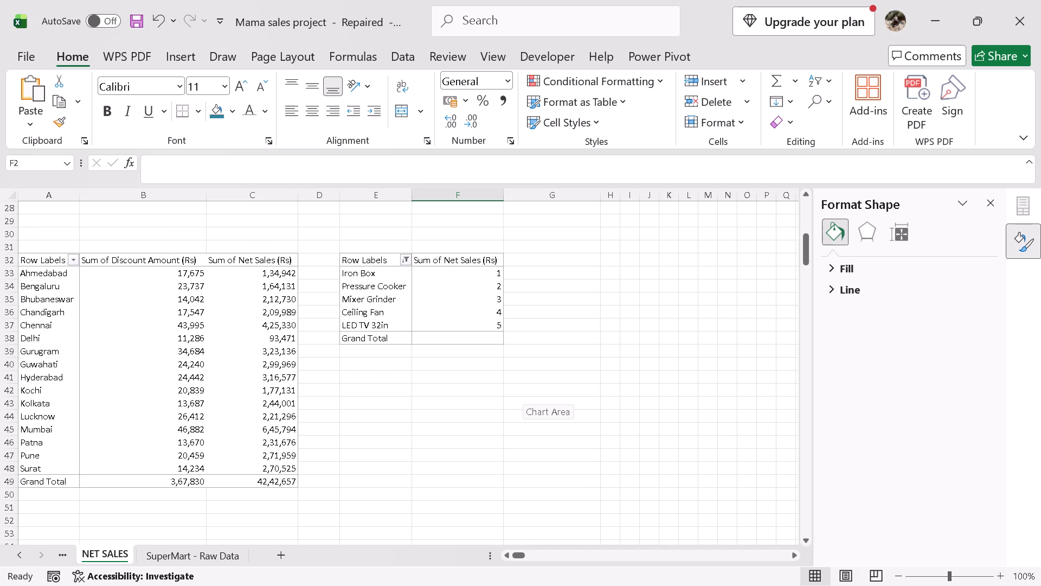
scroll(401, 369, "up", 8)
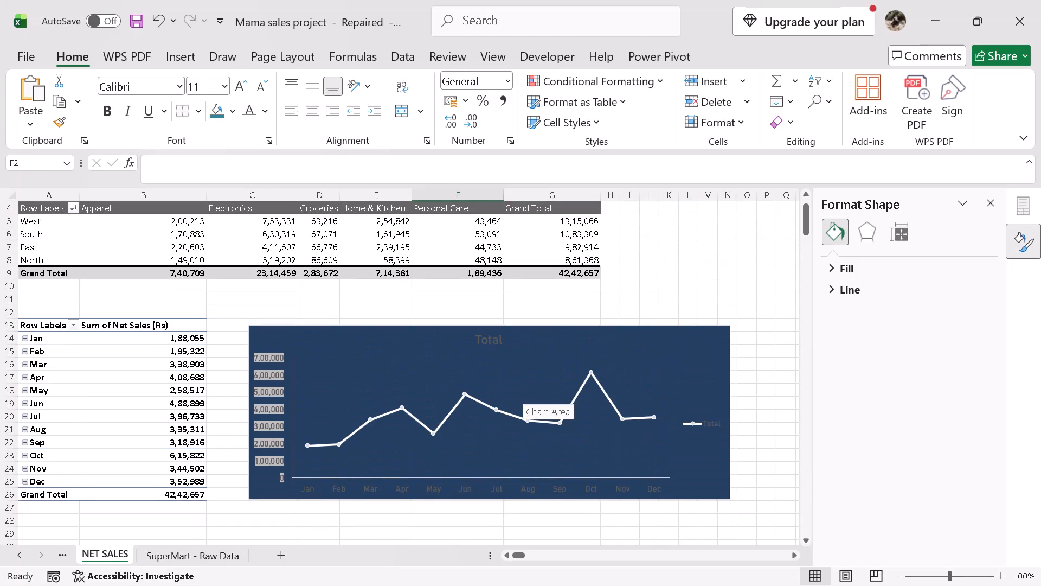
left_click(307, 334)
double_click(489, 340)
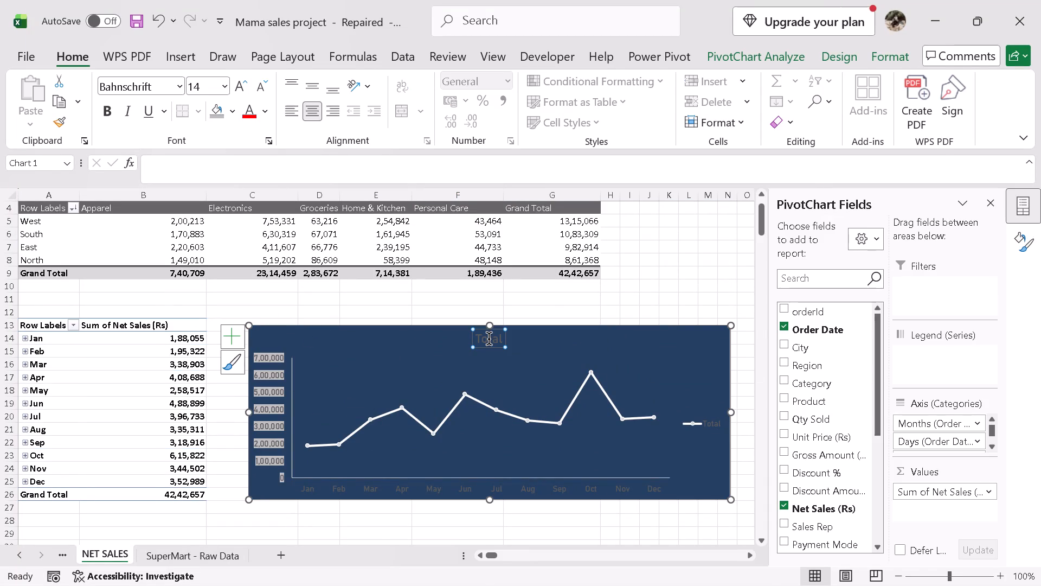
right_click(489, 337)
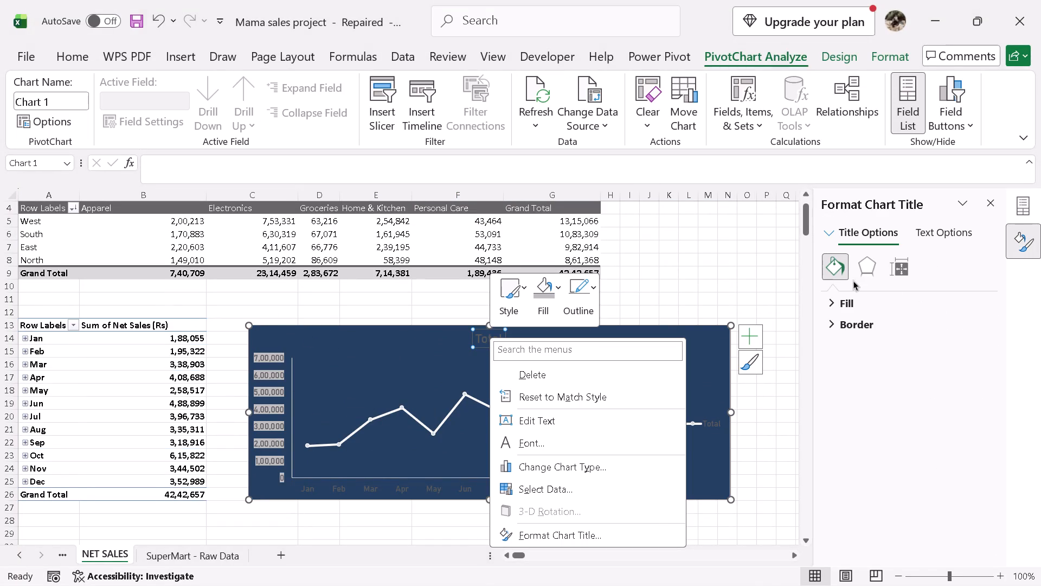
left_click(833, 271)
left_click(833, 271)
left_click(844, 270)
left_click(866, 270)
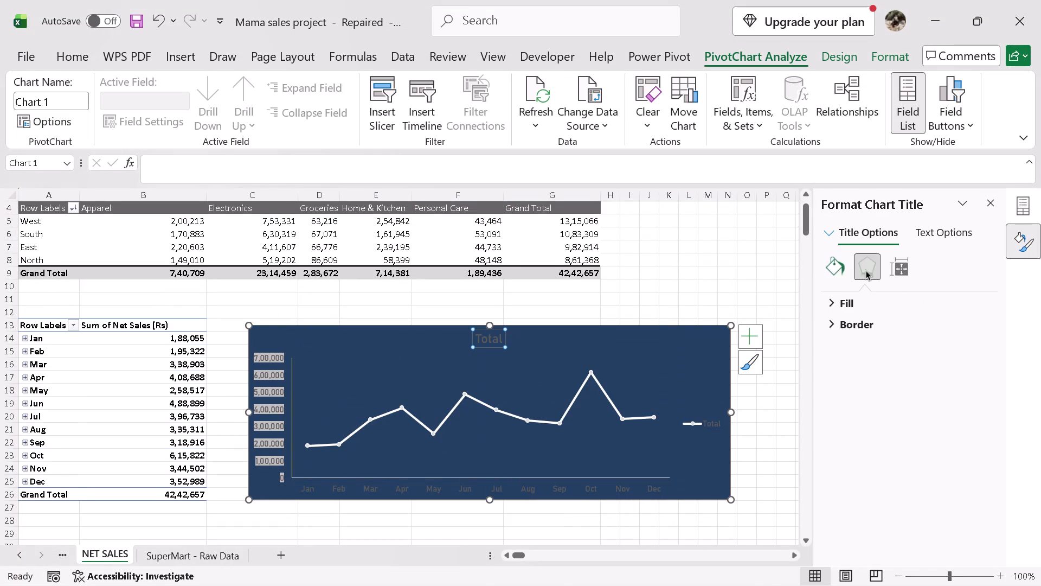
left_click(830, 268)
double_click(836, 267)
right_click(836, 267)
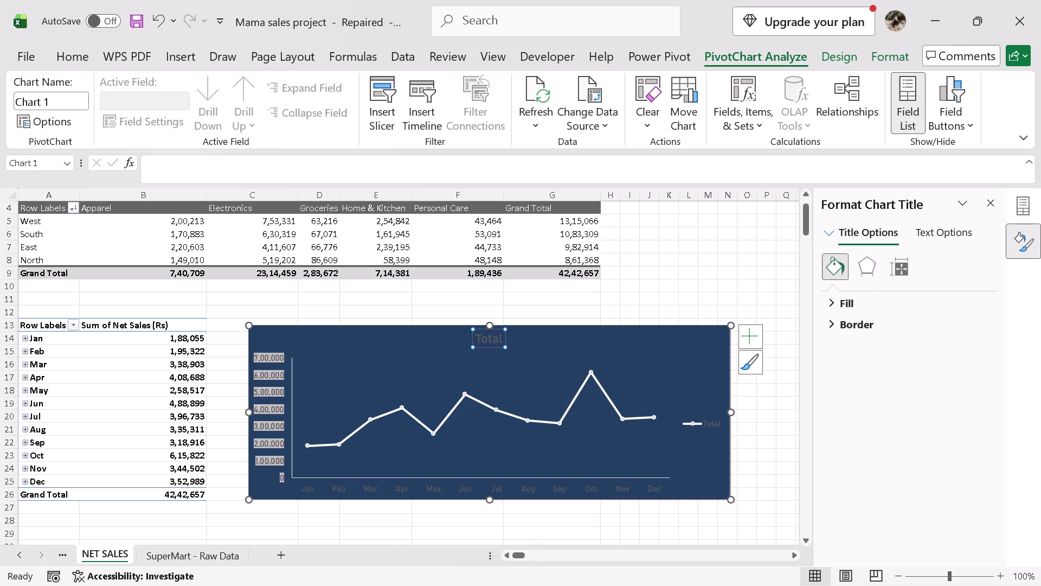
Set the font colour of the monthly line chart's "Total" title to white.
double_click(486, 340)
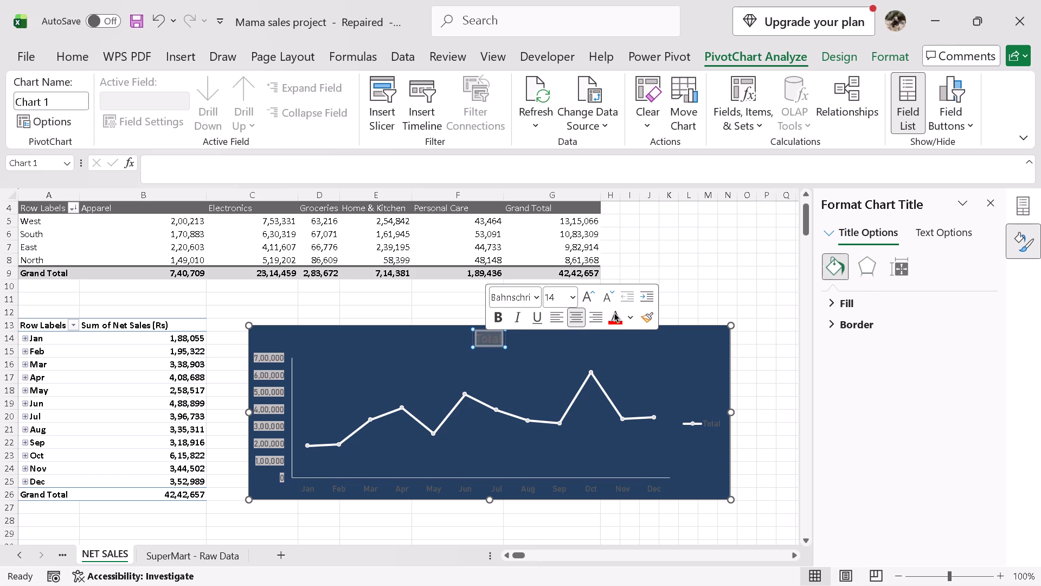
left_click(627, 314)
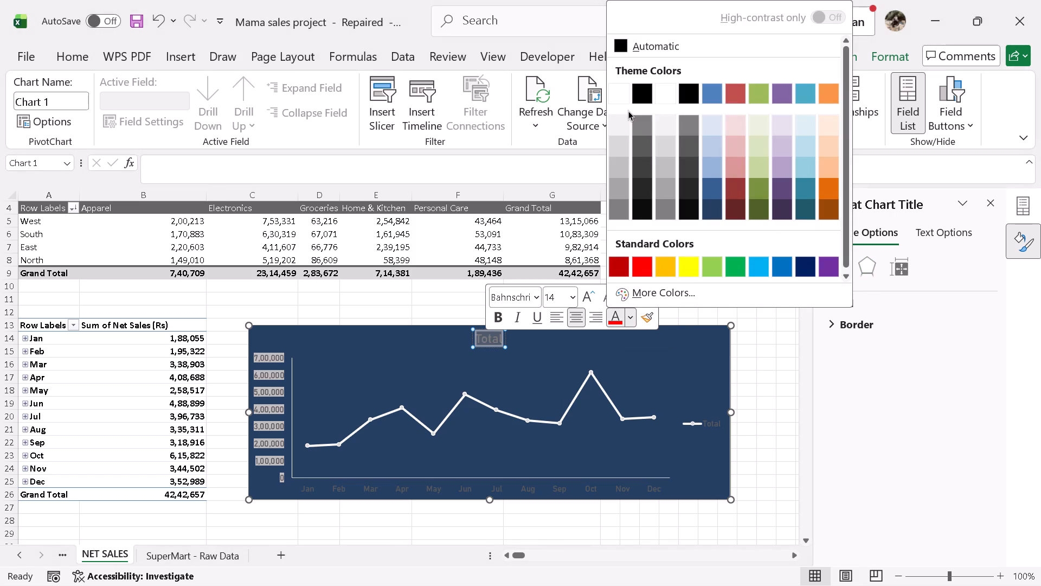
left_click(619, 91)
left_click(621, 299)
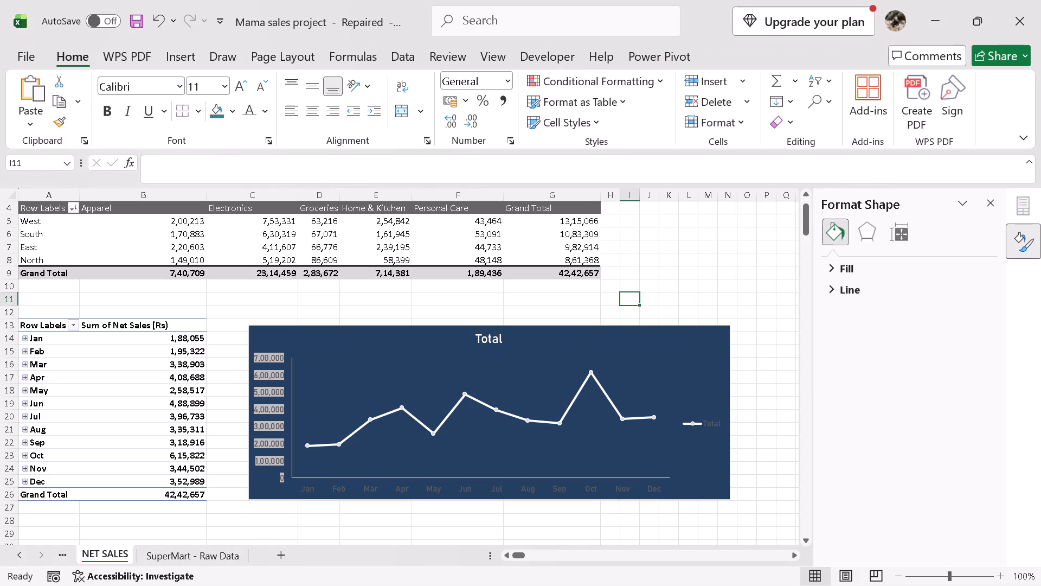
Check the report layout on NET SALES, and look over the order records on the SuperMart - Raw Data sheet.
scroll(772, 328, "up", 2)
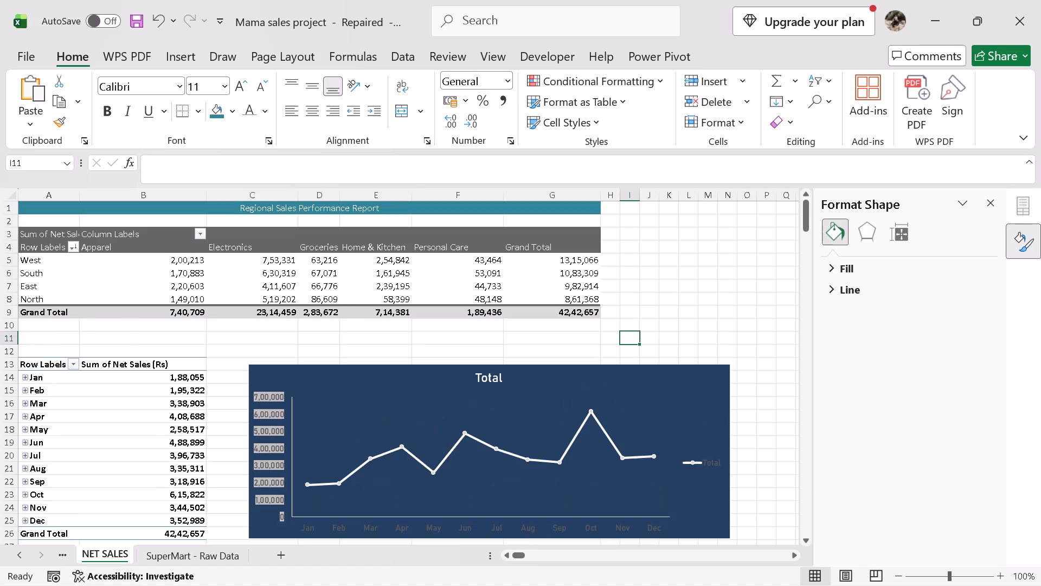
scroll(772, 328, "up", 5)
left_click(539, 339)
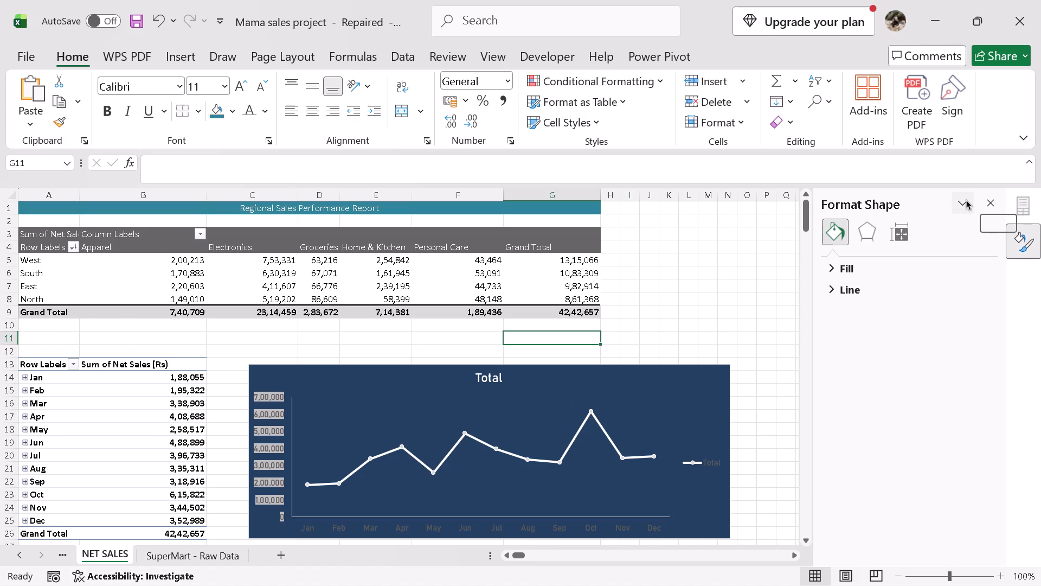
scroll(571, 380, "down", 3)
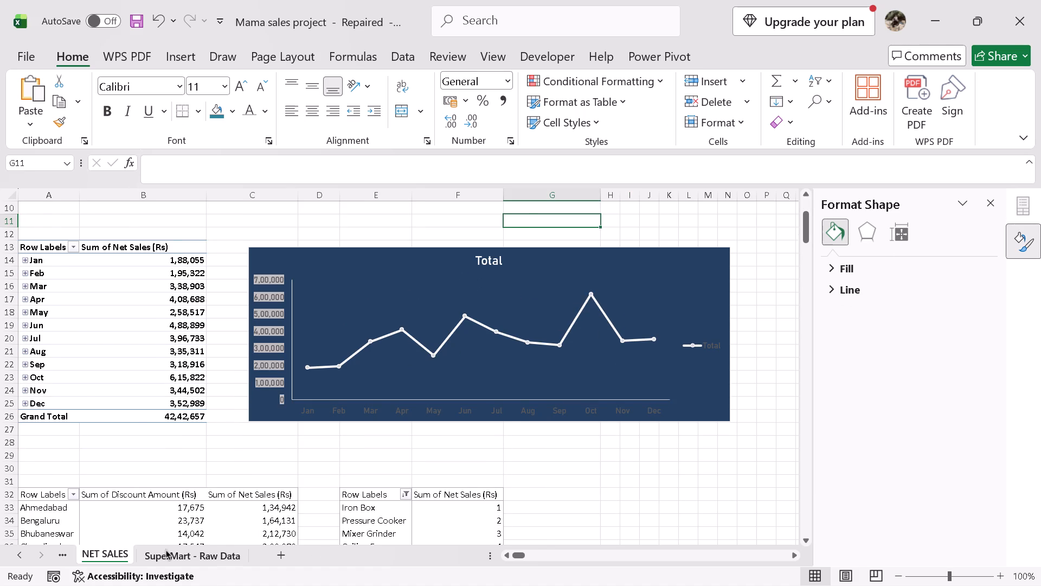
left_click(166, 550)
scroll(460, 359, "up", 4)
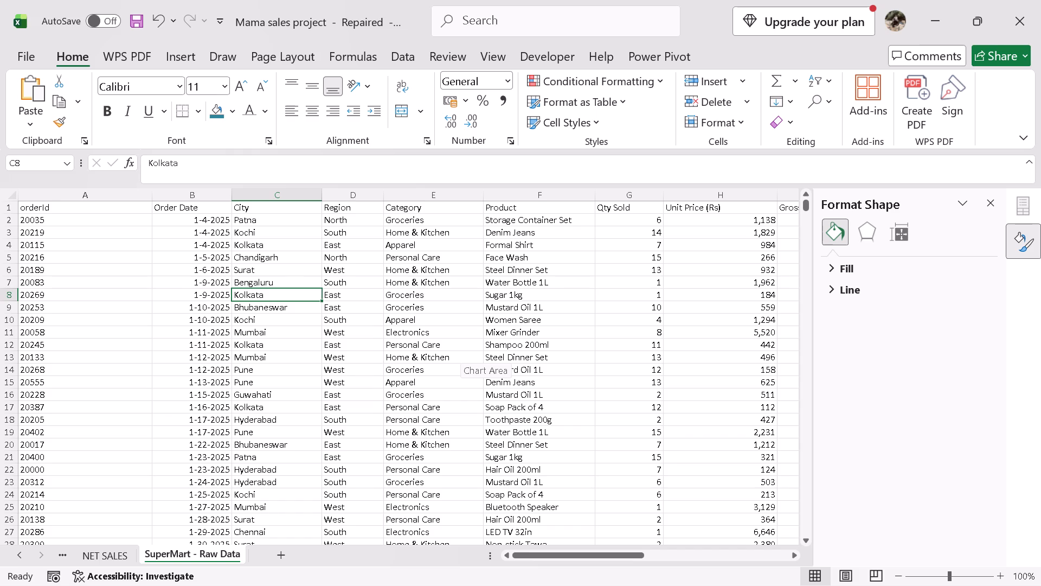
scroll(411, 453, "down", 2)
scroll(300, 458, "up", 6)
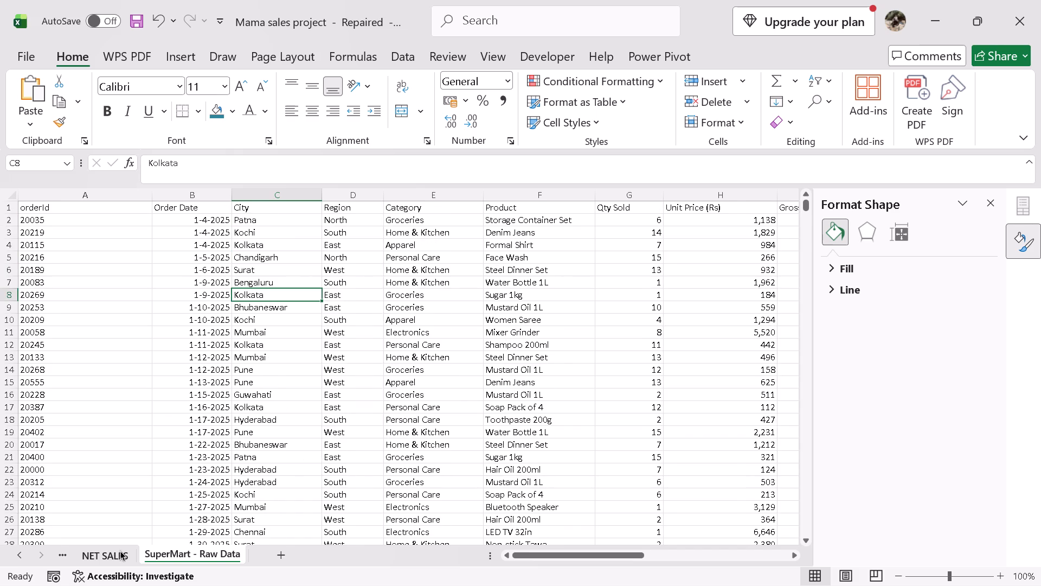
Examine the city and top-product PivotTables on the NET SALES sheet.
left_click(113, 555)
left_click(105, 387)
scroll(282, 386, "down", 2)
left_click(223, 447)
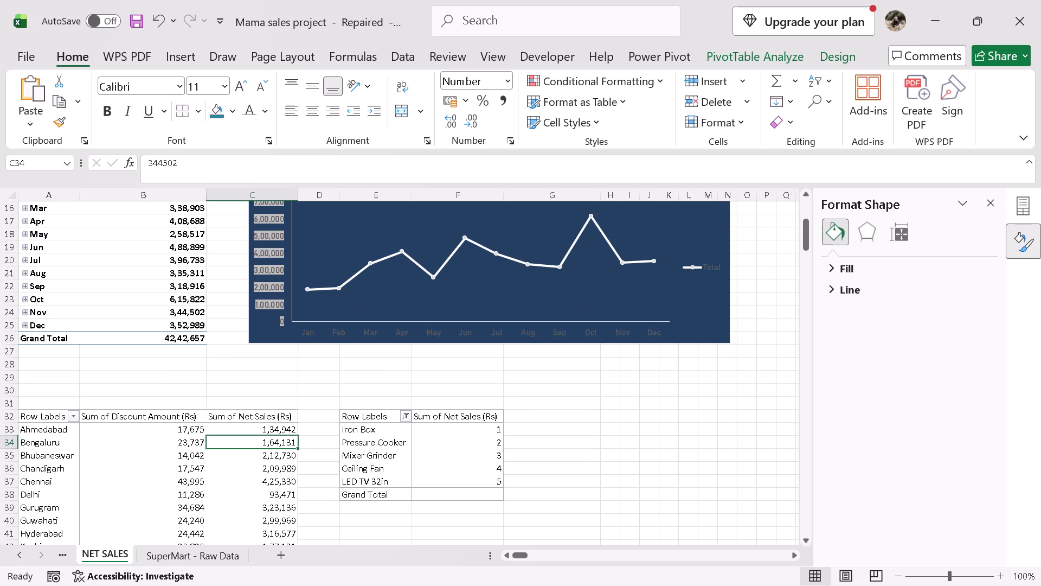
left_click(171, 486)
left_click(317, 452)
left_click(405, 448)
left_click(453, 458)
left_click(444, 485)
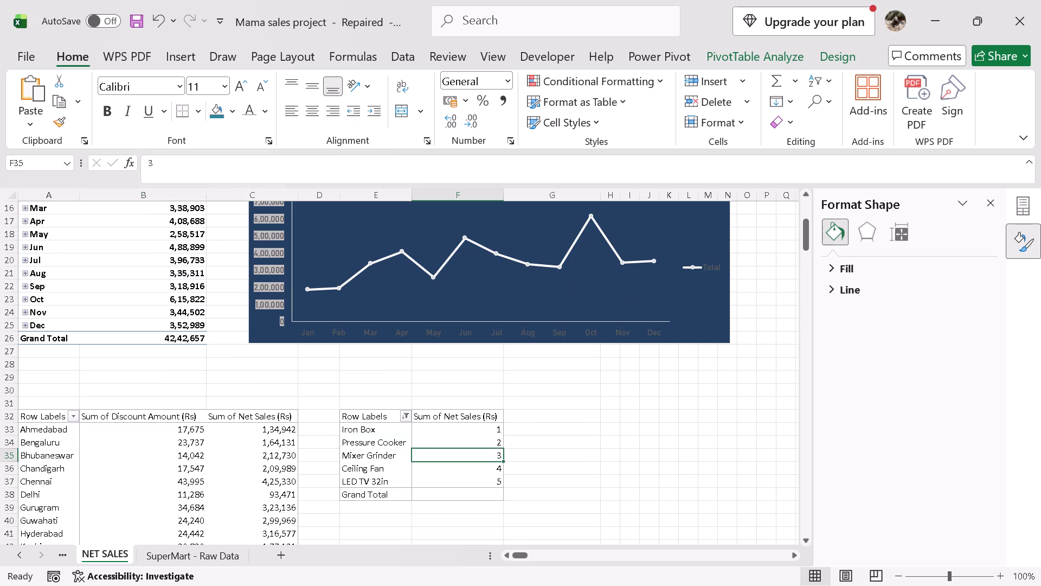
left_click(393, 466)
left_click(443, 449)
Increase the font size of the "Regional Sales Performance Report" title in A1:G1 to 20.
scroll(419, 375, "up", 9)
left_click_drag(177, 205, 409, 207)
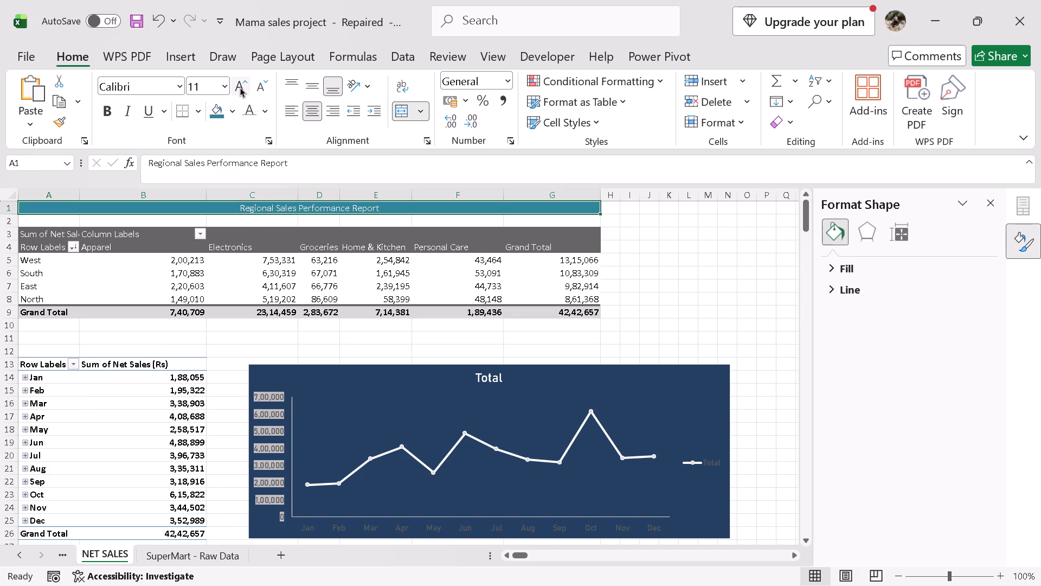
left_click(240, 87)
triple_click(240, 87)
double_click(240, 87)
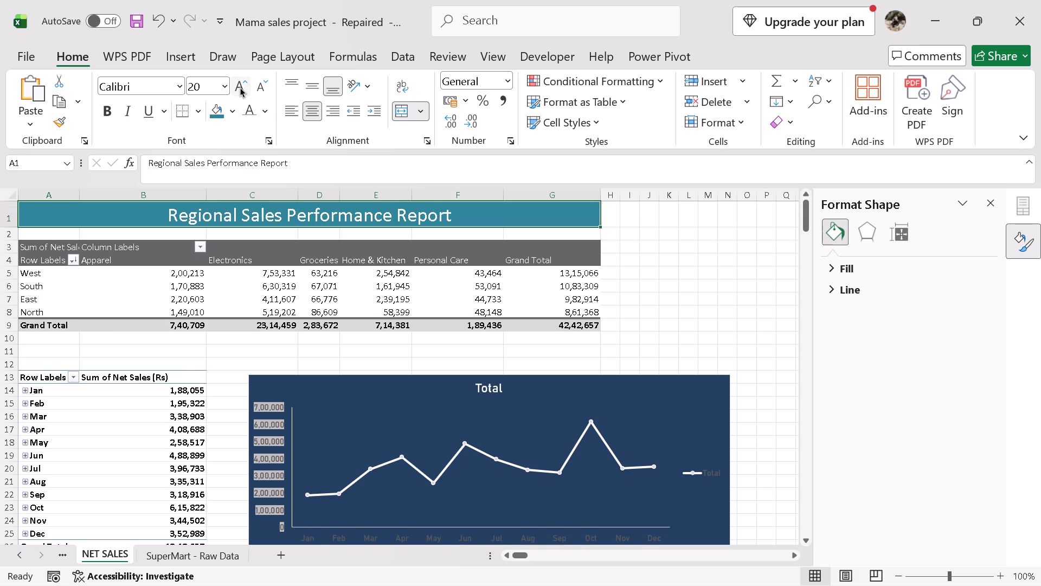
left_click(703, 302)
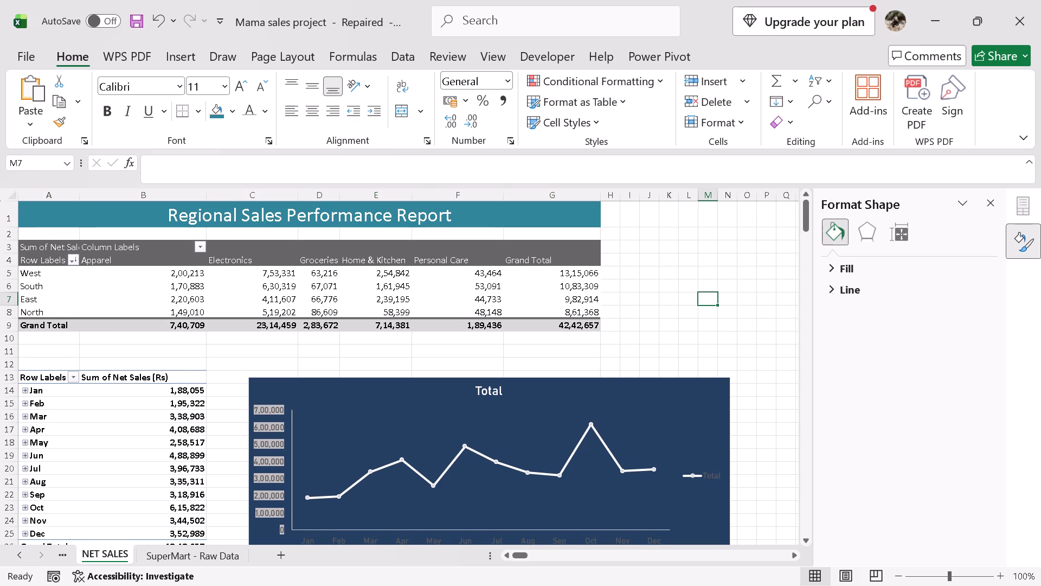
Review the PivotTables and chart on NET SALES against the order records on the SuperMart - Raw Data sheet.
scroll(436, 316, "down", 4)
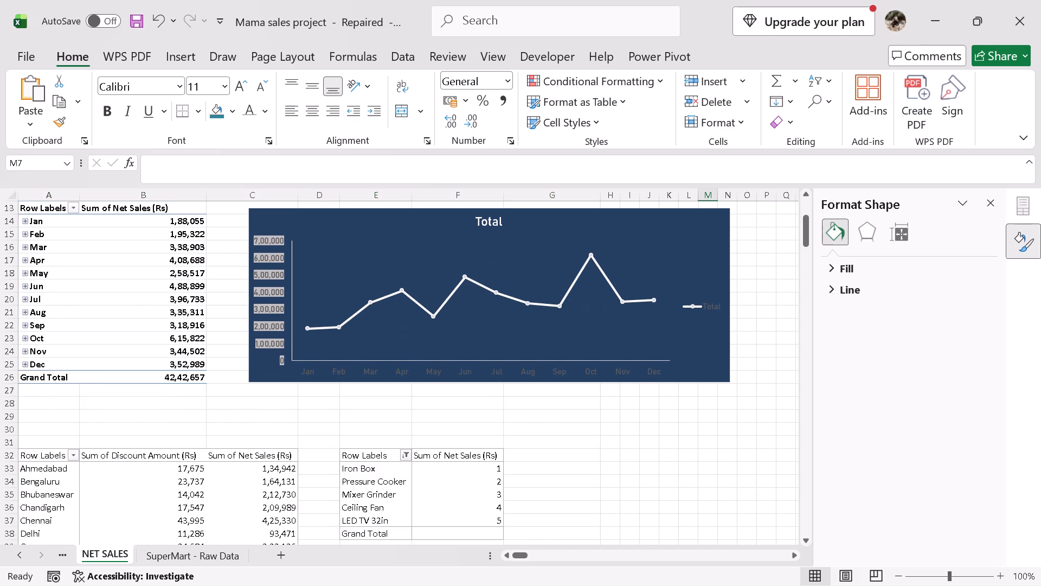
scroll(444, 348, "down", 4)
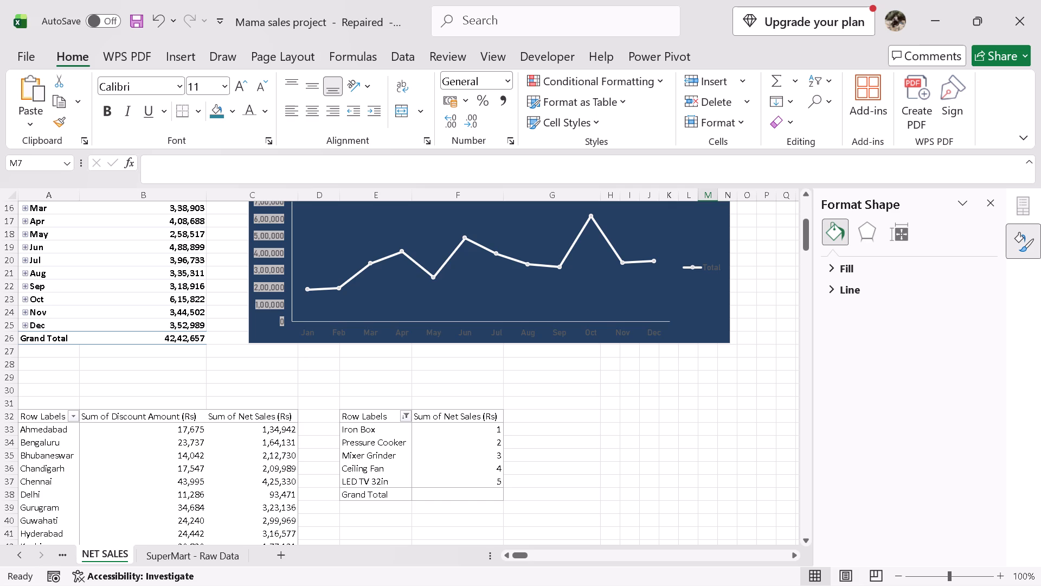
scroll(539, 279, "up", 2)
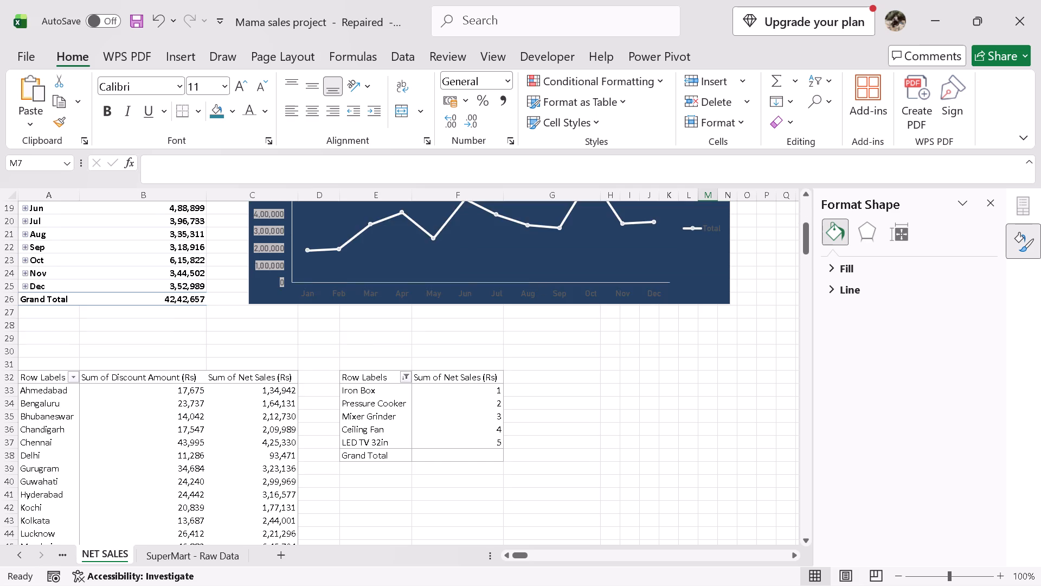
scroll(115, 298, "up", 2)
scroll(323, 361, "up", 3)
left_click(174, 555)
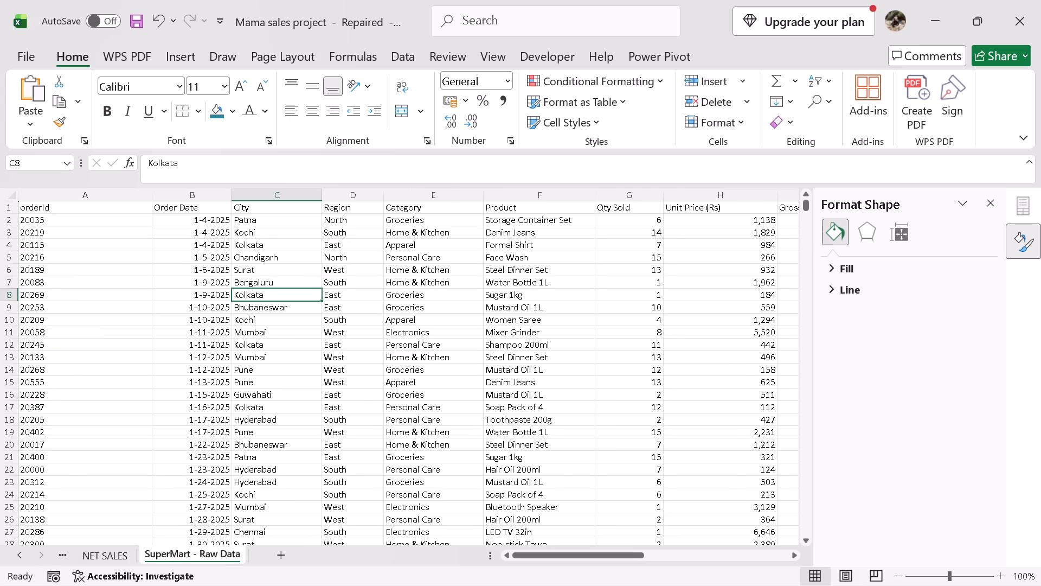
scroll(287, 419, "down", 7)
scroll(521, 404, "up", 4)
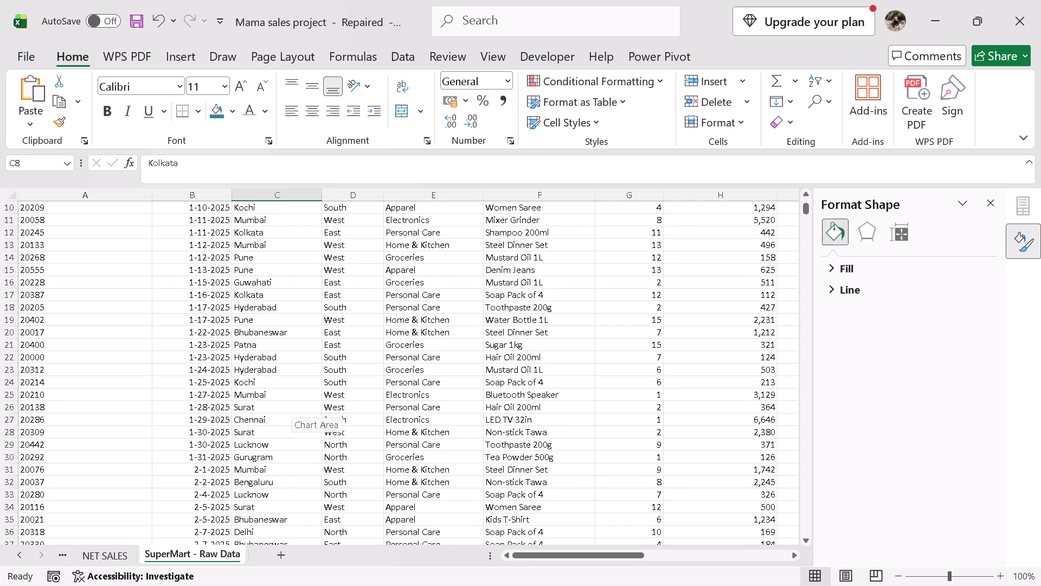
Look through the order records on the SuperMart - Raw Data sheet.
scroll(381, 408, "up", 12)
scroll(326, 421, "down", 3)
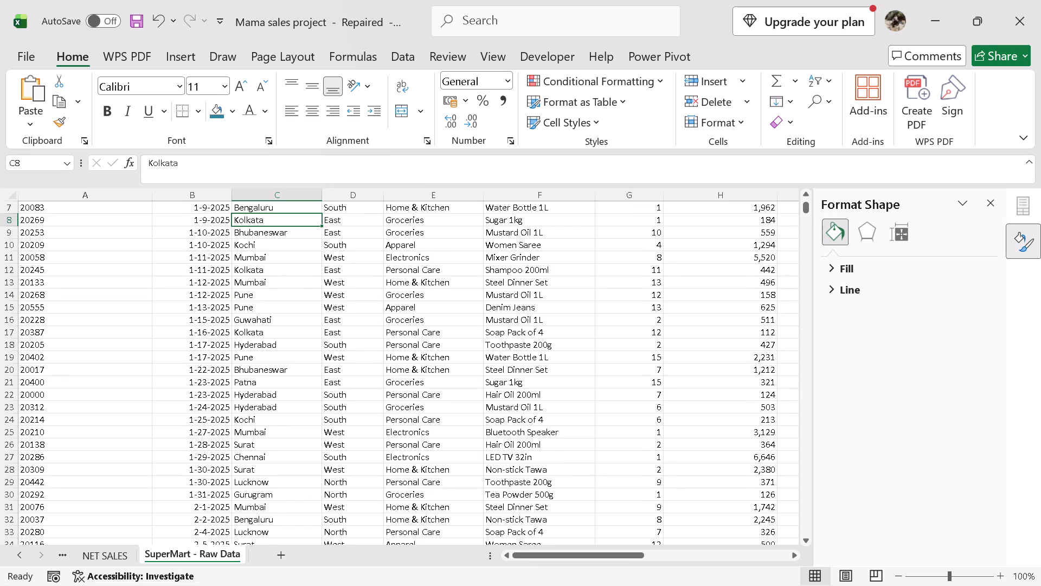
scroll(312, 403, "down", 2)
scroll(427, 311, "down", 3)
scroll(303, 341, "down", 5)
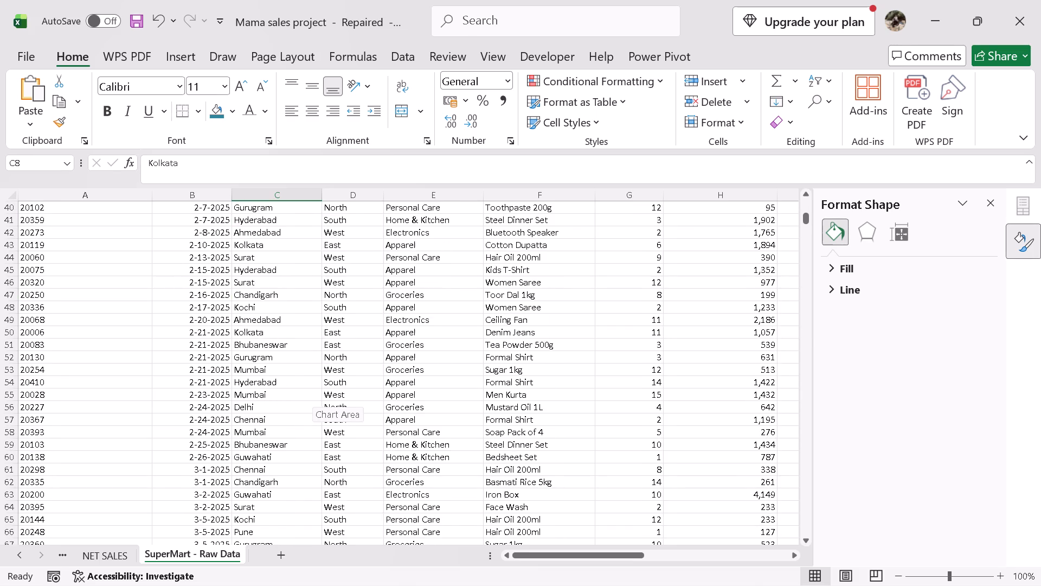
scroll(266, 347, "down", 3)
scroll(237, 299, "down", 2)
scroll(593, 305, "down", 3)
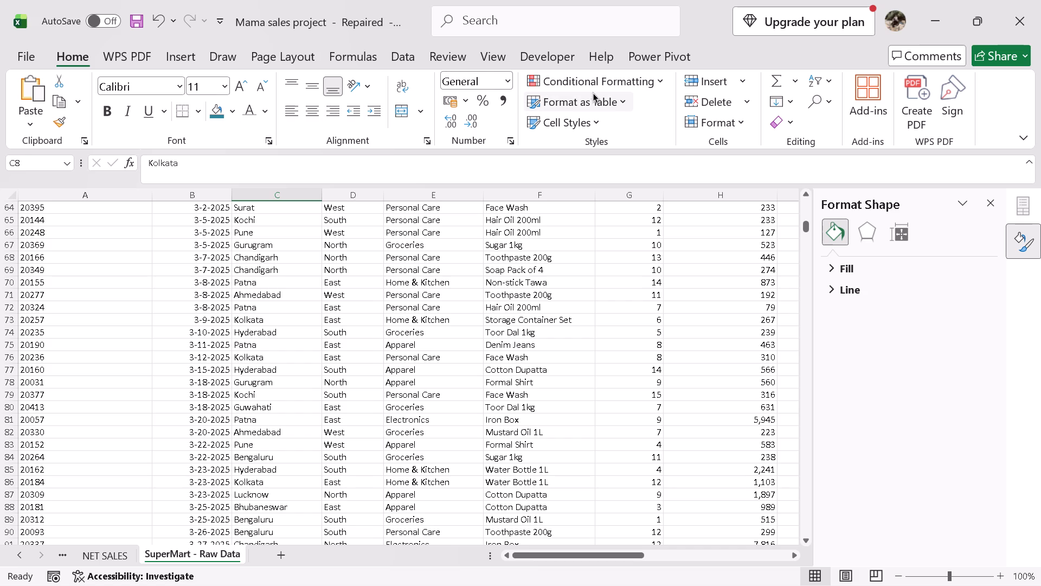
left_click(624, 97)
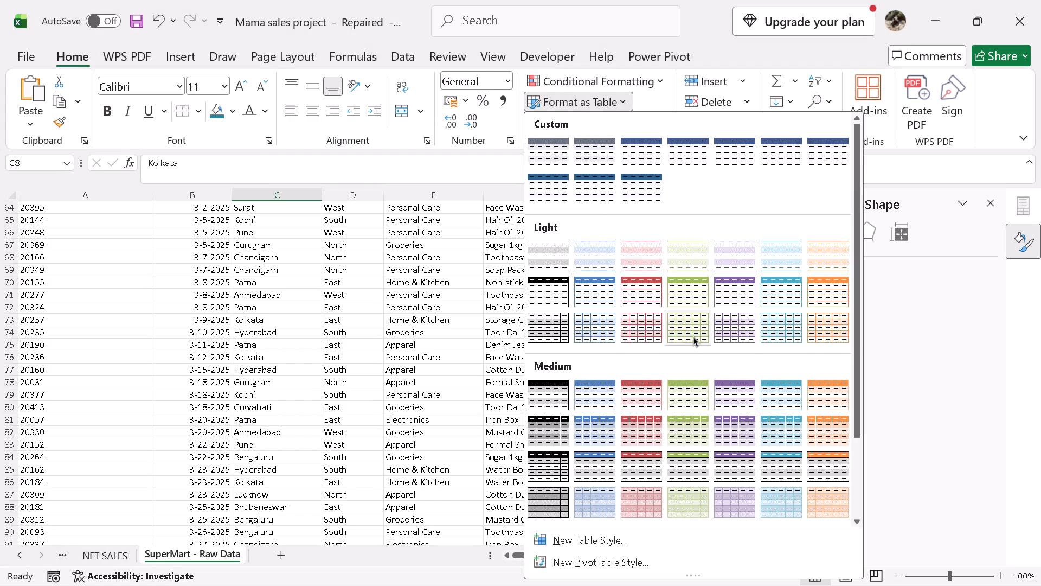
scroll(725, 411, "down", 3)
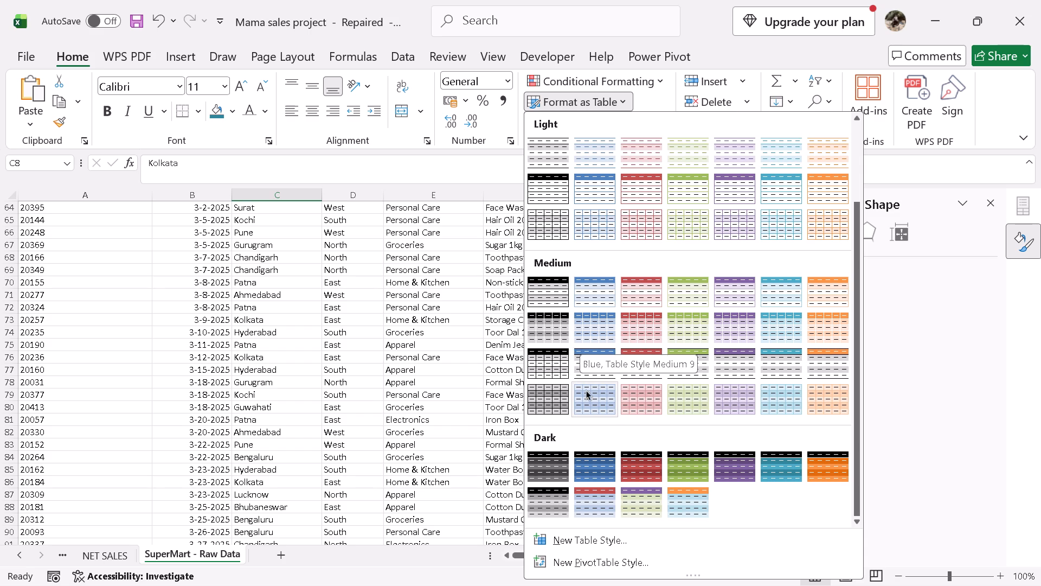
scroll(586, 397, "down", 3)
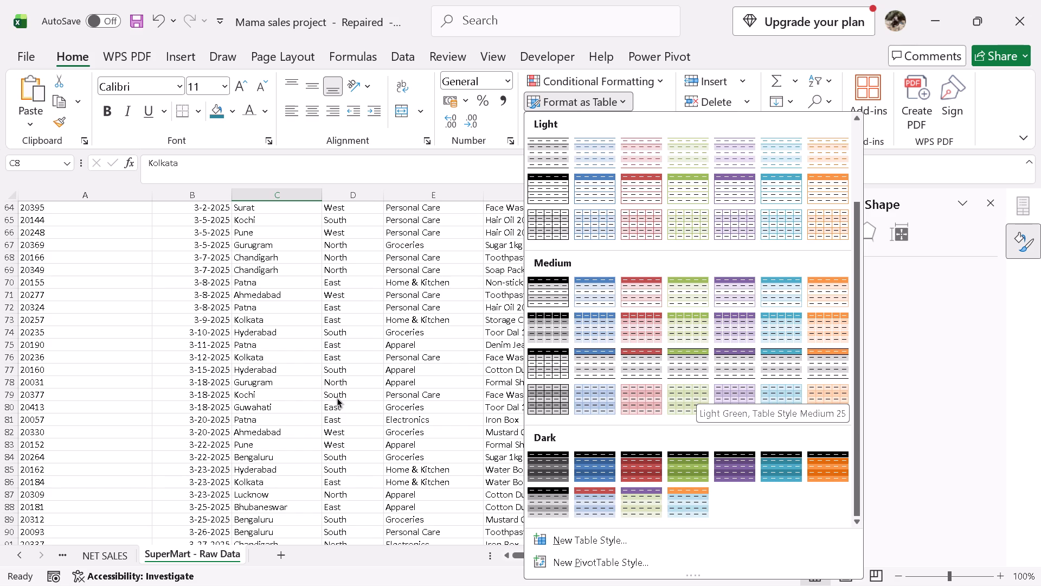
Insert a PivotTable from the SuperMart - Raw Data range $A$1:$W$421 on a new worksheet.
left_click(192, 52)
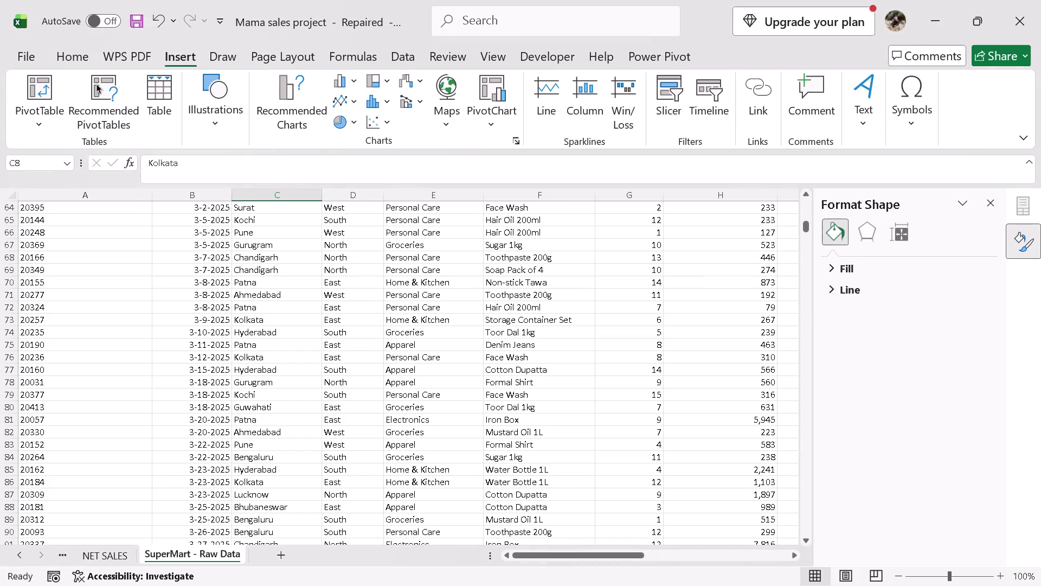
double_click(60, 90)
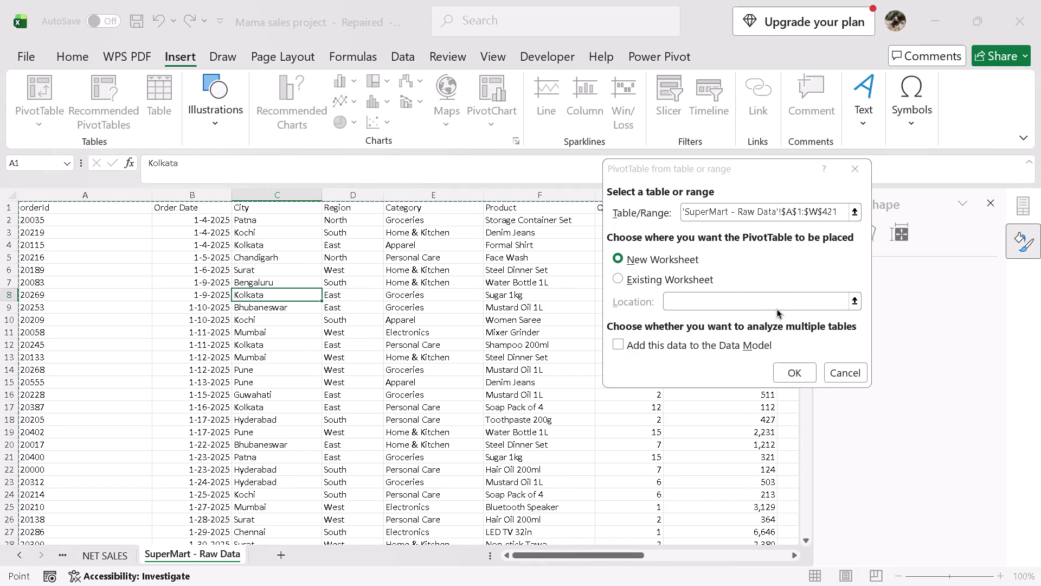
left_click(783, 372)
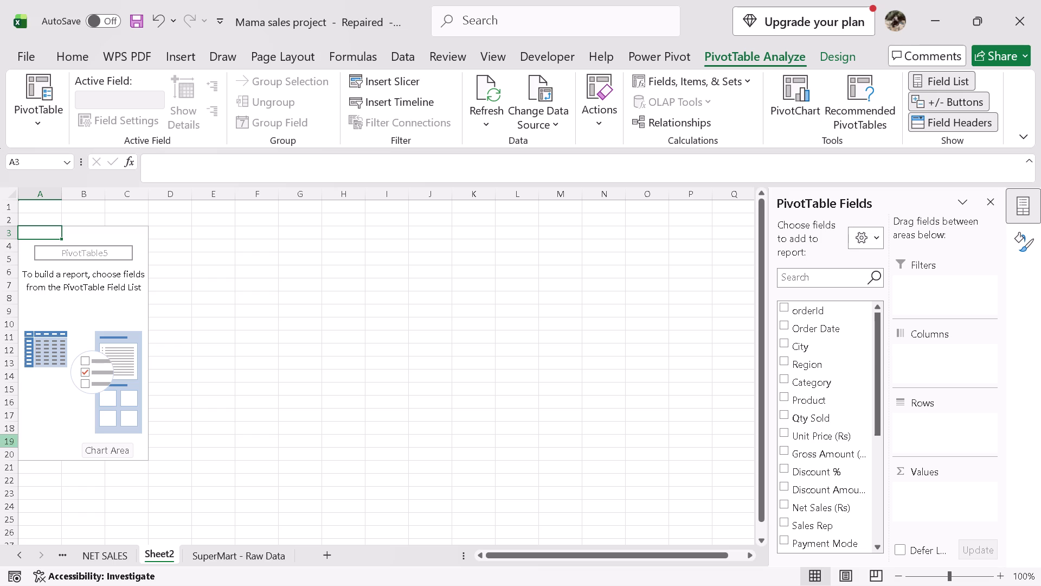
Add the Payment Mode field to the rows of the new PivotTable.
scroll(798, 424, "up", 2)
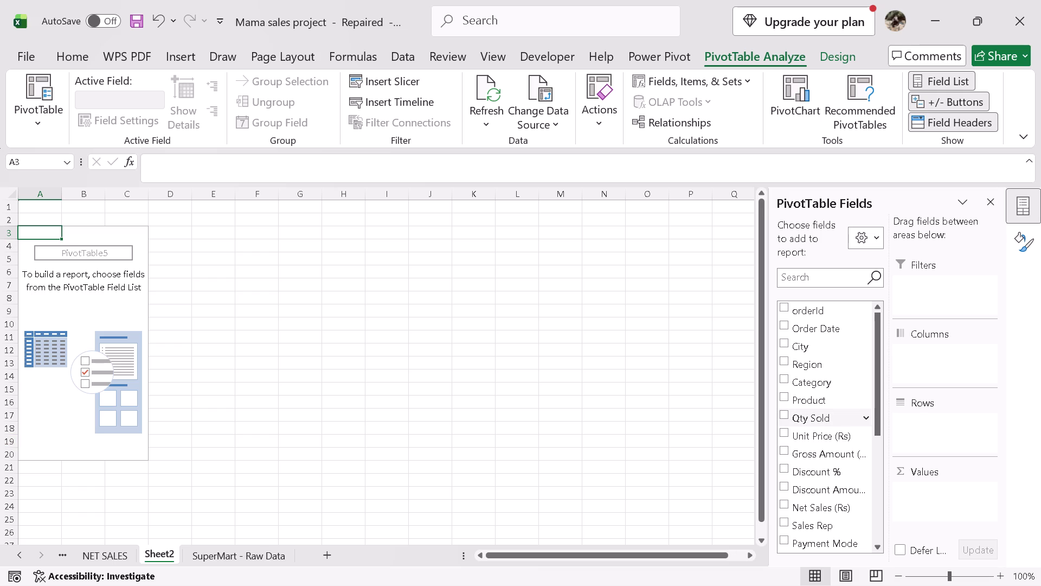
scroll(817, 422, "up", 3)
scroll(817, 419, "down", 1)
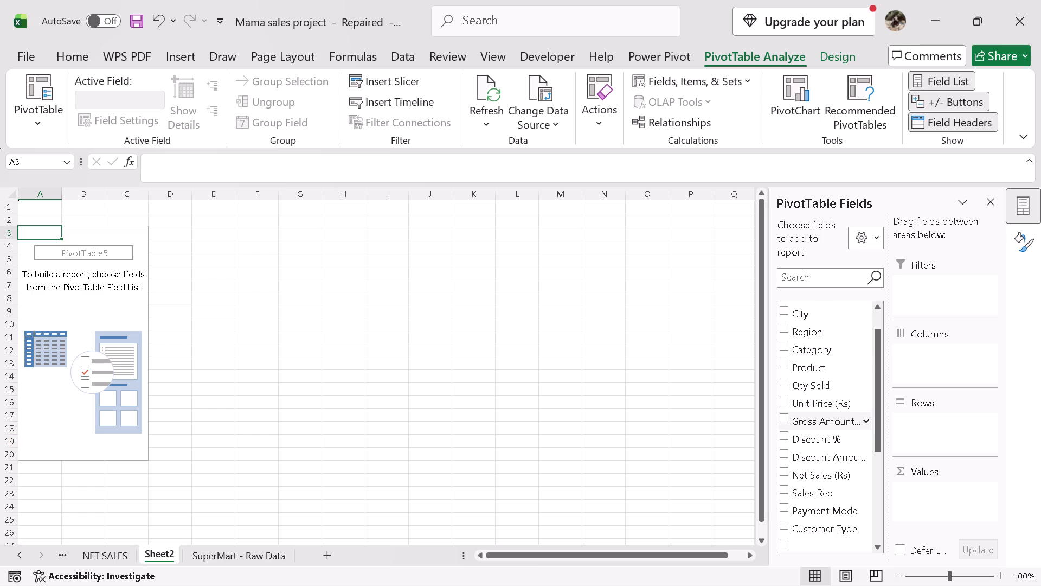
scroll(817, 419, "down", 1)
left_click_drag(805, 481, 922, 434)
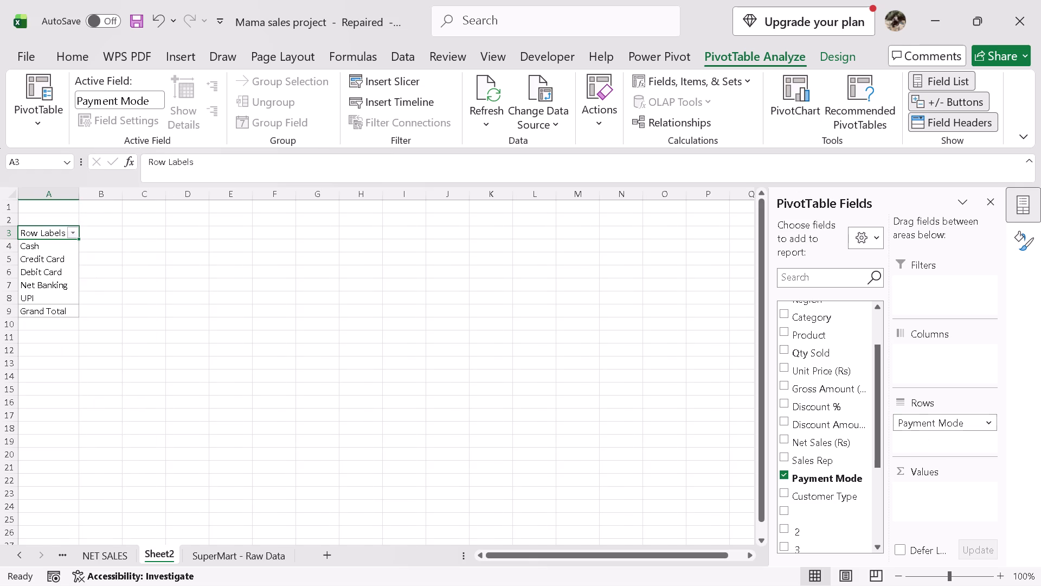
Zoom the sheet to 150% and add Net Sales (Rs) to the payment-mode PivotTable as summed values.
scroll(820, 436, "down", 2)
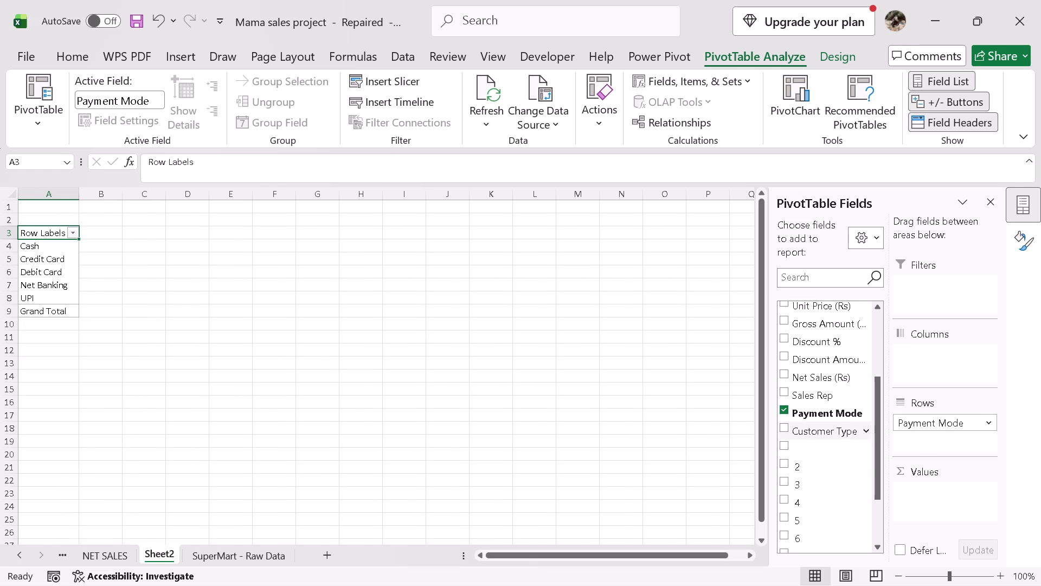
scroll(831, 484, "down", 2)
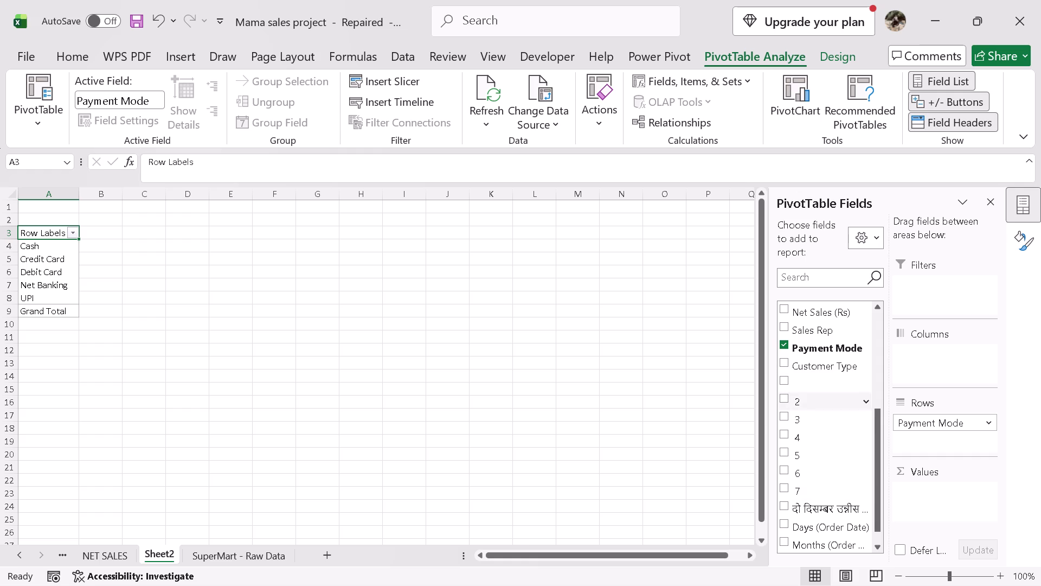
scroll(813, 424, "down", 3)
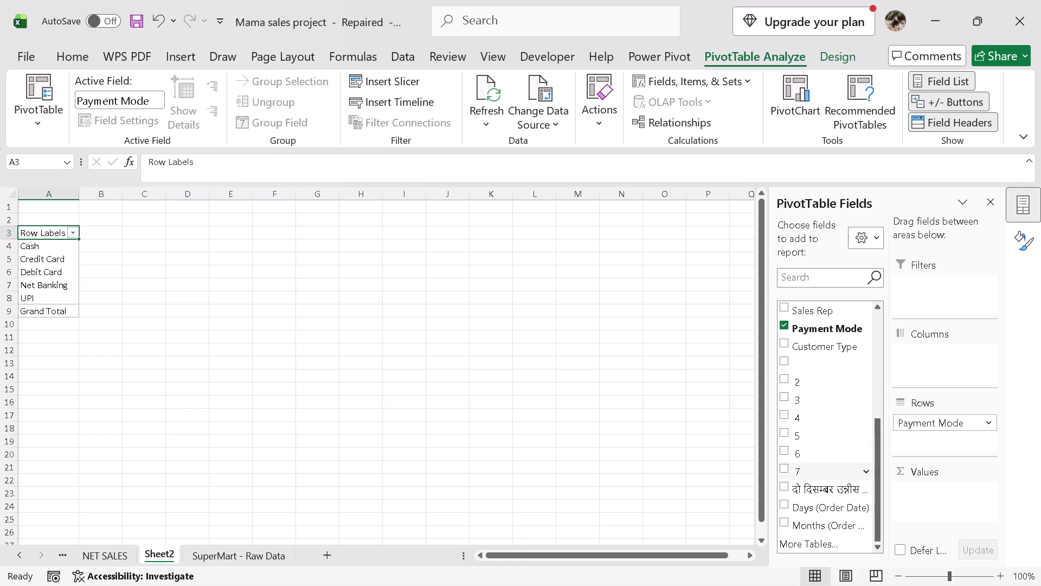
scroll(827, 480, "up", 3)
scroll(822, 431, "up", 2)
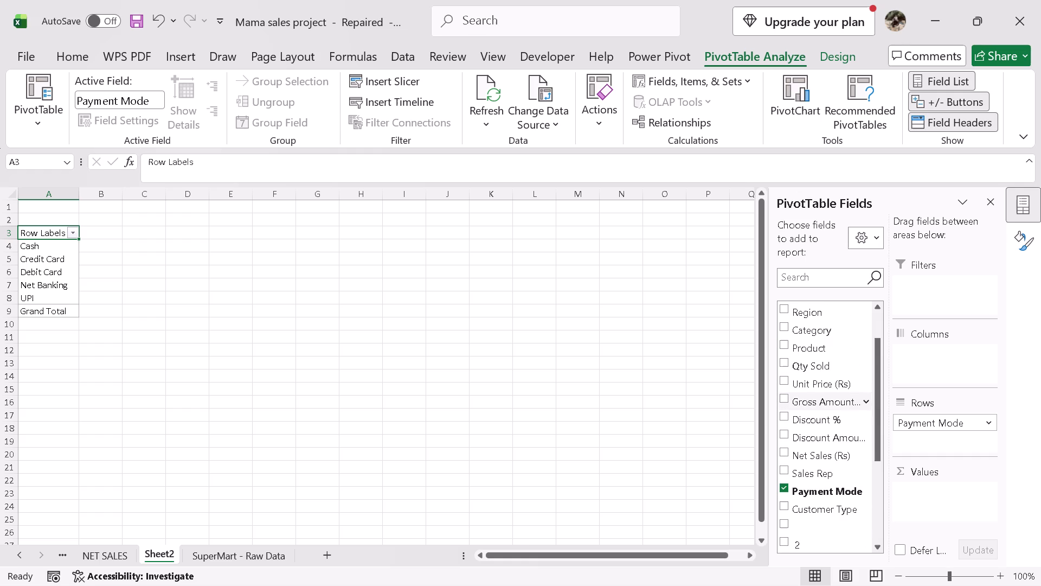
scroll(802, 400, "up", 5)
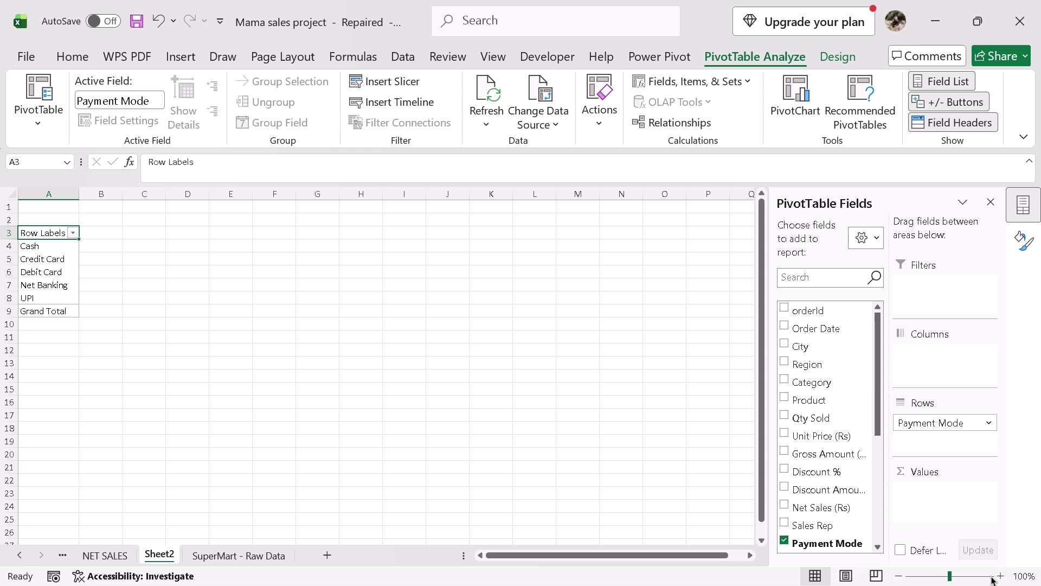
left_click(1000, 572)
triple_click(1000, 572)
left_click(1000, 572)
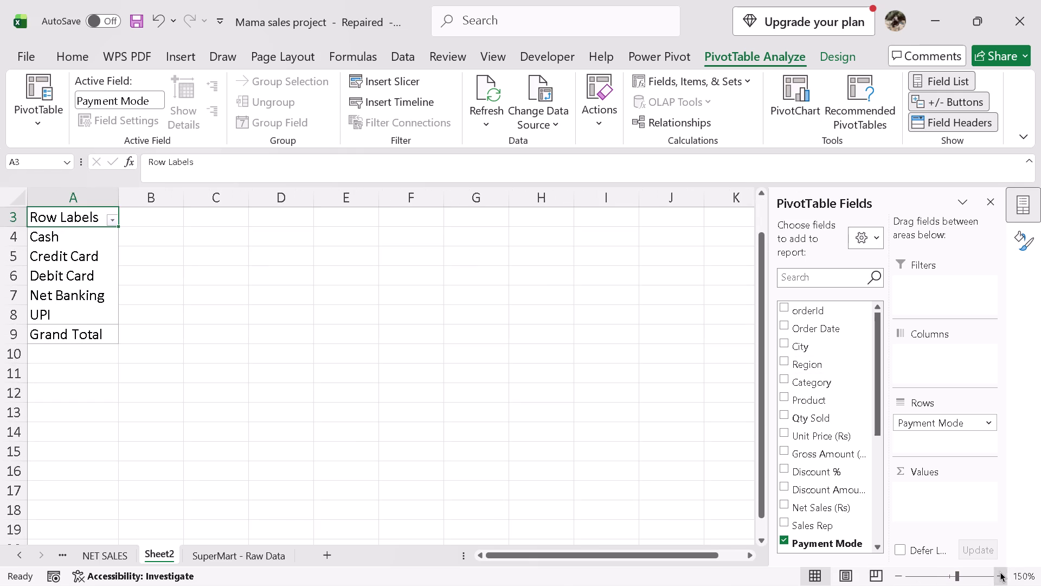
scroll(368, 408, "up", 7)
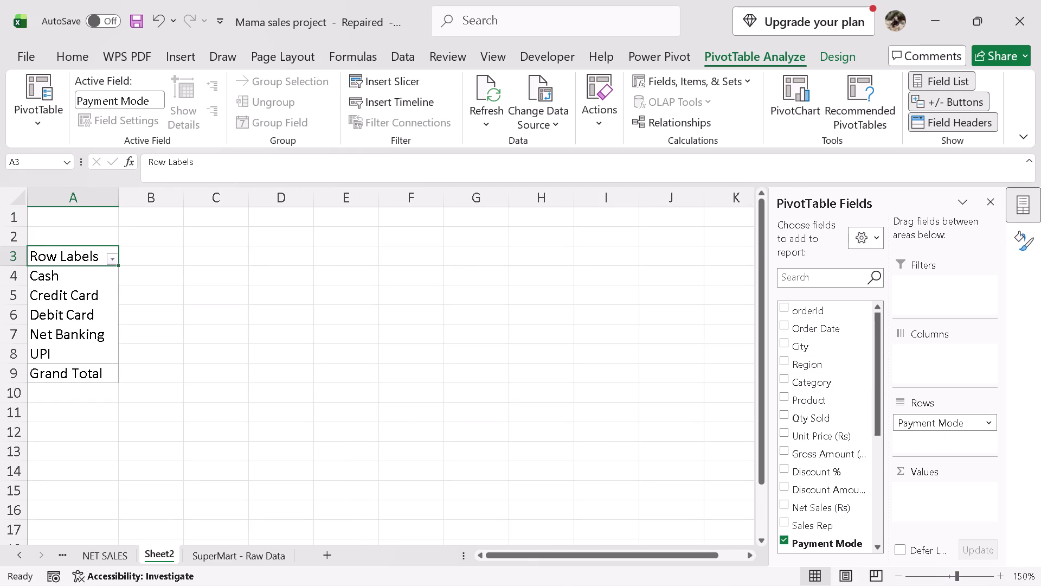
left_click_drag(812, 508, 921, 501)
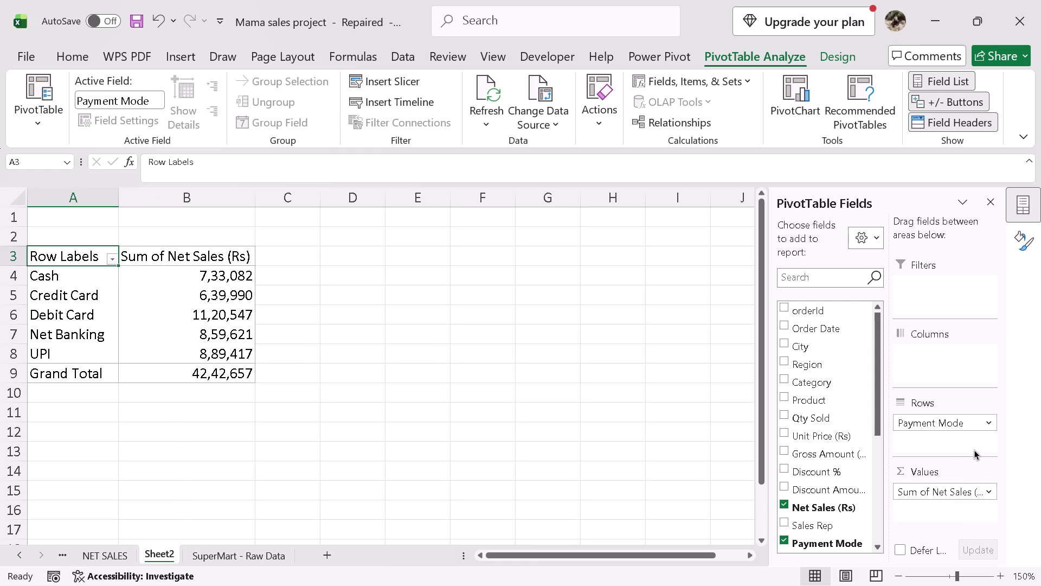
Add orderId to the PivotTable's values as a sum and place it before the Net Sales (Rs) column.
scroll(822, 381, "up", 4)
left_click_drag(805, 308, 914, 355)
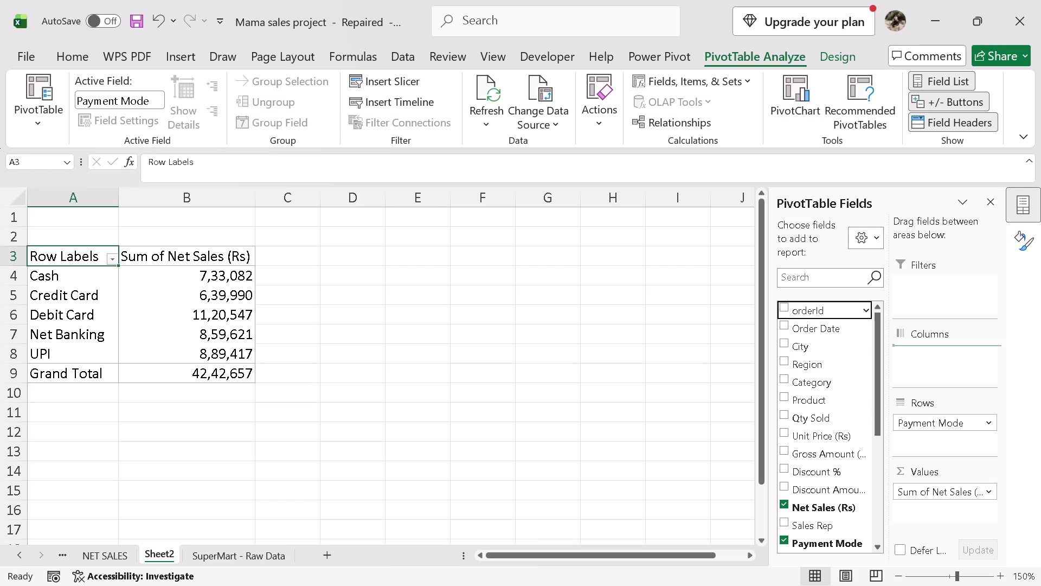
left_click_drag(914, 355, 932, 479)
left_click_drag(932, 479, 924, 505)
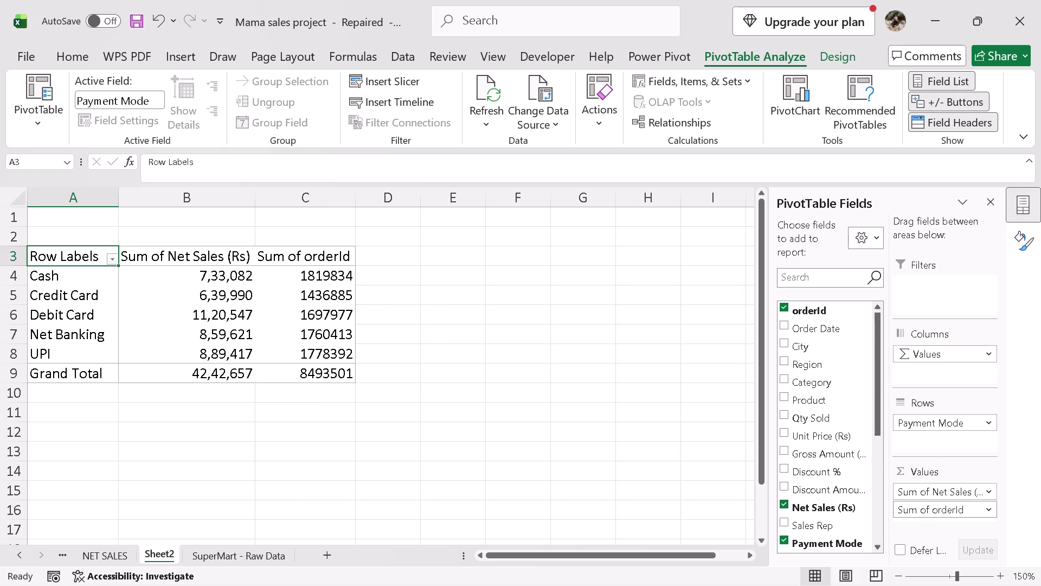
left_click_drag(934, 510, 942, 489)
left_click(942, 489)
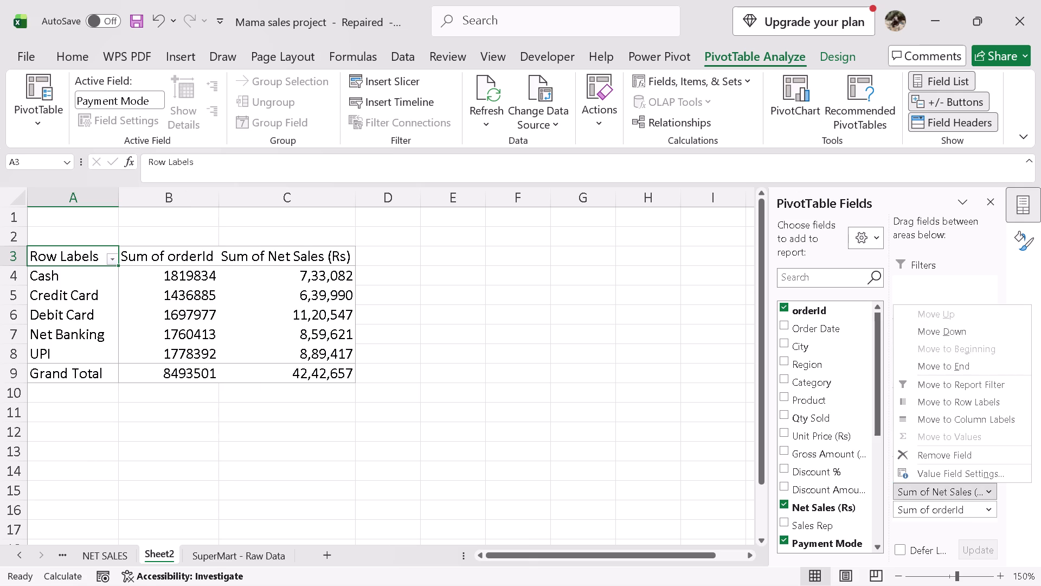
left_click(636, 406)
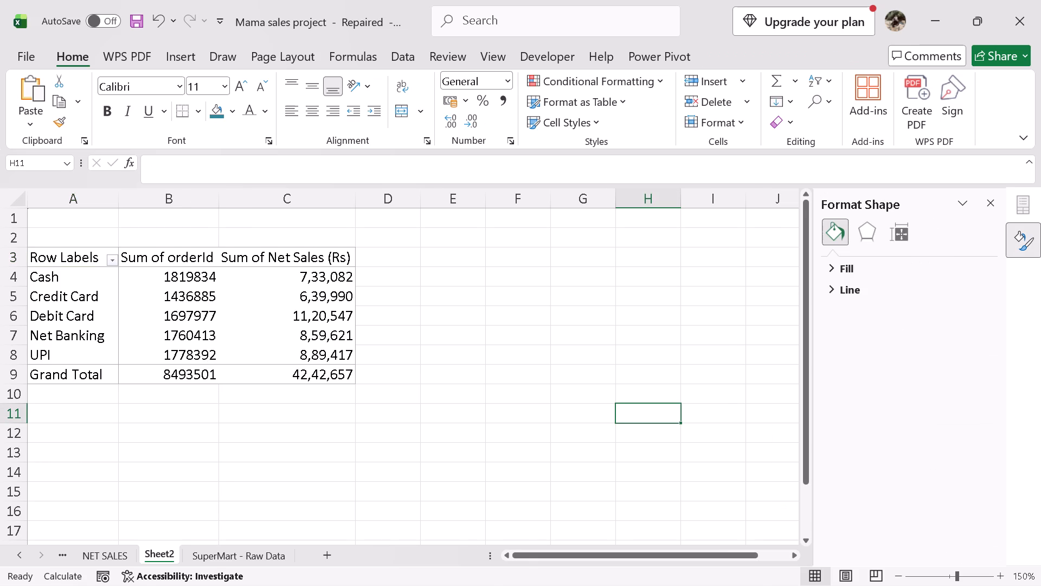
Apply the PivotTable style with a dark grey header row and shaded grand total to the payment-mode PivotTable.
left_click_drag(81, 261, 273, 375)
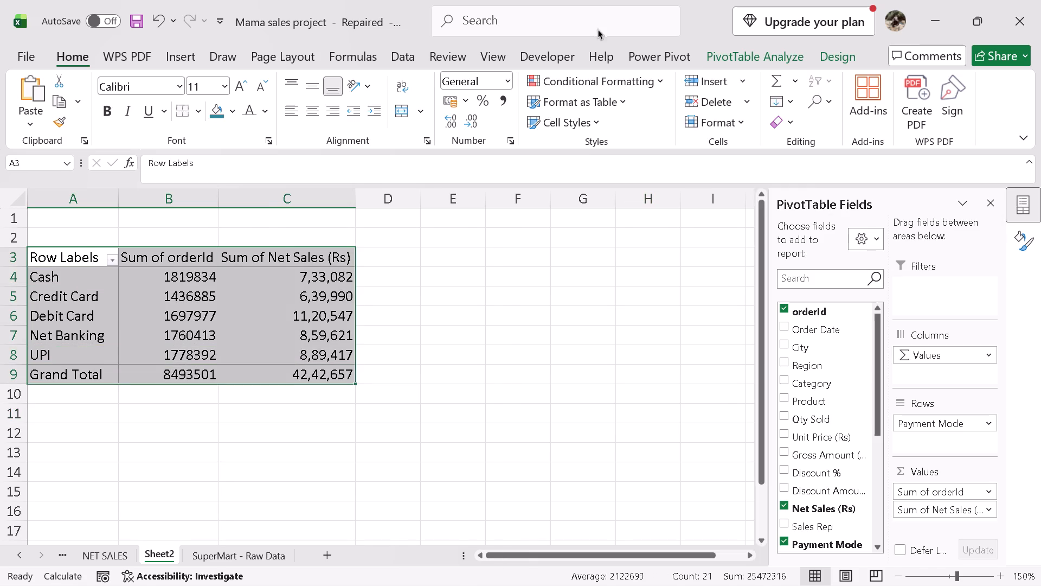
left_click(747, 51)
left_click(827, 55)
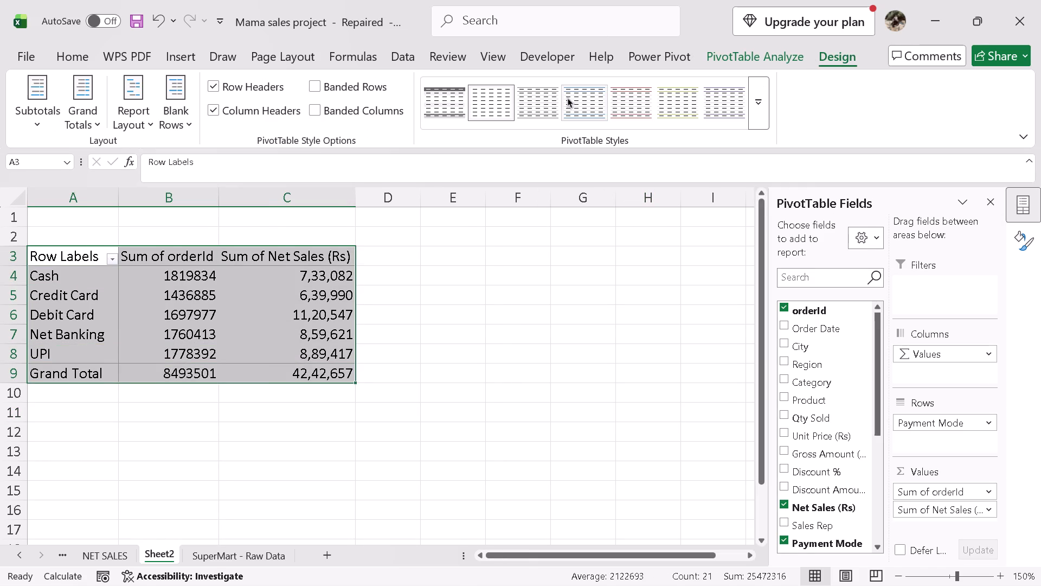
left_click(447, 103)
left_click(469, 324)
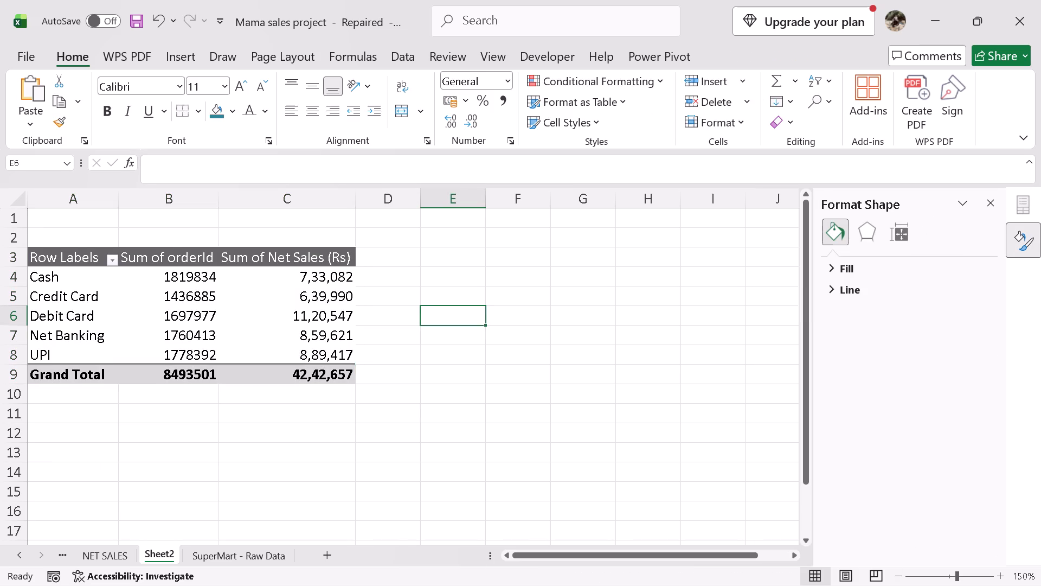
Examine the order and net sales figures for each payment mode in the new PivotTable.
left_click(143, 380)
left_click(279, 371)
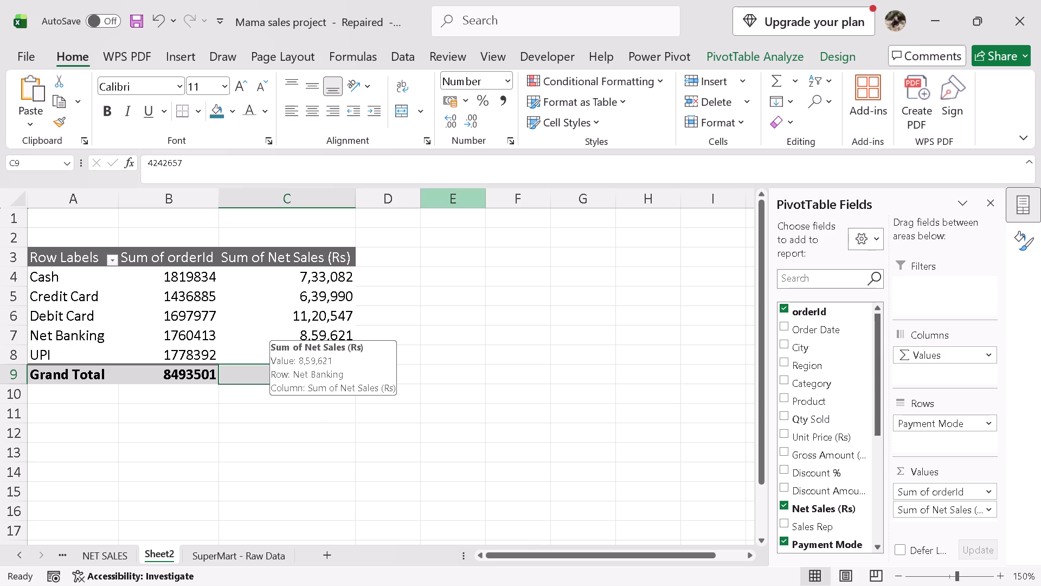
left_click(454, 339)
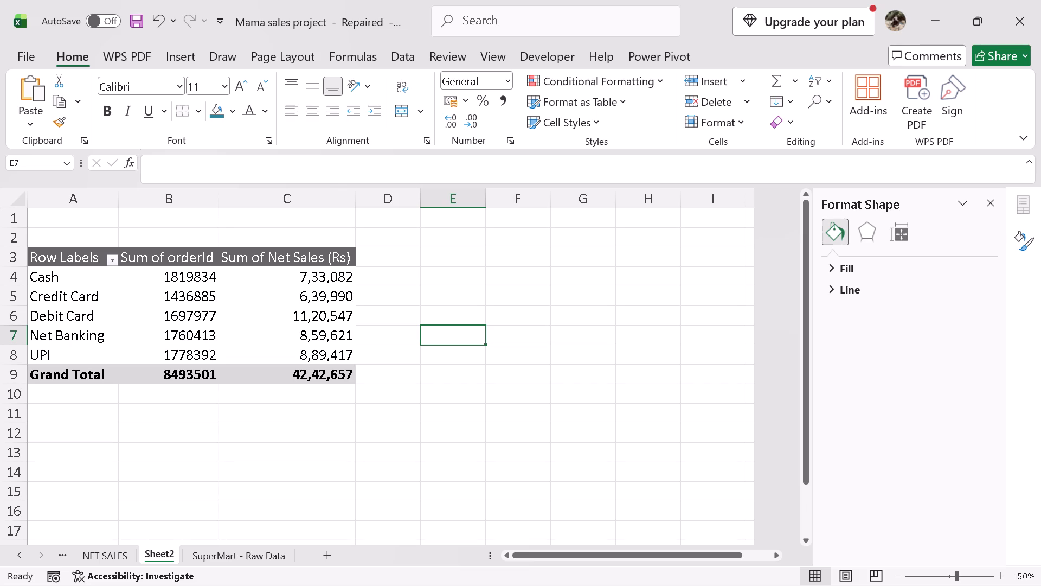
left_click(145, 459)
left_click_drag(69, 260, 198, 322)
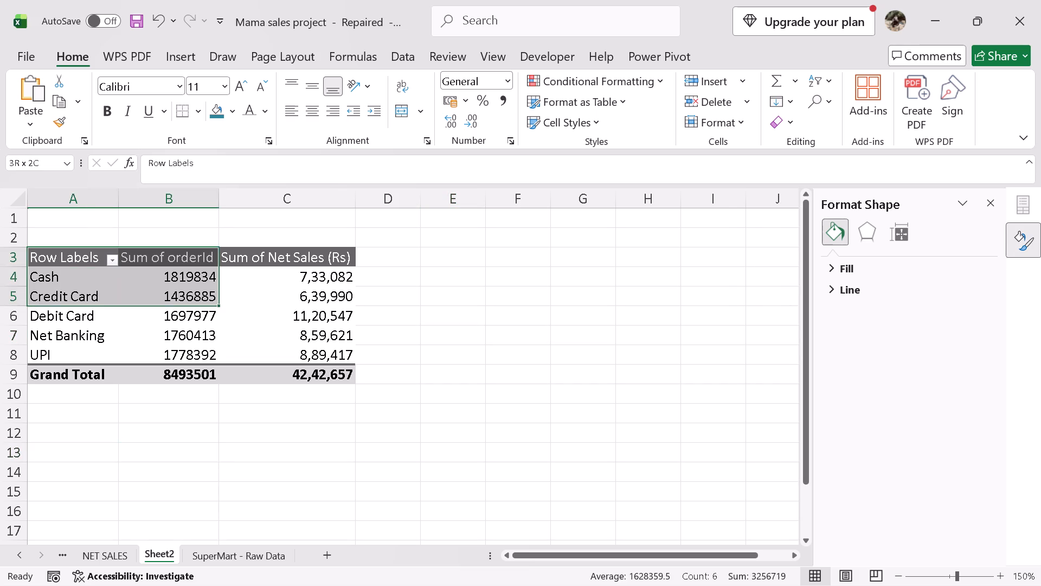
left_click_drag(198, 322, 293, 378)
left_click(493, 370)
right_click(458, 302)
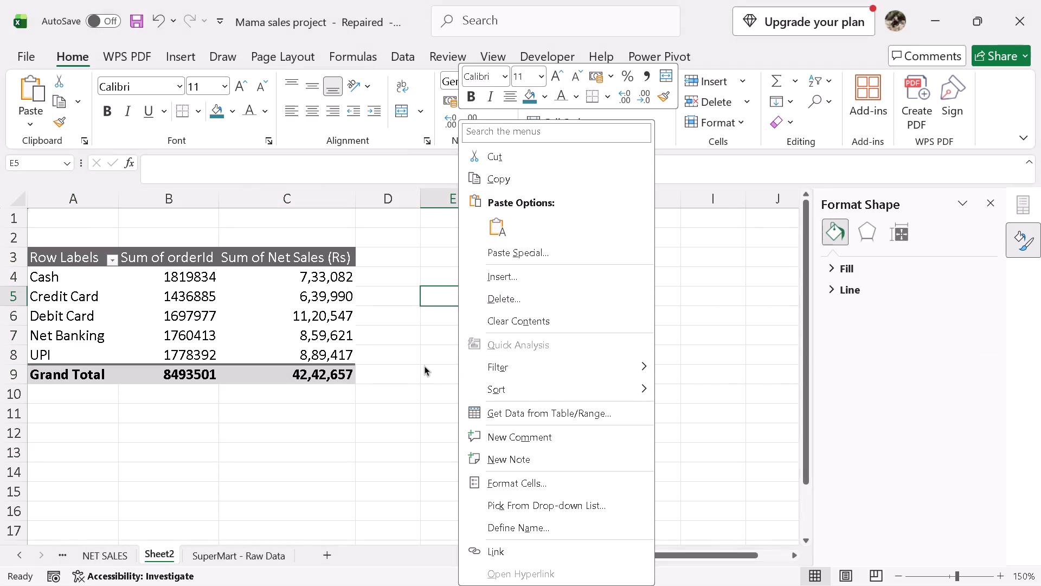
left_click(399, 356)
left_click(205, 306)
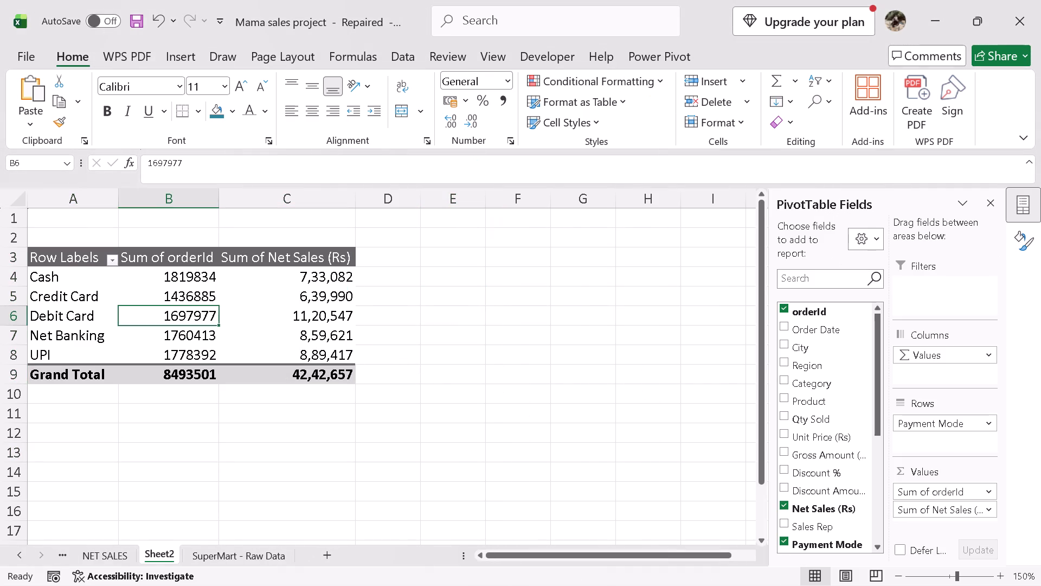
left_click(89, 321)
left_click(193, 324)
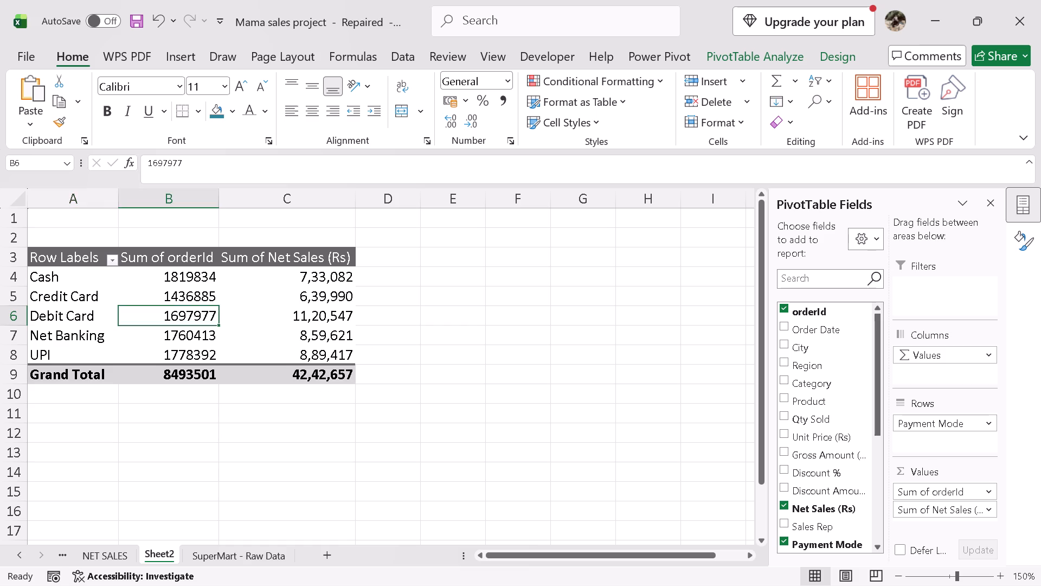
Examine the Debit Card row's order and net sales figures against the neighbouring payment modes in the PivotTable.
left_click(282, 322)
left_click(61, 321)
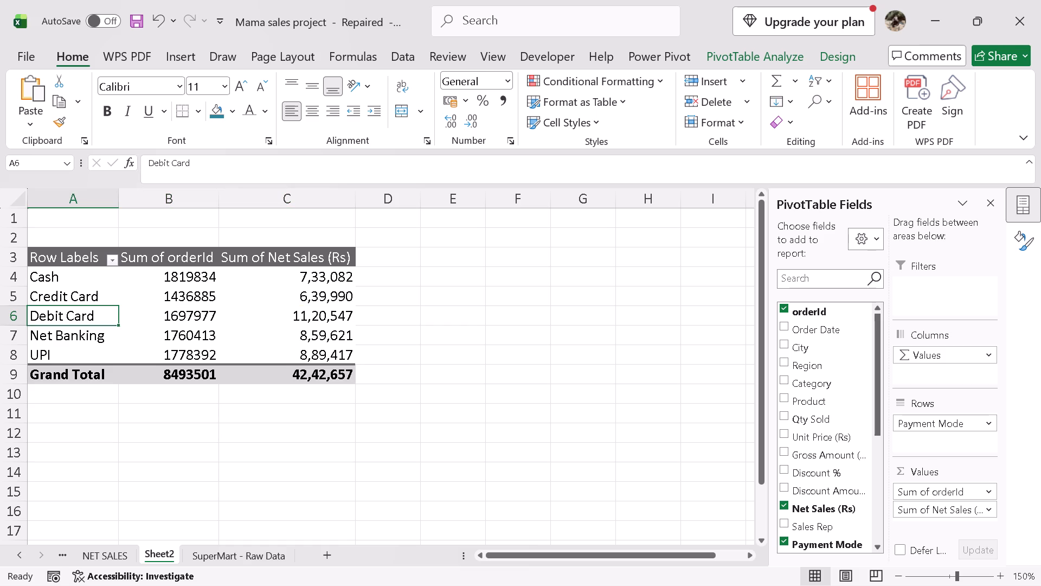
left_click_drag(74, 320, 266, 320)
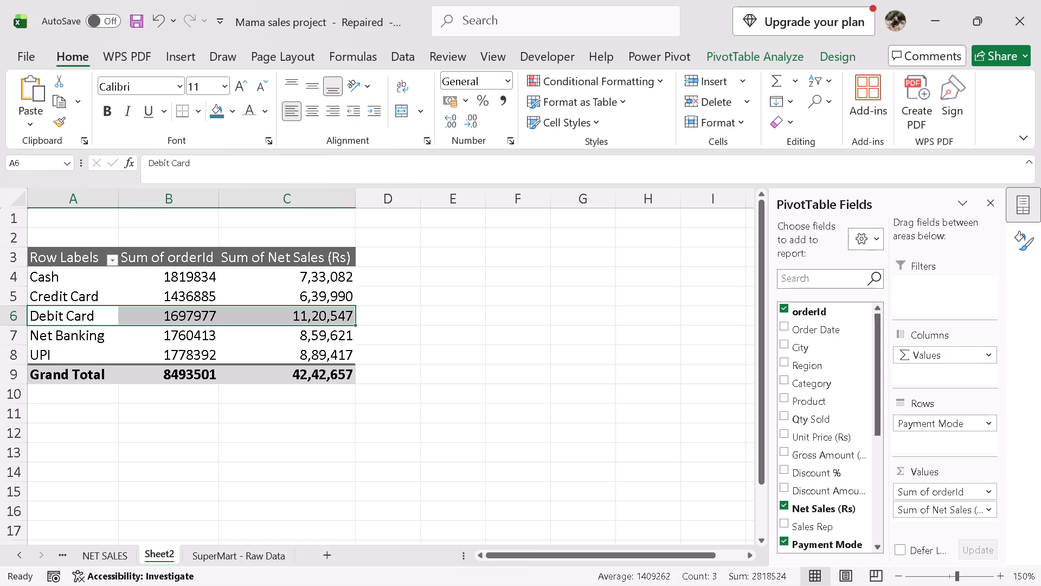
left_click_drag(93, 346, 153, 345)
left_click(176, 329)
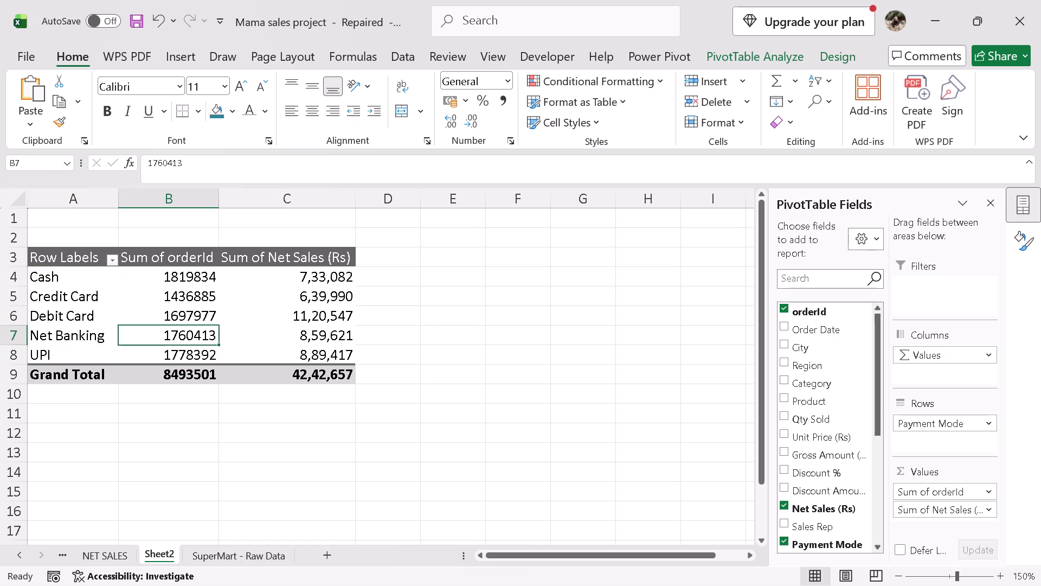
left_click_drag(81, 316, 202, 318)
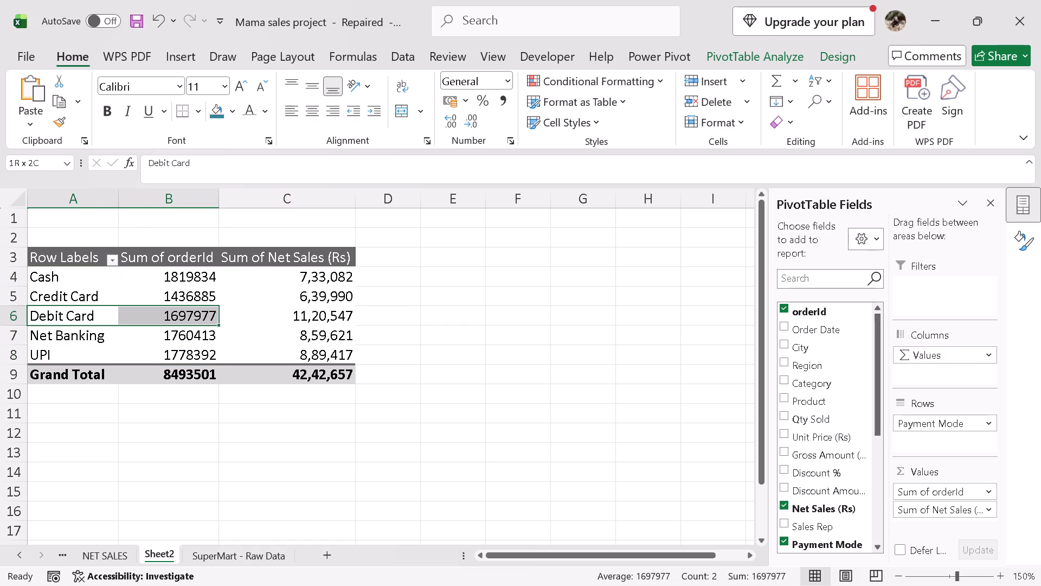
left_click_drag(202, 318, 242, 320)
left_click(461, 360)
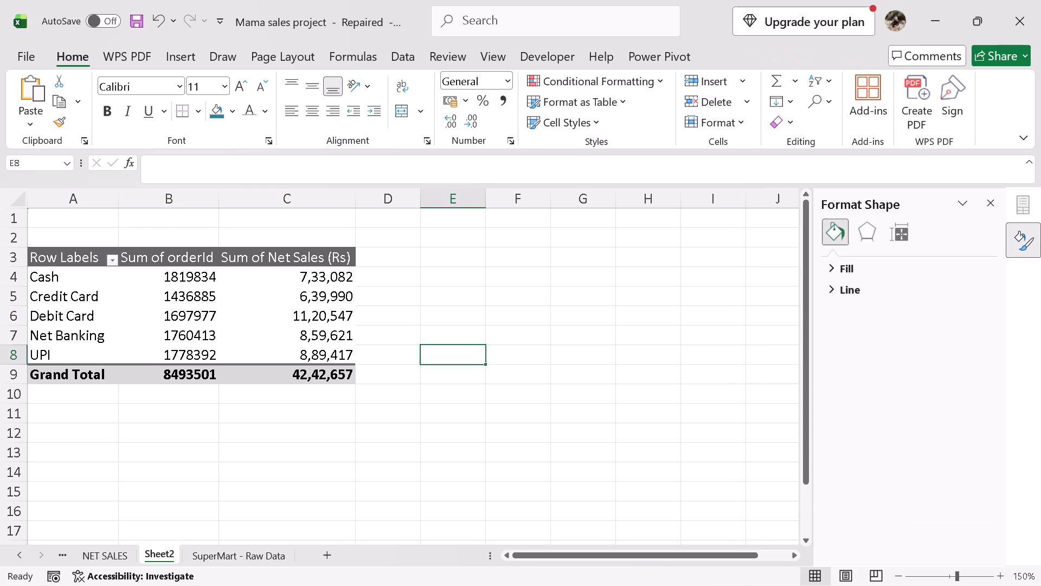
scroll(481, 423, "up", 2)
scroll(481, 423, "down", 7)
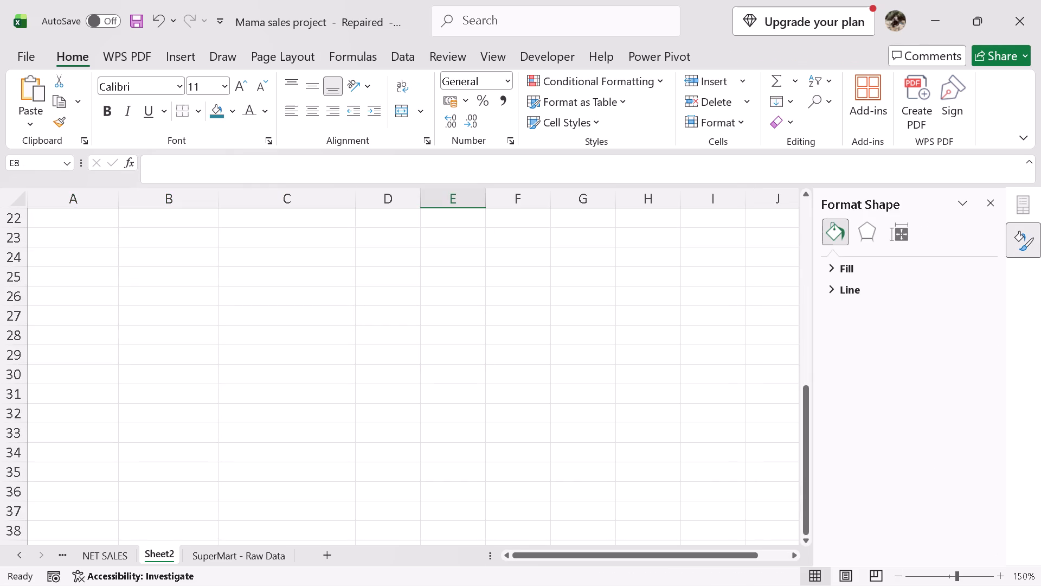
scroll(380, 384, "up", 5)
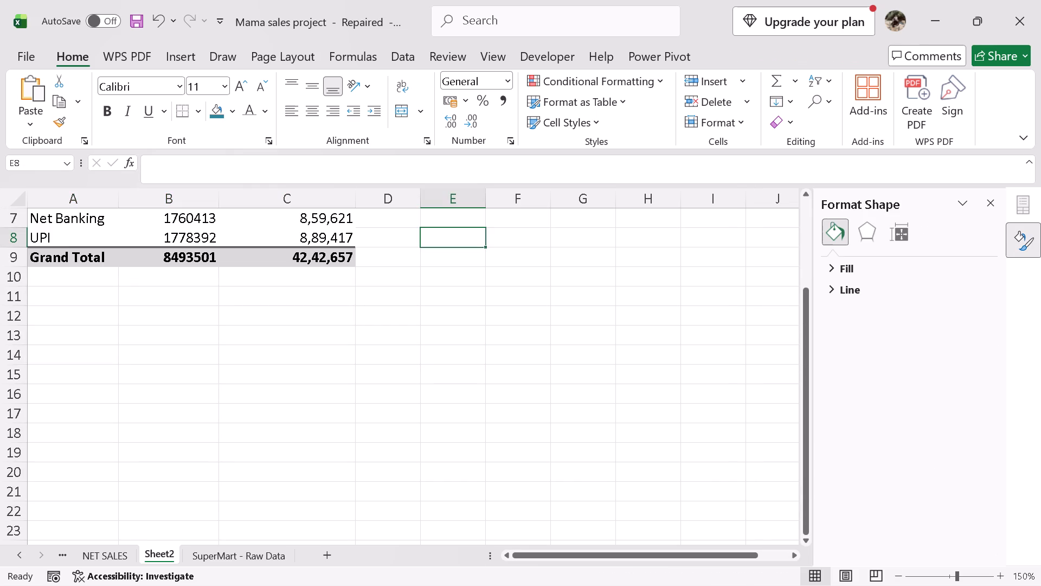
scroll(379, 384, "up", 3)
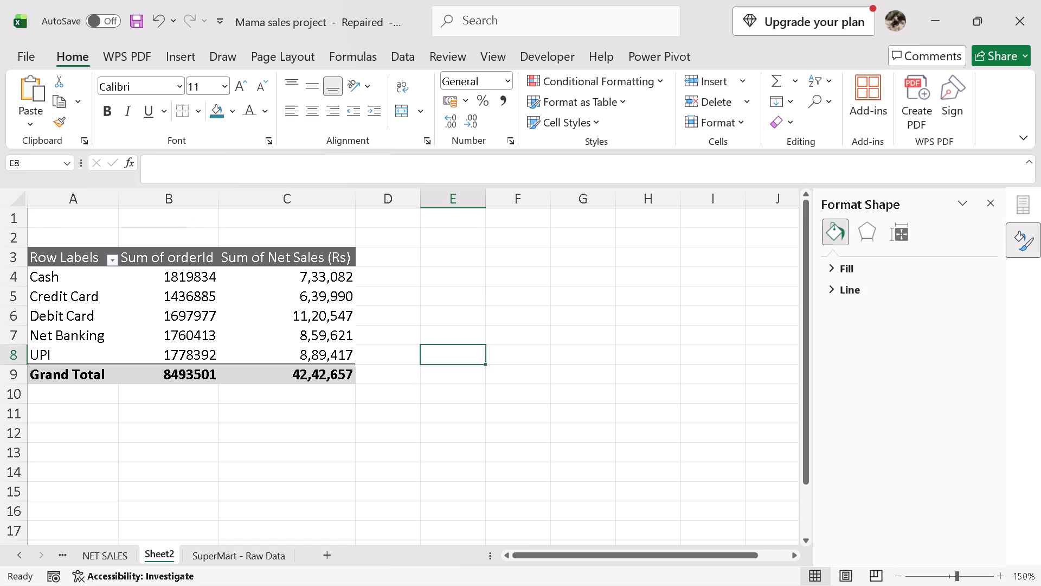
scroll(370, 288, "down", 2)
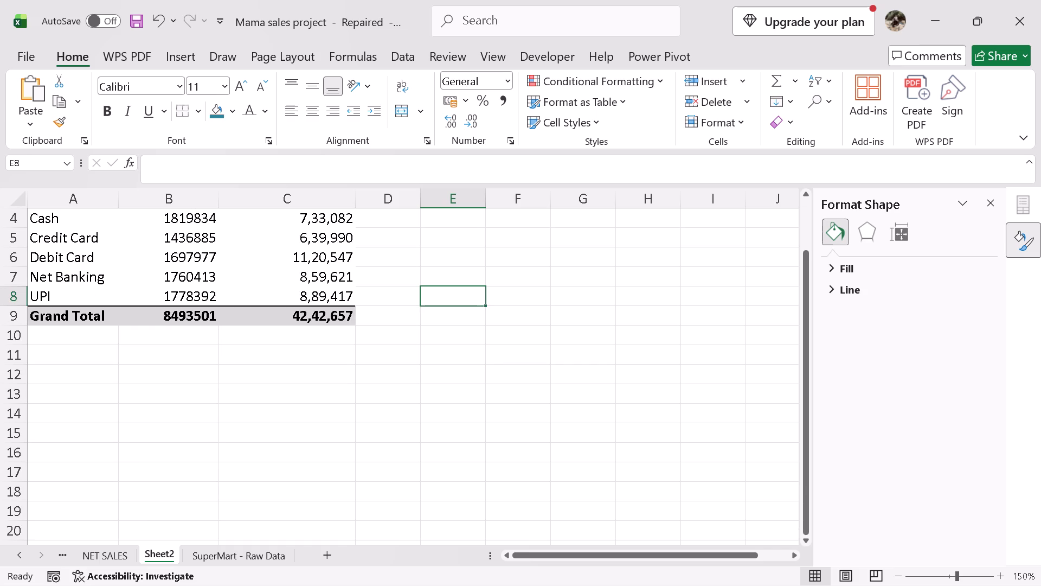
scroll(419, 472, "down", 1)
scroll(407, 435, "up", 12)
Check the available columns on the SuperMart - Raw Data sheet and return to Sheet2.
left_click(224, 558)
scroll(430, 387, "down", 1)
scroll(459, 387, "up", 6)
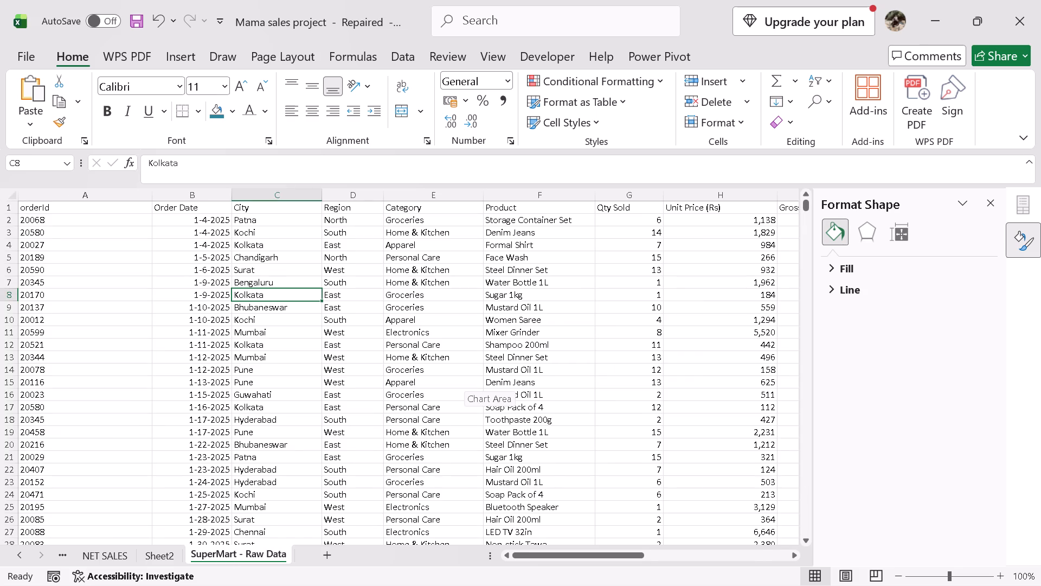
left_click(161, 552)
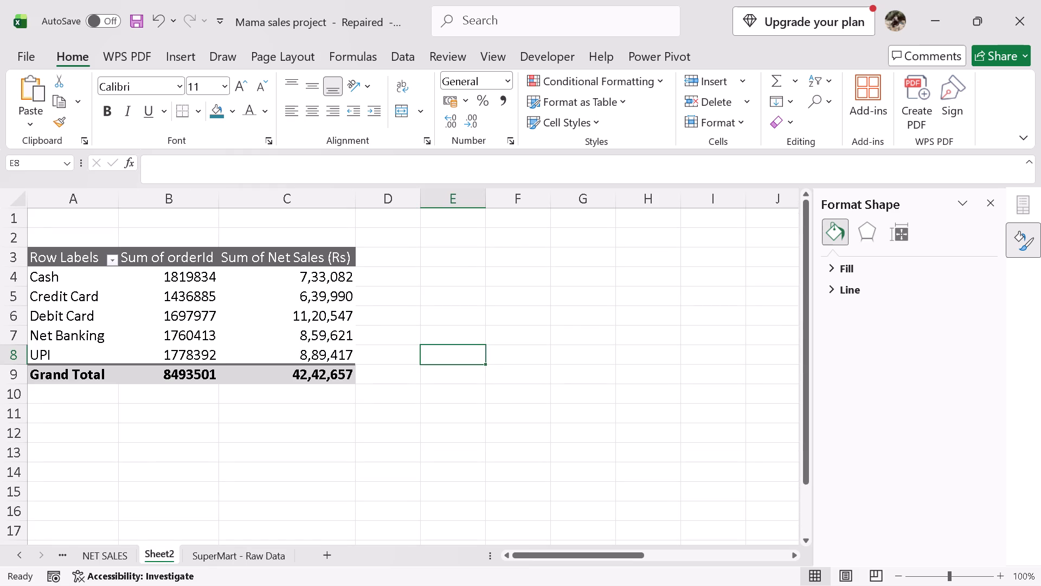
Copy the whole payment-mode PivotTable, including its grand total, and paste the duplicate below it starting at cell A12.
left_click(88, 417)
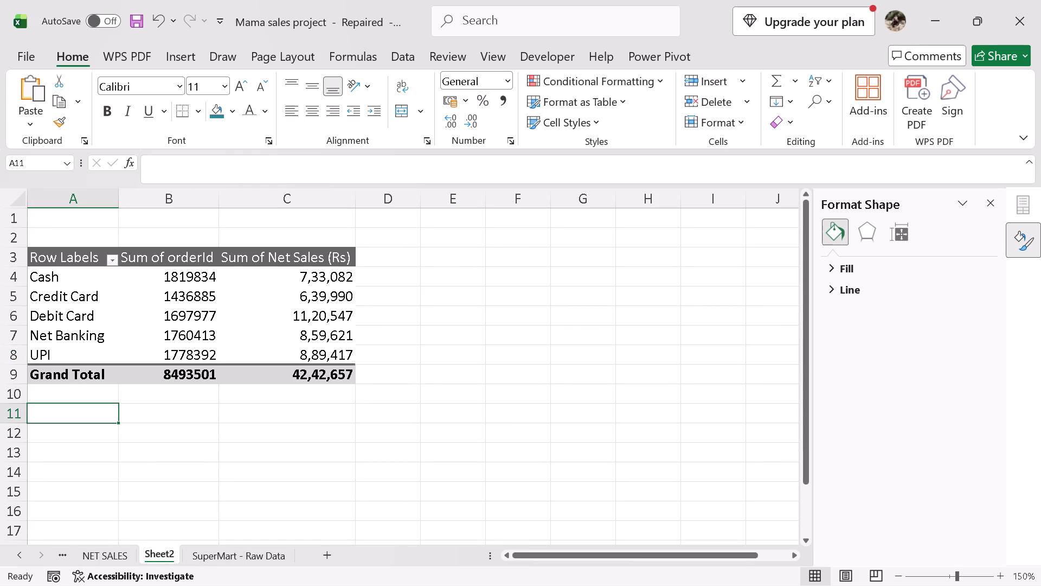
left_click_drag(55, 256, 245, 364)
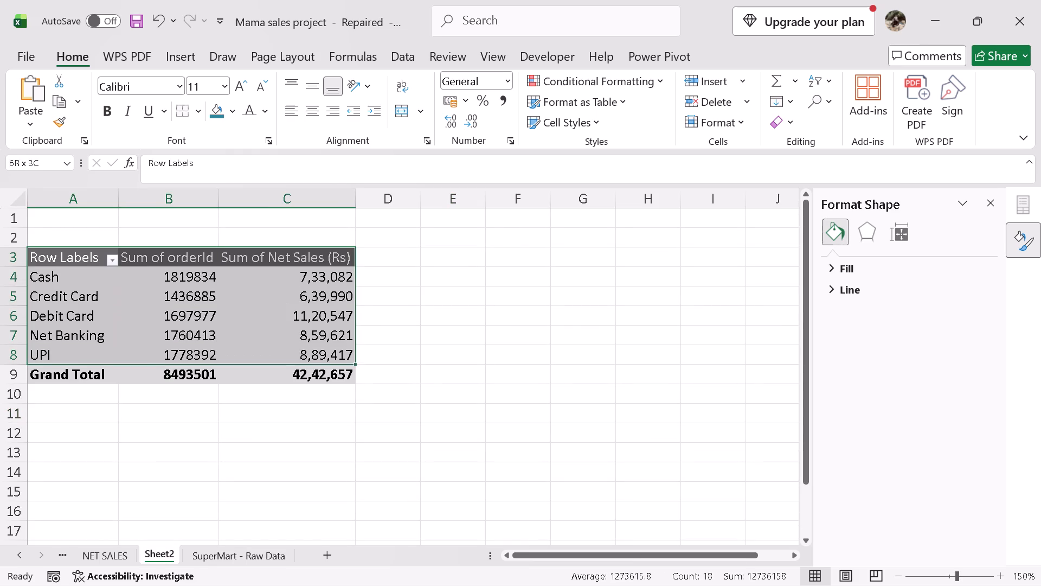
left_click_drag(245, 364, 252, 374)
key("ctrl+c")
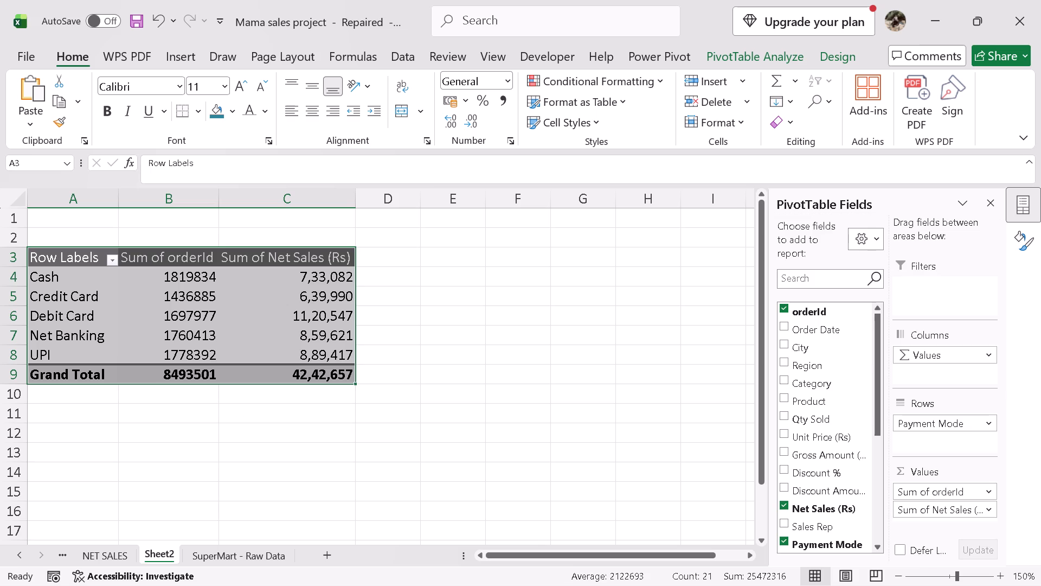
left_click_drag(47, 430, 245, 507)
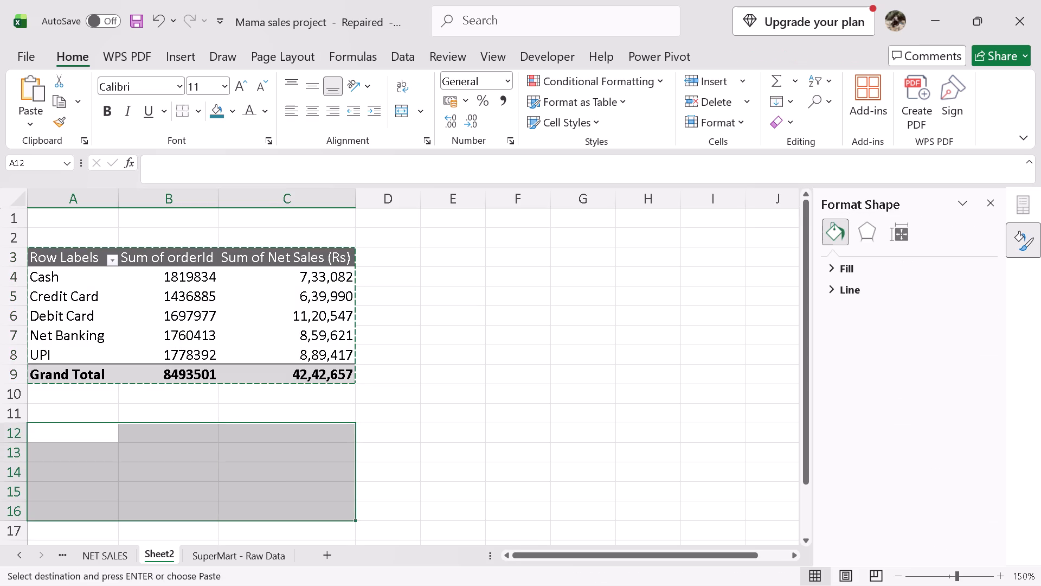
key("ctrl+v")
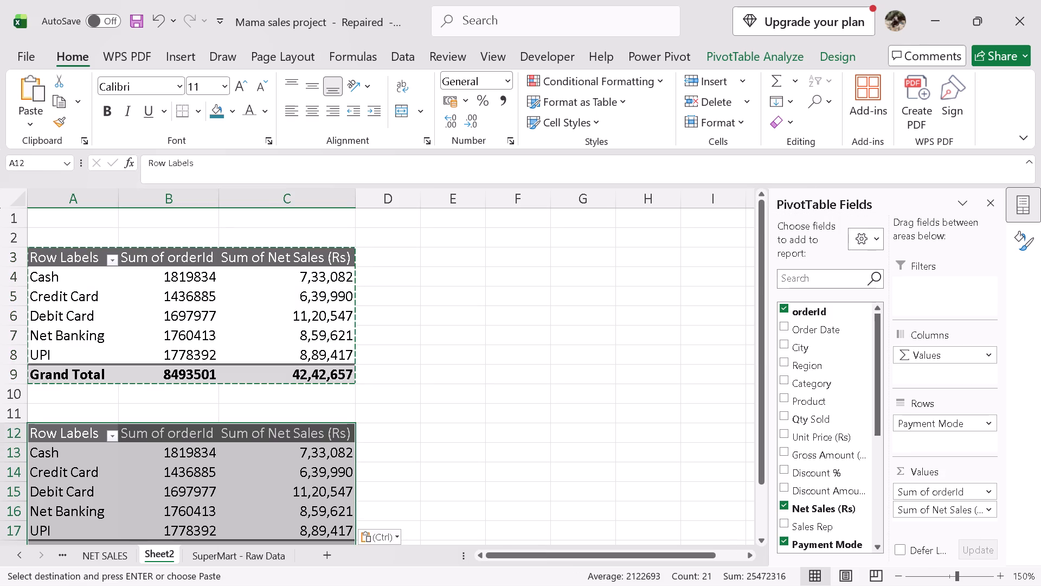
Remove Sum of Net Sales (Rs) and Sum of orderId from the copied PivotTable's values, keeping Payment Mode in rows.
scroll(381, 475, "down", 2, "ctrl")
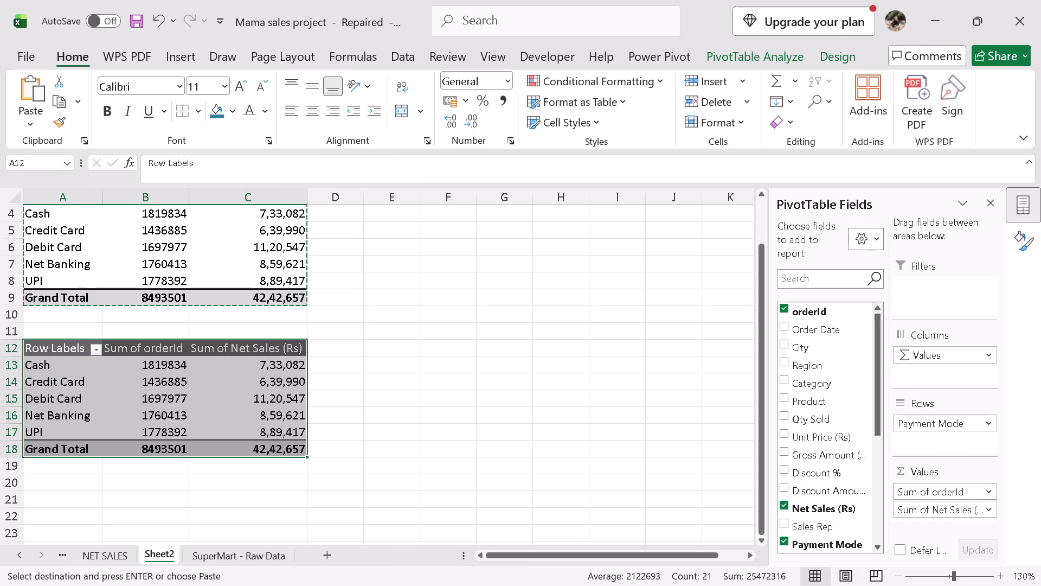
left_click_drag(922, 513, 917, 509)
left_click_drag(915, 509, 822, 492)
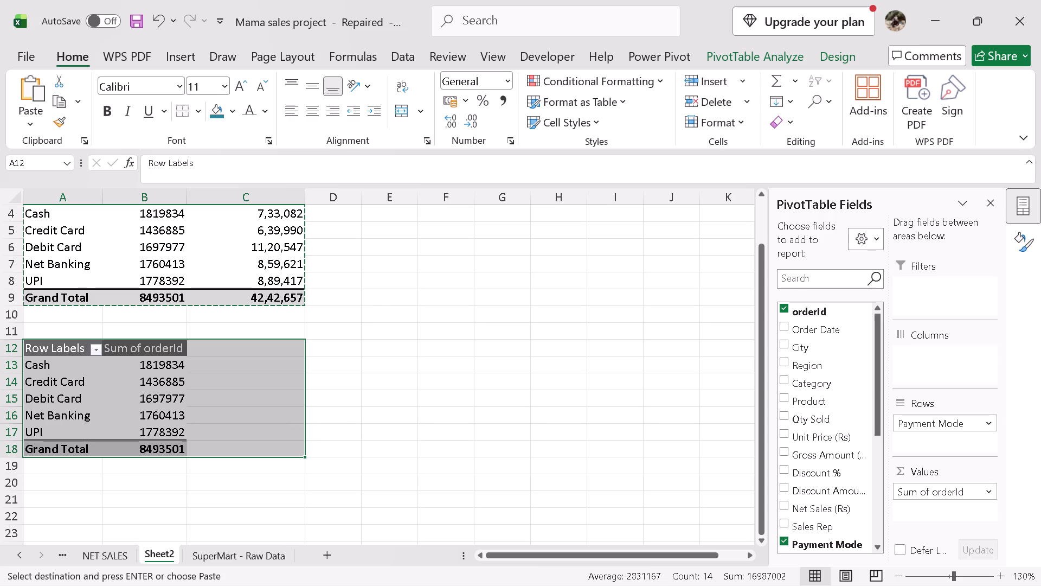
left_click_drag(921, 489, 821, 490)
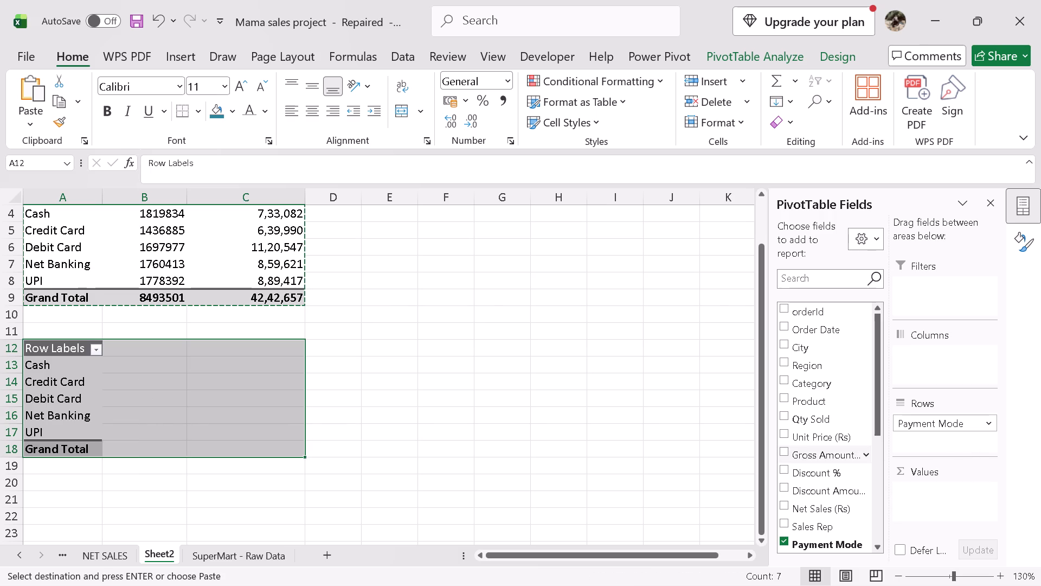
Add Gross Amount (Rs) and Discount Amount (Rs) as summed values to the copied PivotTable.
left_click_drag(788, 454, 788, 453)
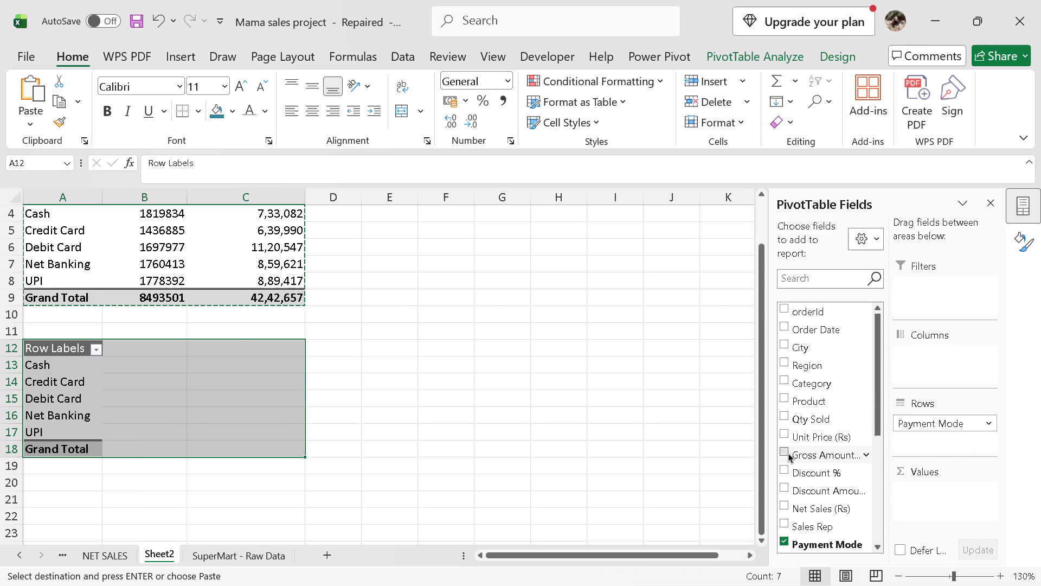
left_click_drag(788, 453, 906, 495)
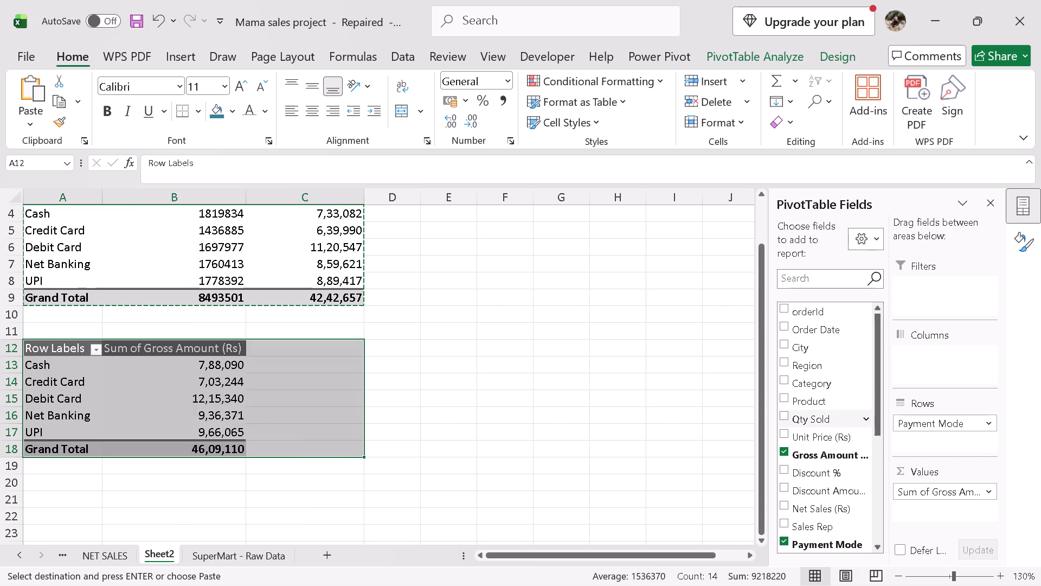
left_click_drag(788, 491, 889, 514)
left_click_drag(889, 514, 930, 523)
left_click_drag(809, 492, 919, 523)
left_click(782, 488)
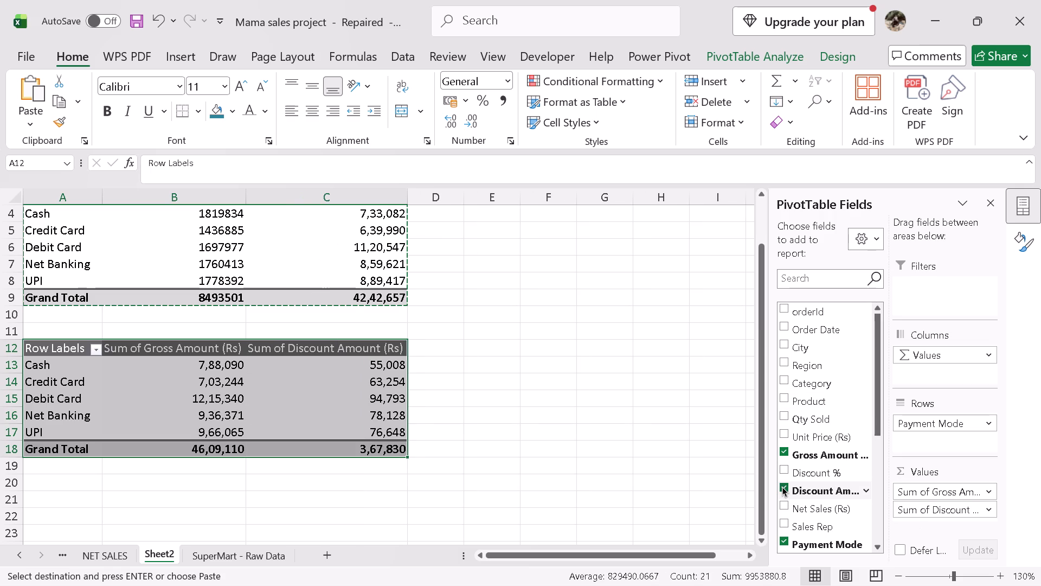
left_click(555, 437)
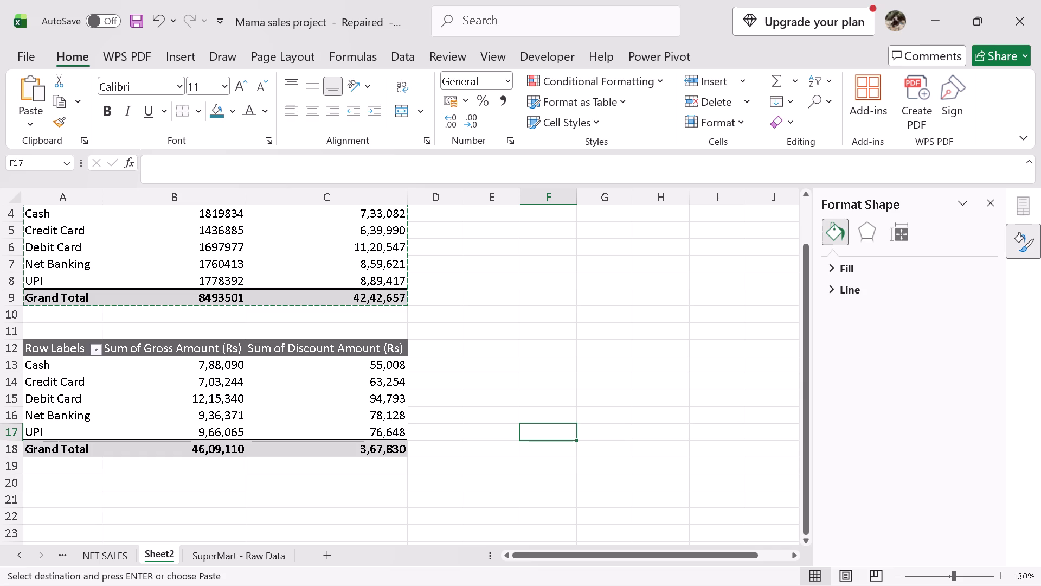
Sort the copied PivotTable's payment modes in descending order by Sum of Discount Amount (Rs).
left_click(94, 353)
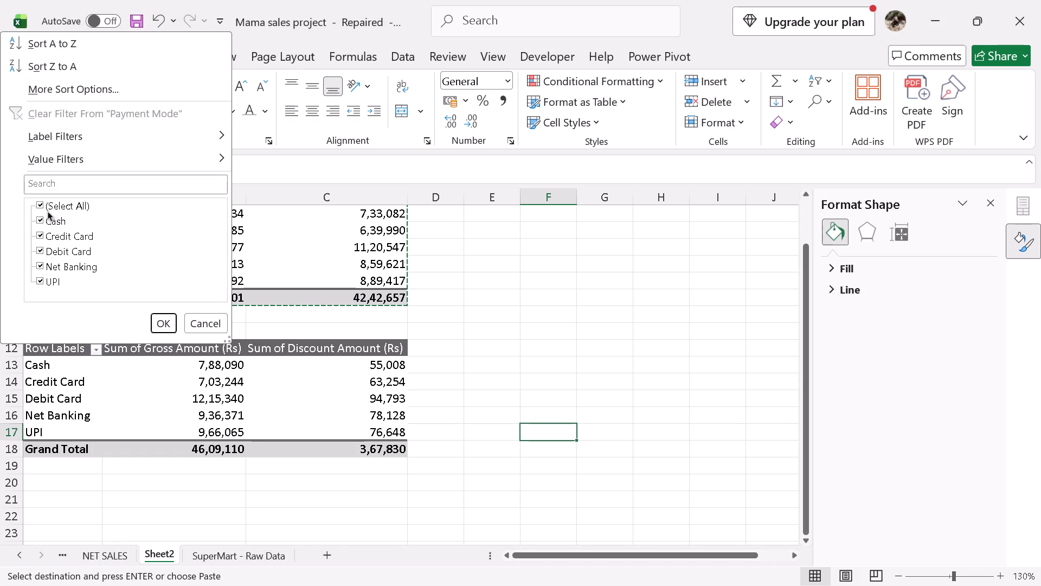
left_click(87, 93)
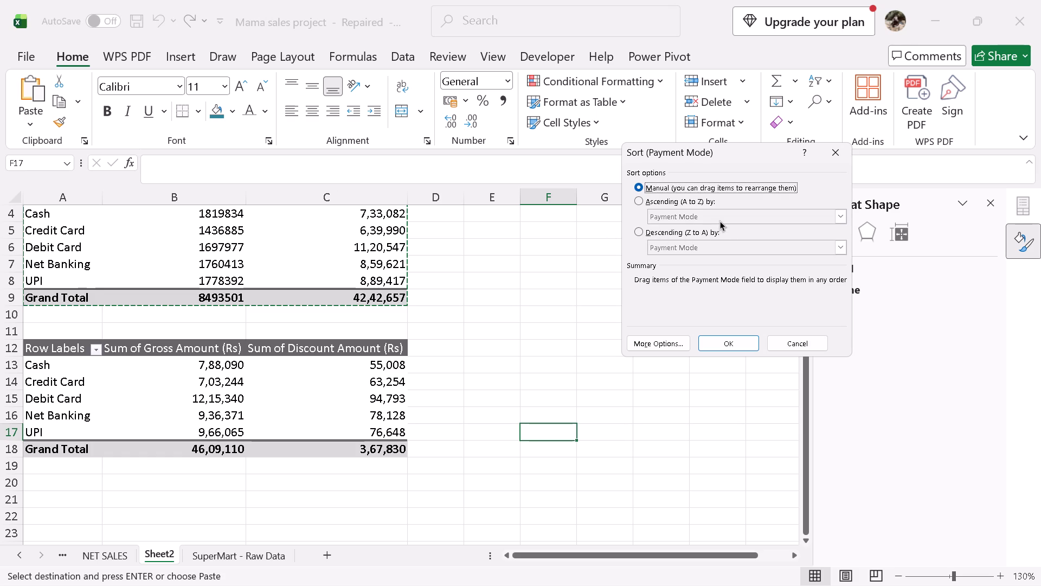
left_click(640, 200)
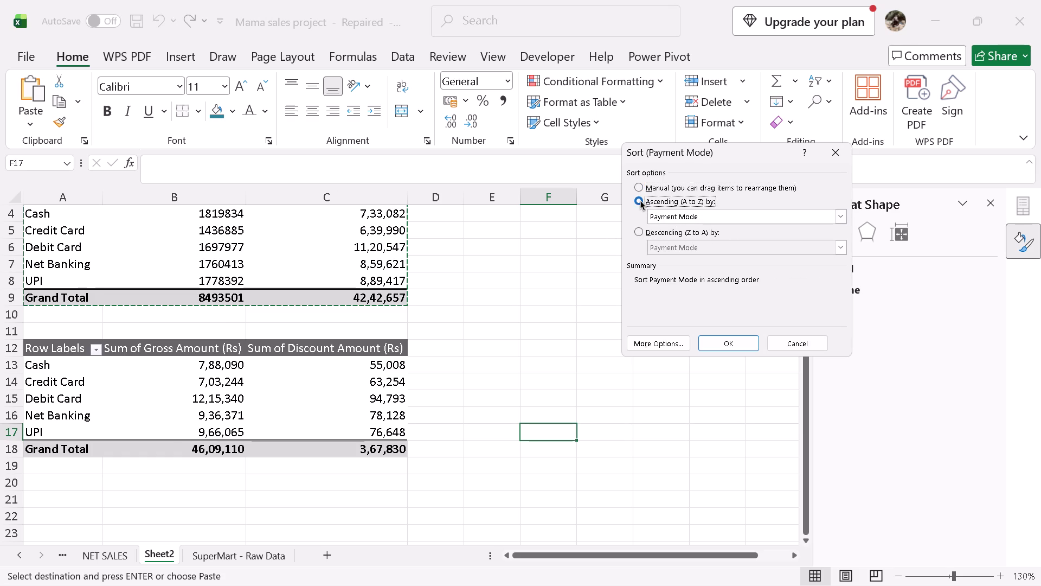
left_click(715, 209)
left_click(715, 208)
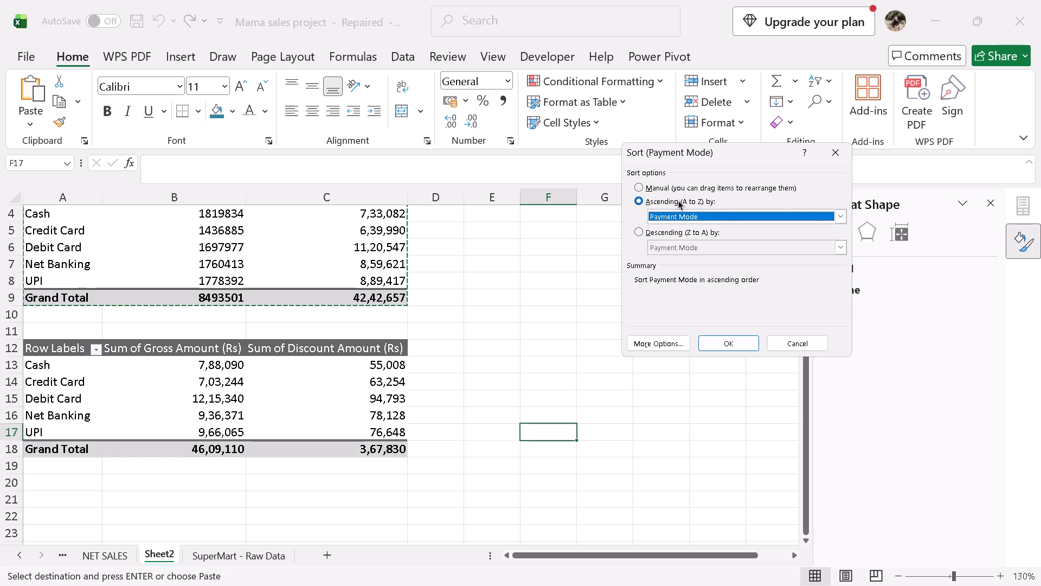
left_click(639, 231)
left_click(684, 251)
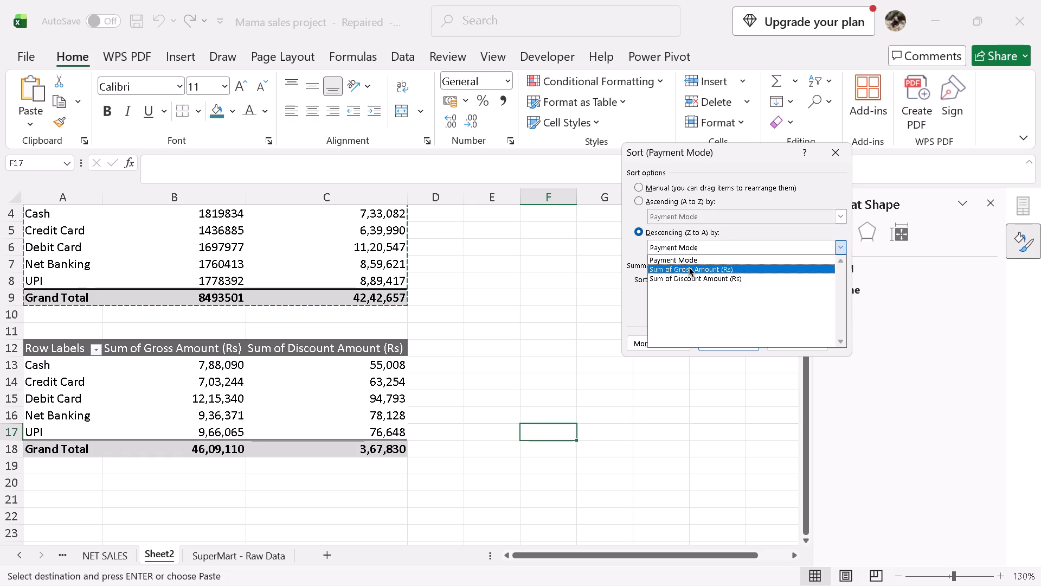
left_click(693, 276)
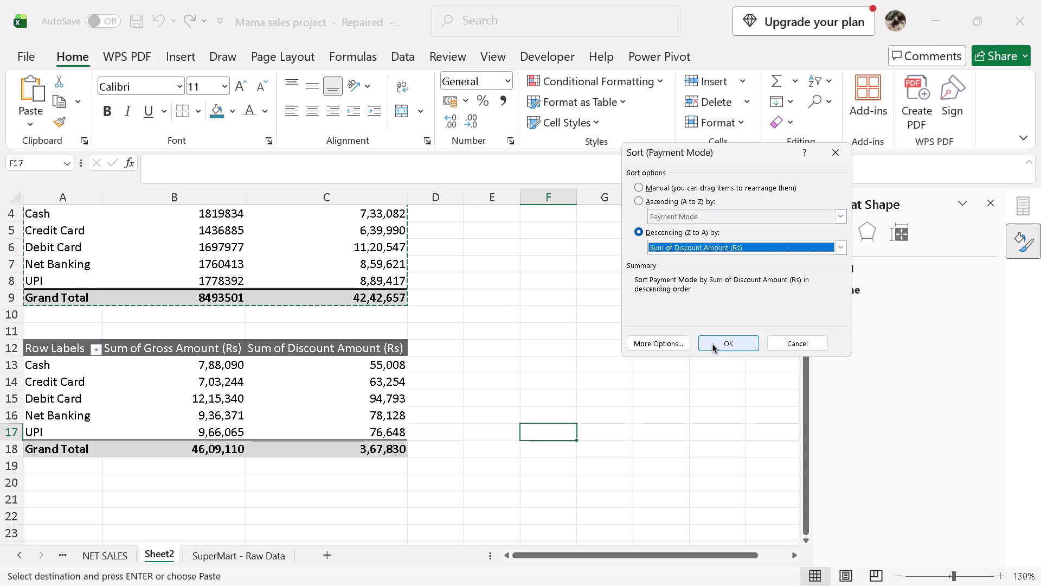
left_click(712, 343)
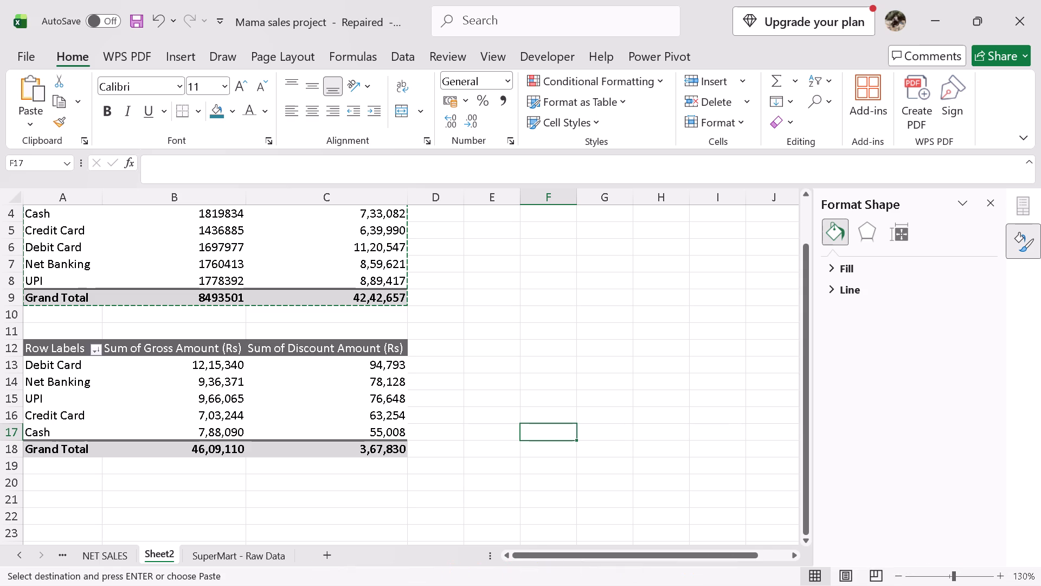
left_click(605, 390)
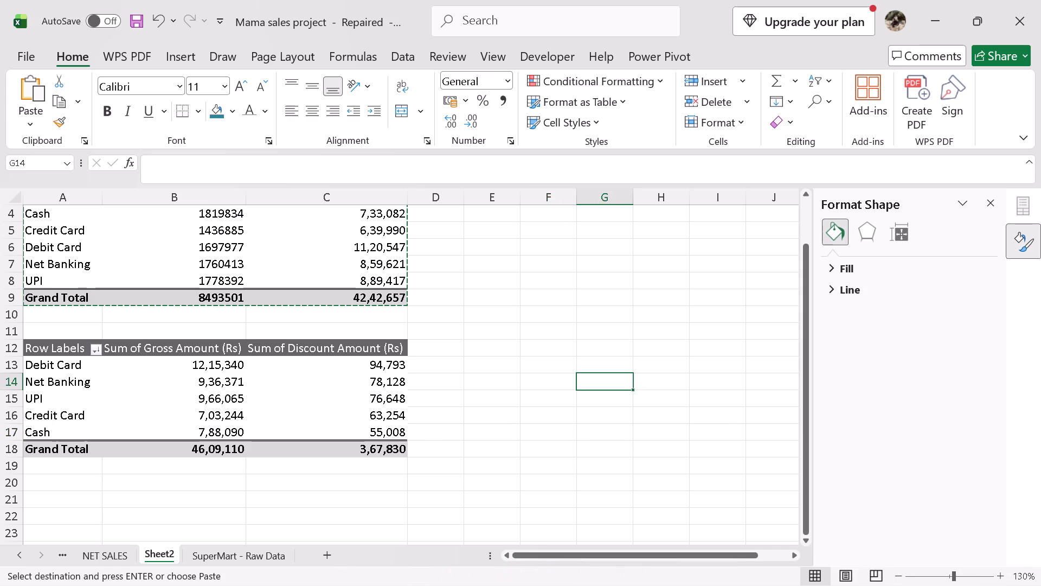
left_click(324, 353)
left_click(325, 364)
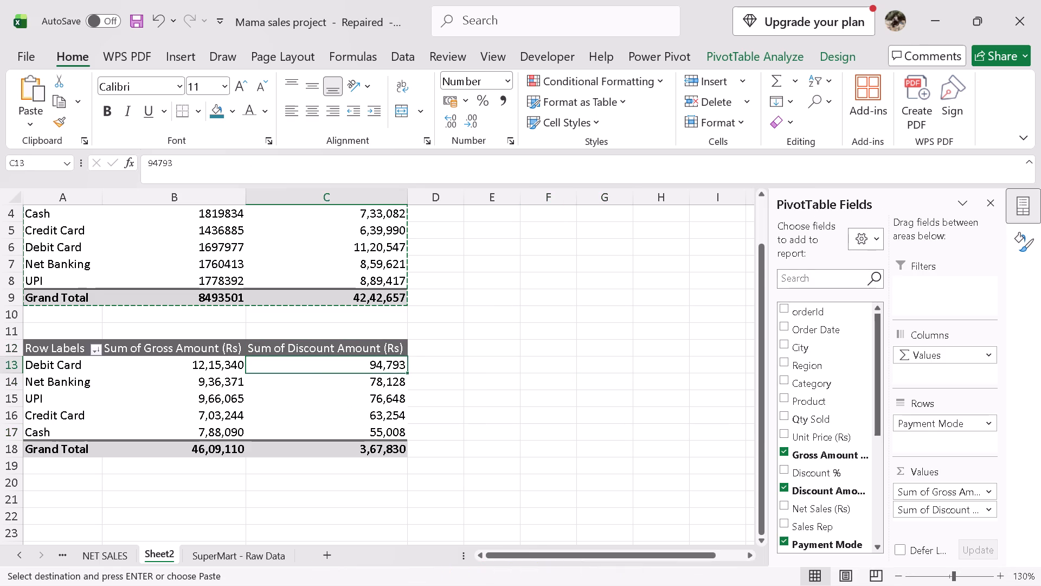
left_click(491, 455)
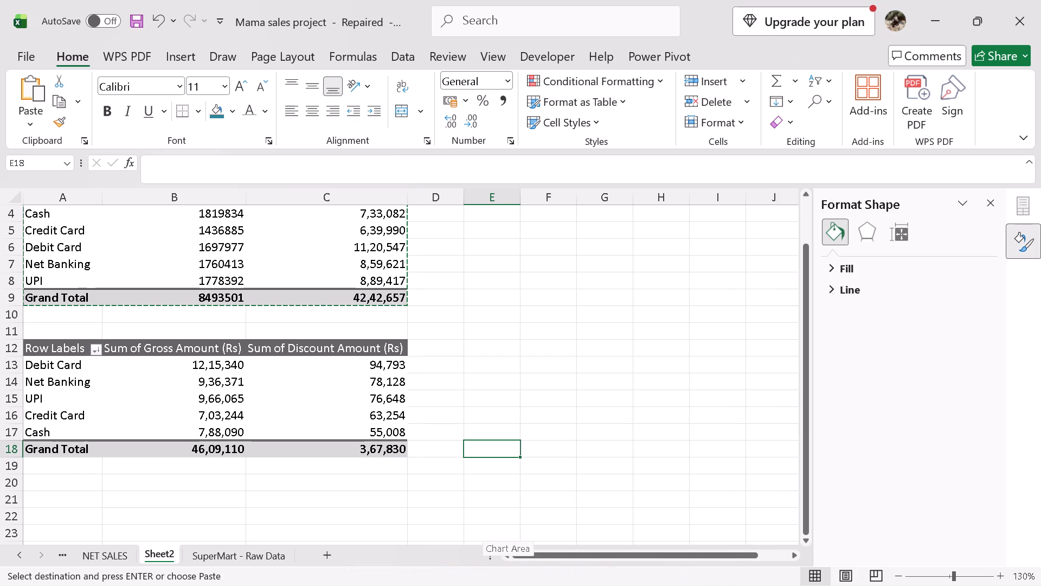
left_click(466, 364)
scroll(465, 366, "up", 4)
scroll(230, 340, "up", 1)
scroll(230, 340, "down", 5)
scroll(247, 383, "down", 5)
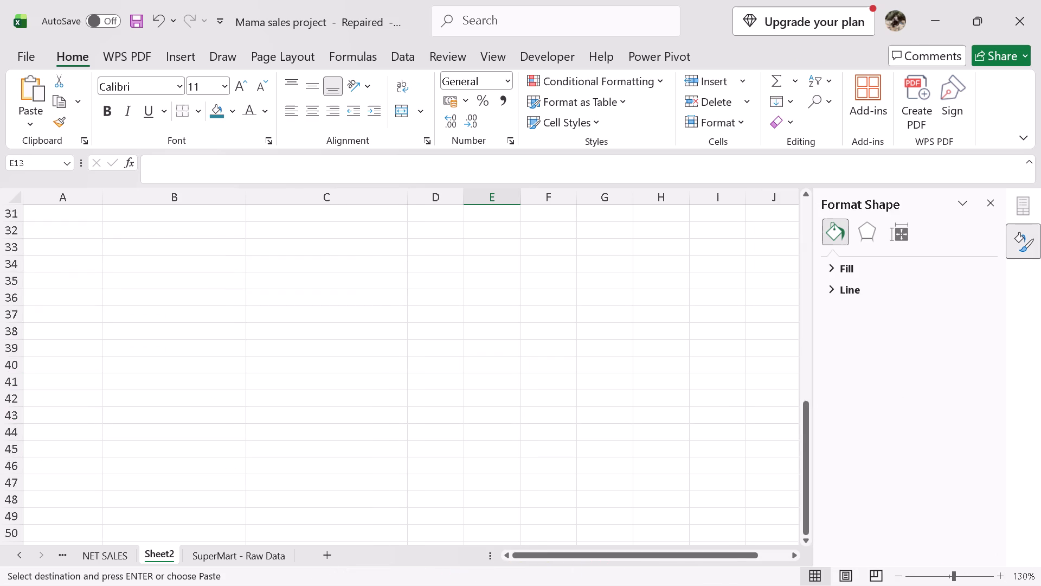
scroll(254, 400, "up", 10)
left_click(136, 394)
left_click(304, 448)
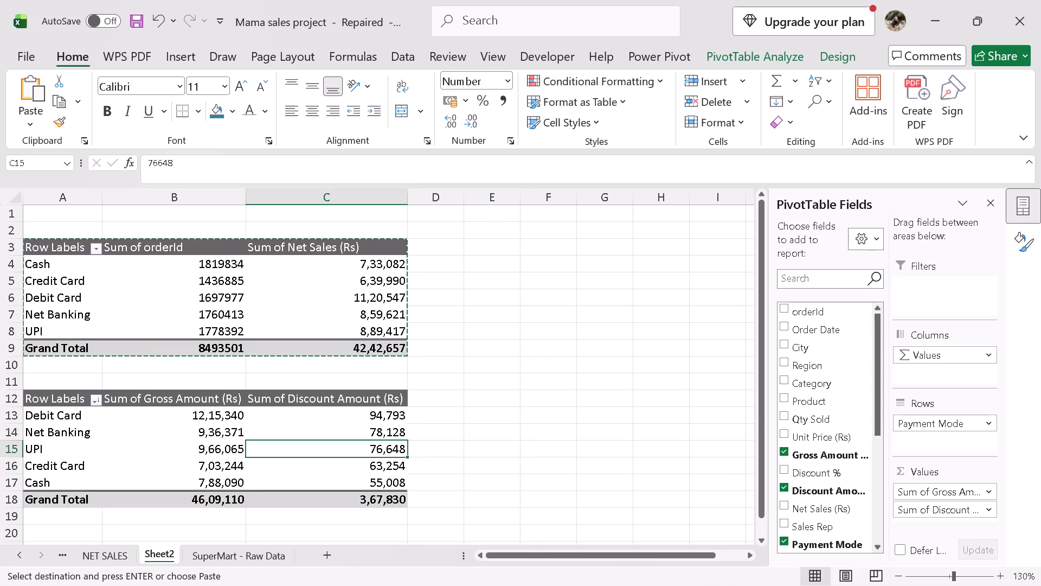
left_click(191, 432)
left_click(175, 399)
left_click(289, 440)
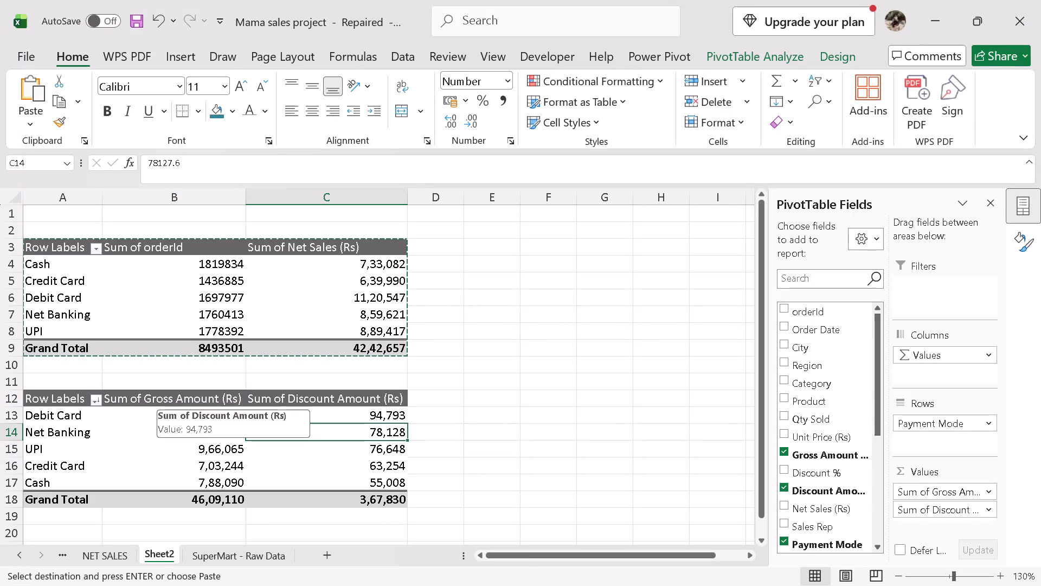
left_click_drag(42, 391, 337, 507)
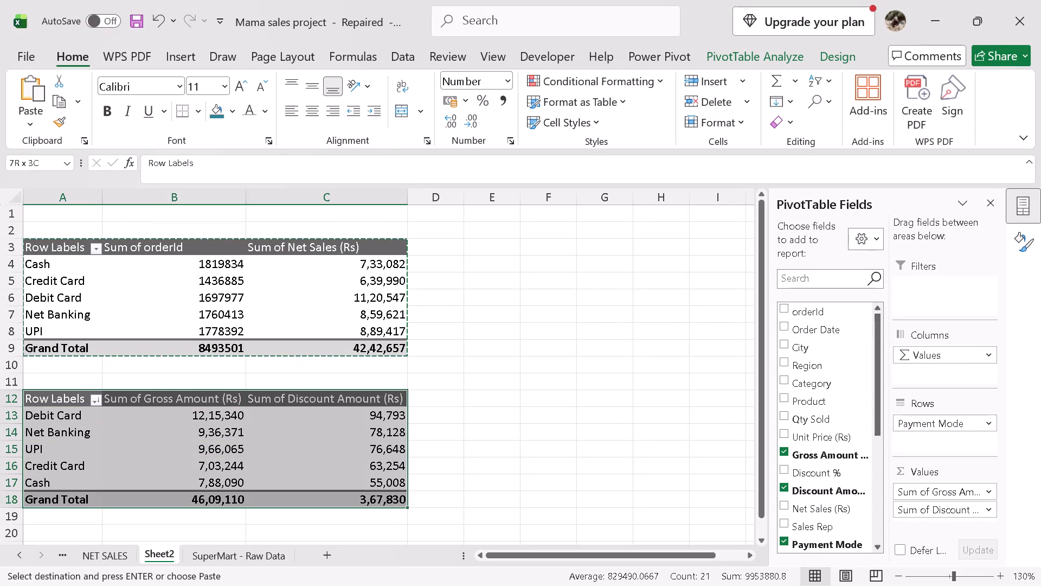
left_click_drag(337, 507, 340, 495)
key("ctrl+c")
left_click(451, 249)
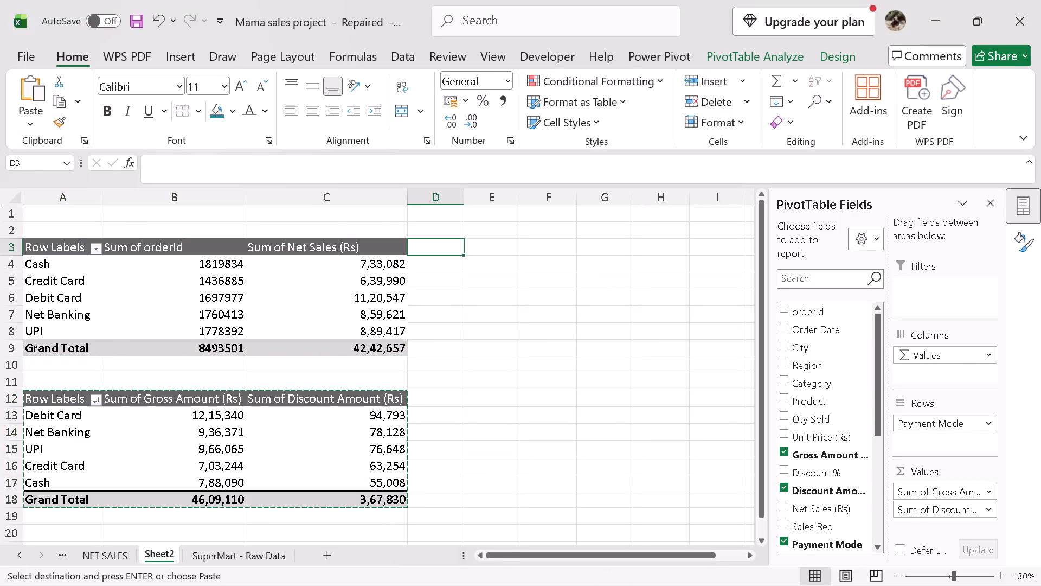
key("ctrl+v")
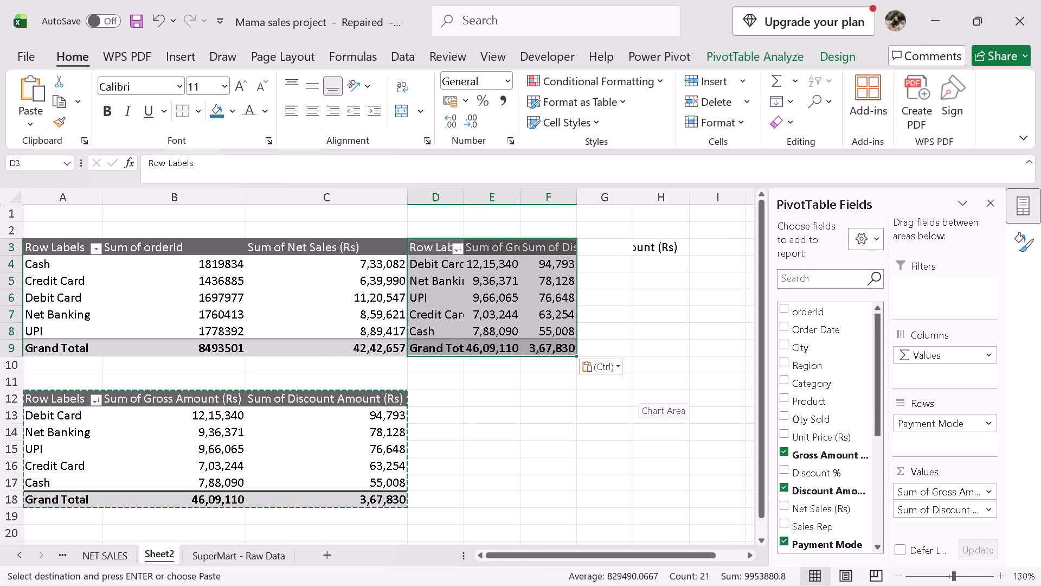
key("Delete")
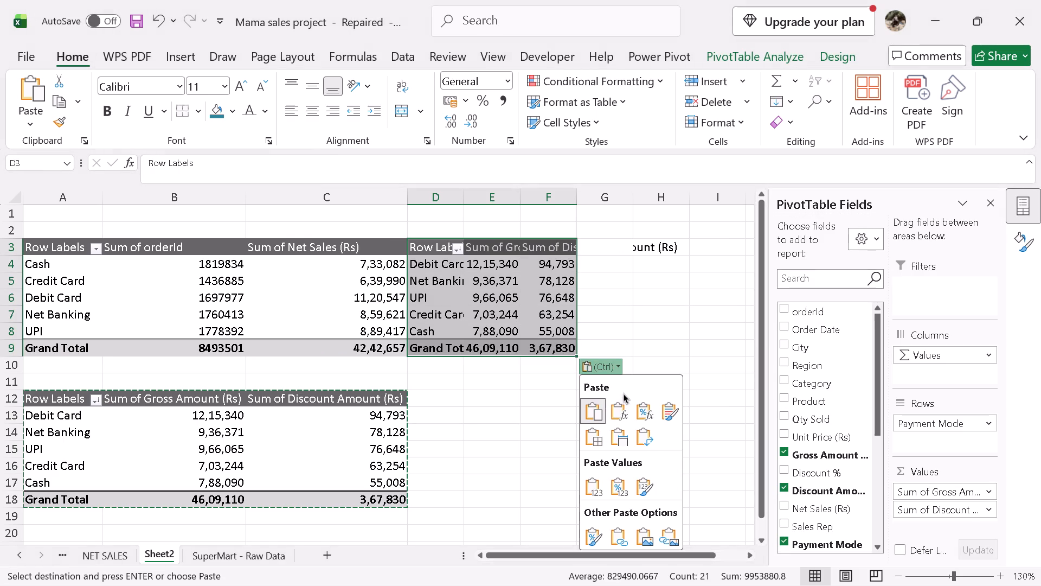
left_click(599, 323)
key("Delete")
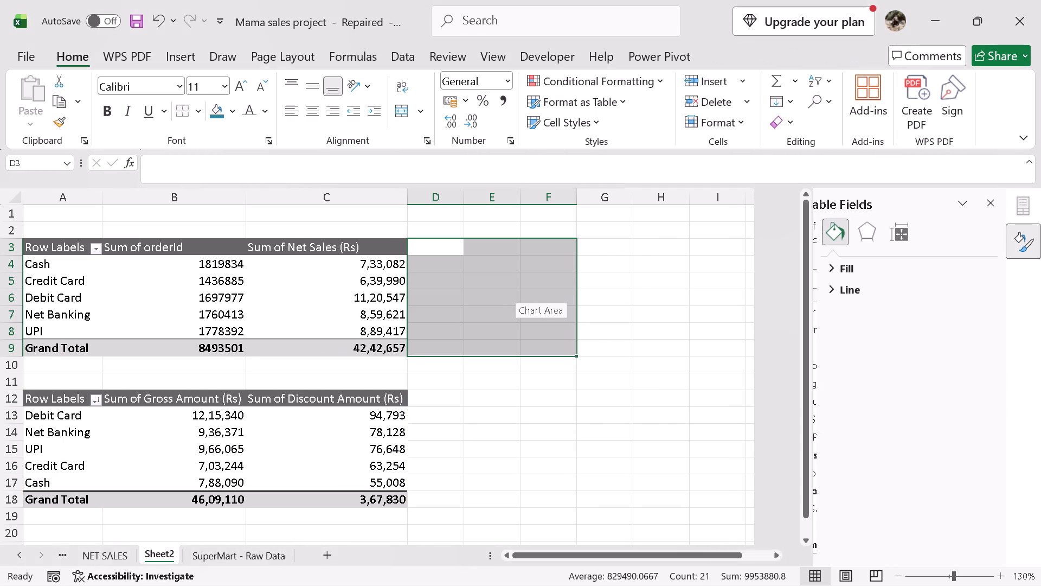
Copy the whole lower payment-mode PivotTable with gross and discount amounts and paste the duplicate starting at cell E3.
scroll(507, 393, "down", 2)
left_click(501, 428)
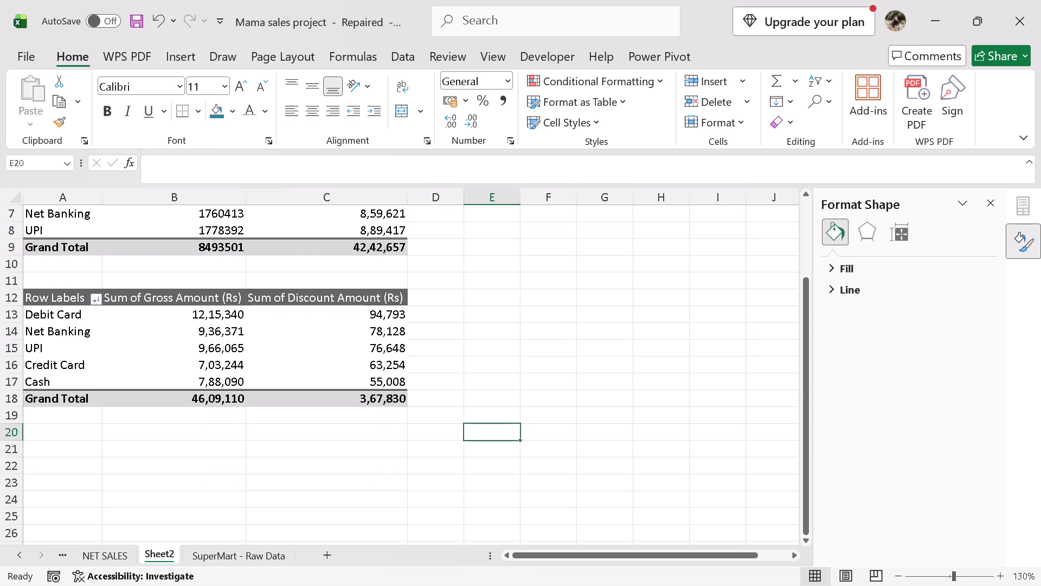
left_click_drag(65, 295, 298, 387)
left_click(339, 472)
left_click_drag(377, 397, 164, 337)
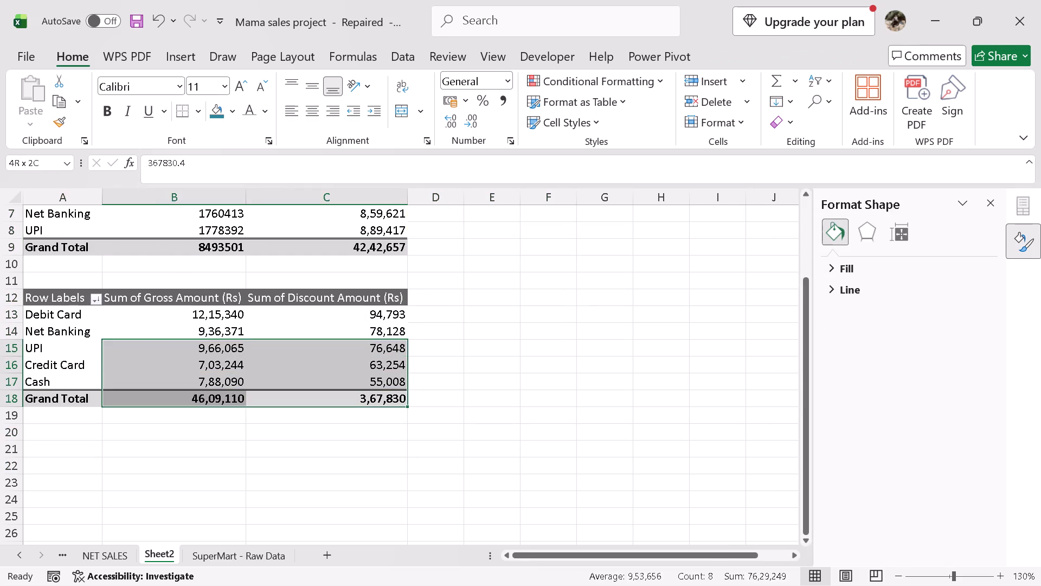
left_click_drag(164, 337, 80, 295)
key("ctrl+c")
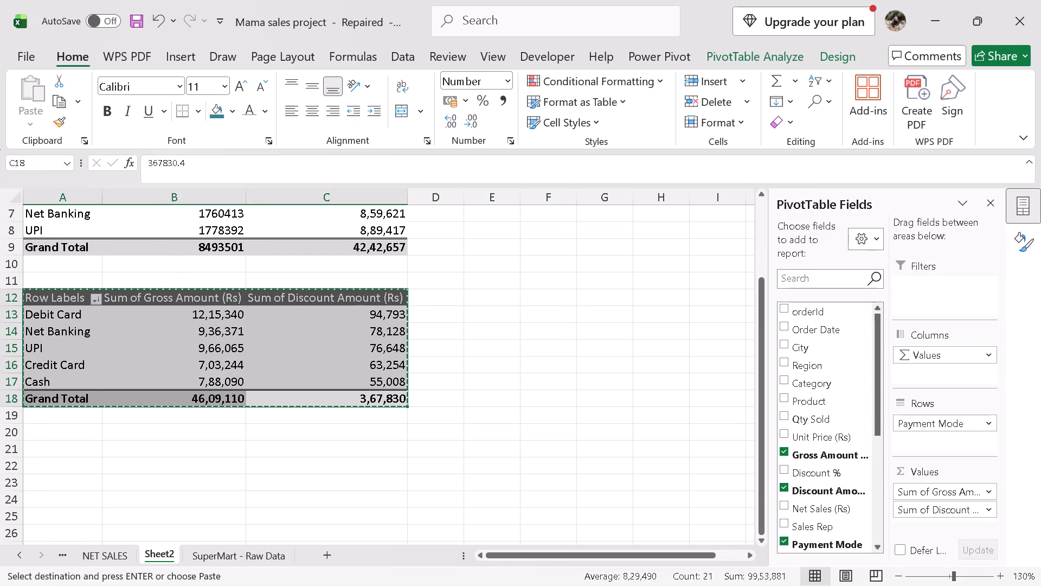
scroll(510, 437, "up", 4)
left_click_drag(529, 556, 564, 551)
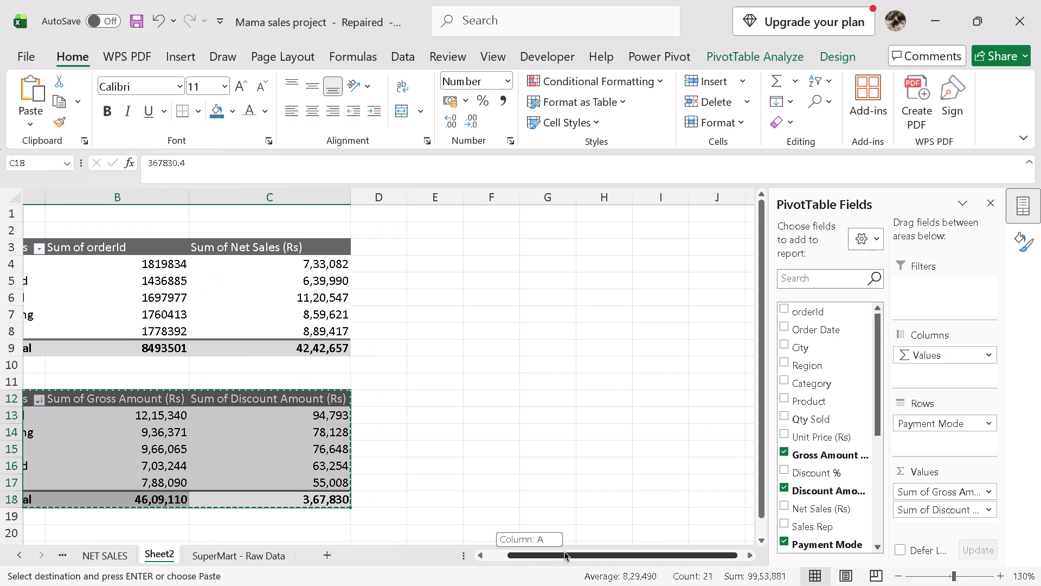
left_click_drag(564, 551, 564, 549)
left_click(413, 245)
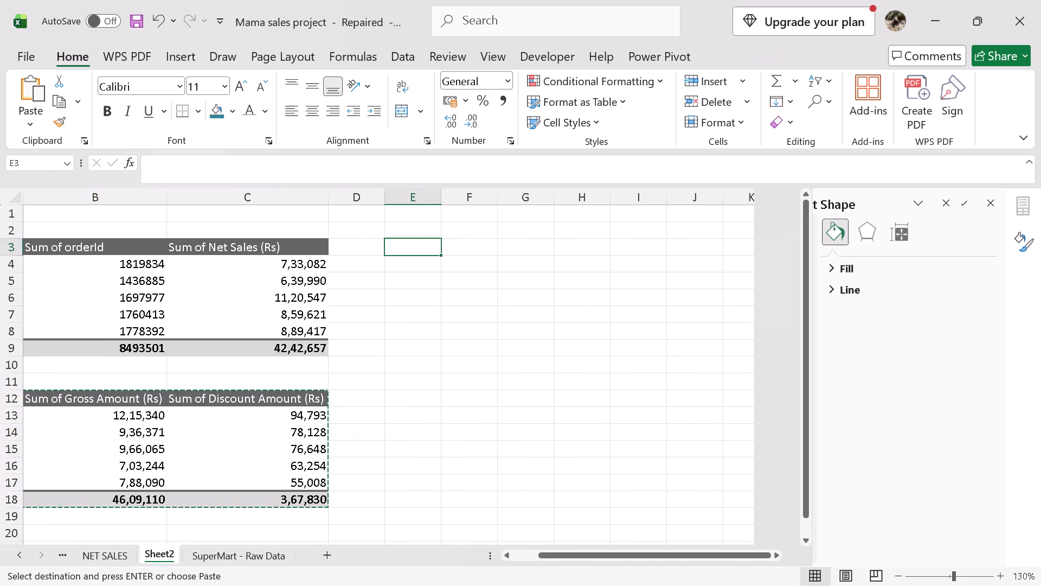
key("ctrl+v")
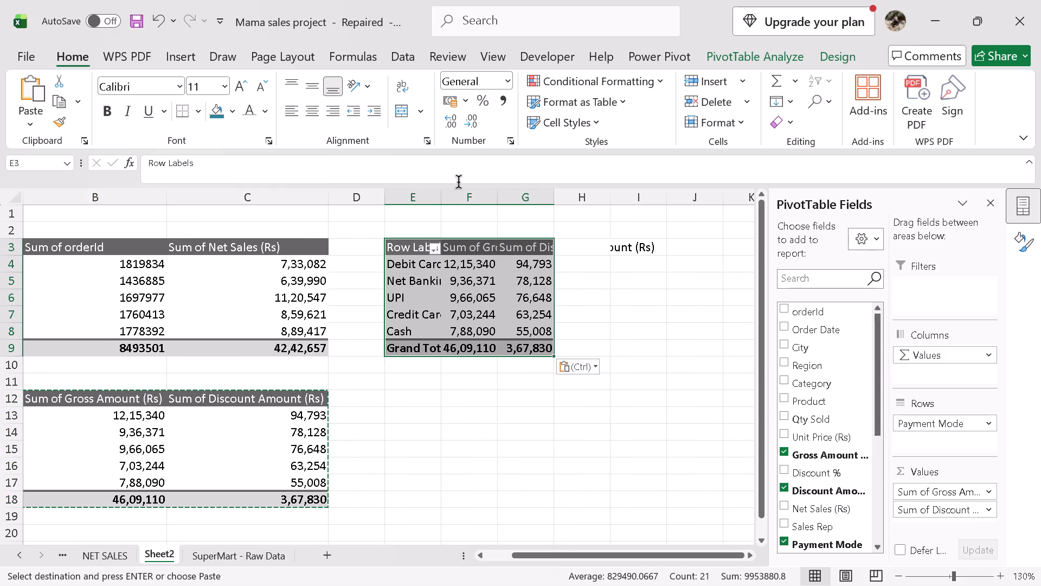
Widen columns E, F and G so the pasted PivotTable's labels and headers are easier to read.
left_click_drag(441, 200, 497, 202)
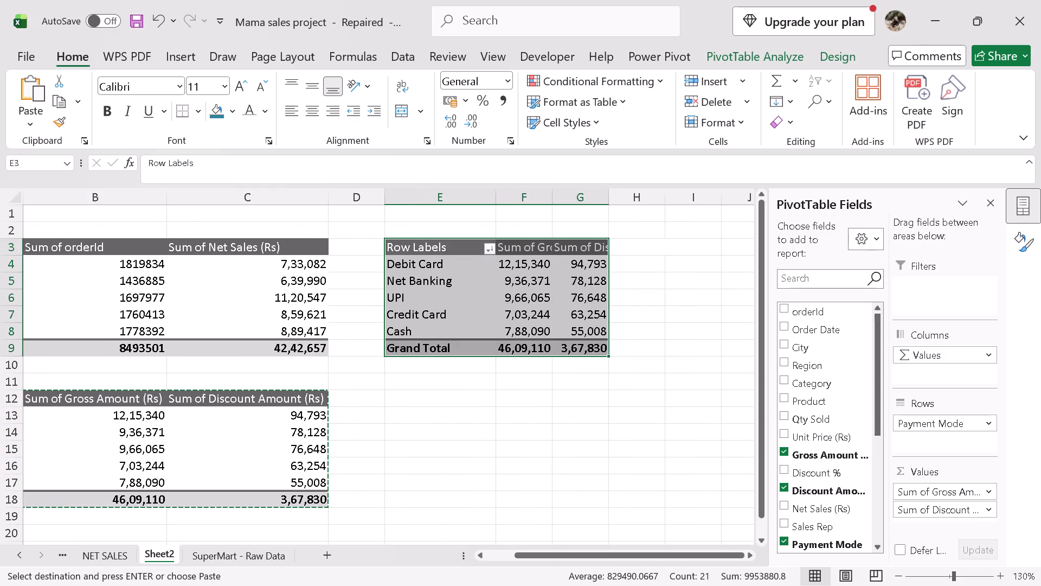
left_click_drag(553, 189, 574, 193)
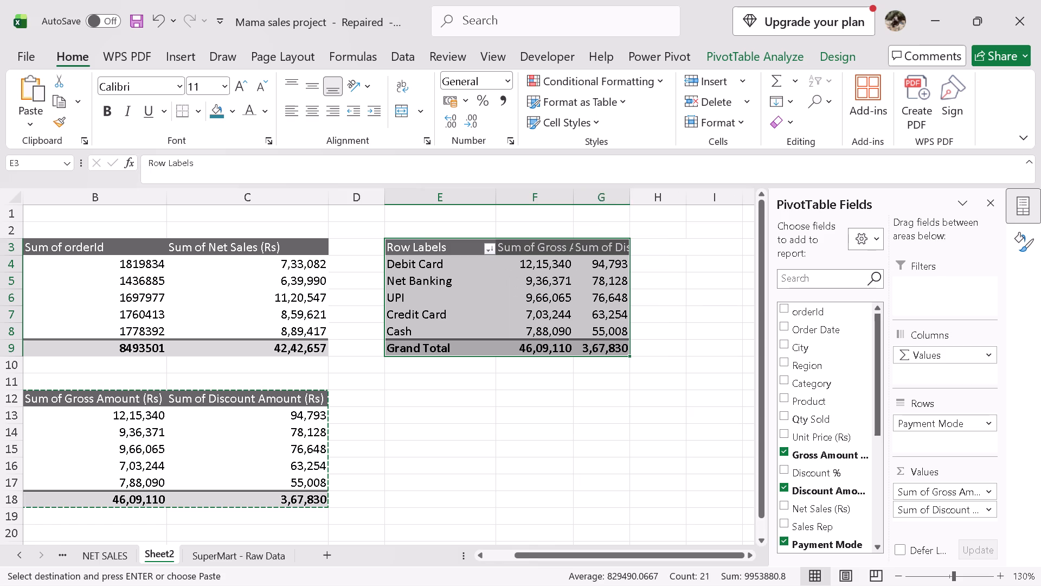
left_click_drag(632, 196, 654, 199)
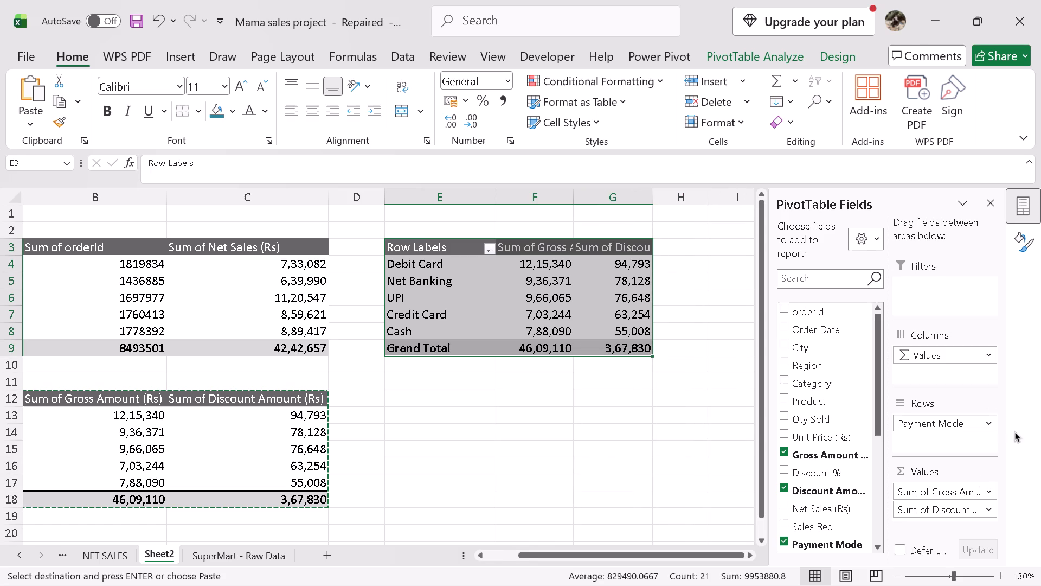
Remove Sum of Discount Amount (Rs), Sum of Gross Amount (Rs) and Payment Mode from the PivotTable at E3.
left_click_drag(946, 508, 844, 506)
left_click_drag(930, 493, 835, 492)
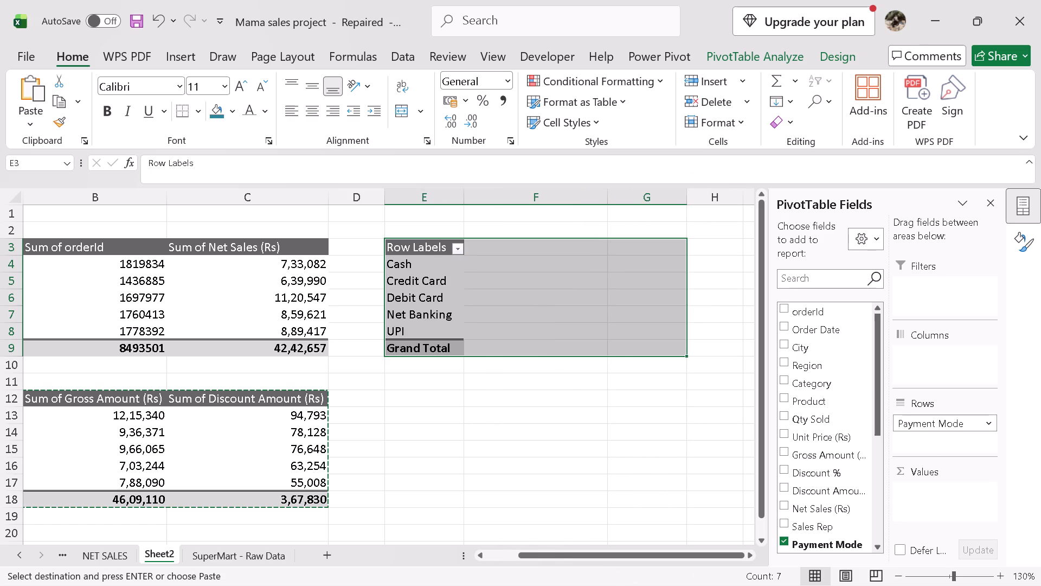
left_click_drag(946, 419, 865, 424)
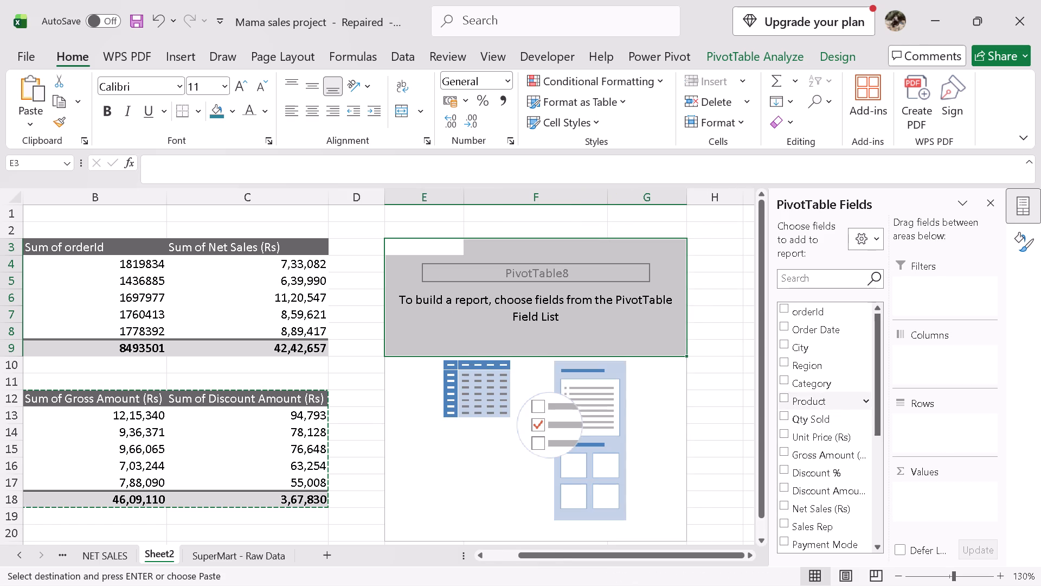
Add Region as the row field of the emptied PivotTable at E3.
scroll(823, 383, "up", 2)
scroll(805, 499, "down", 4)
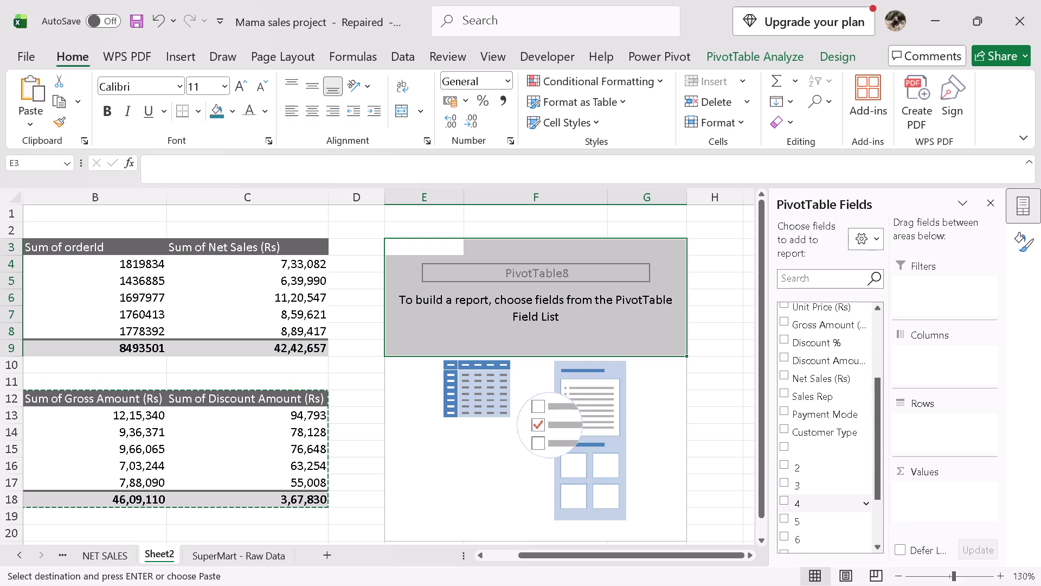
scroll(828, 435, "down", 4)
scroll(836, 514, "down", 3)
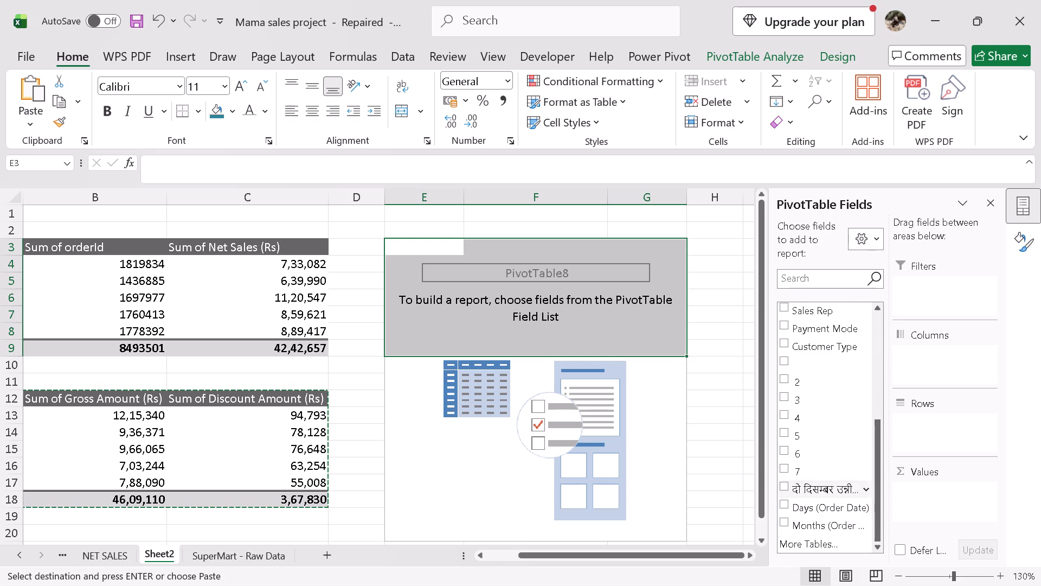
scroll(819, 476, "up", 2)
scroll(816, 359, "up", 1)
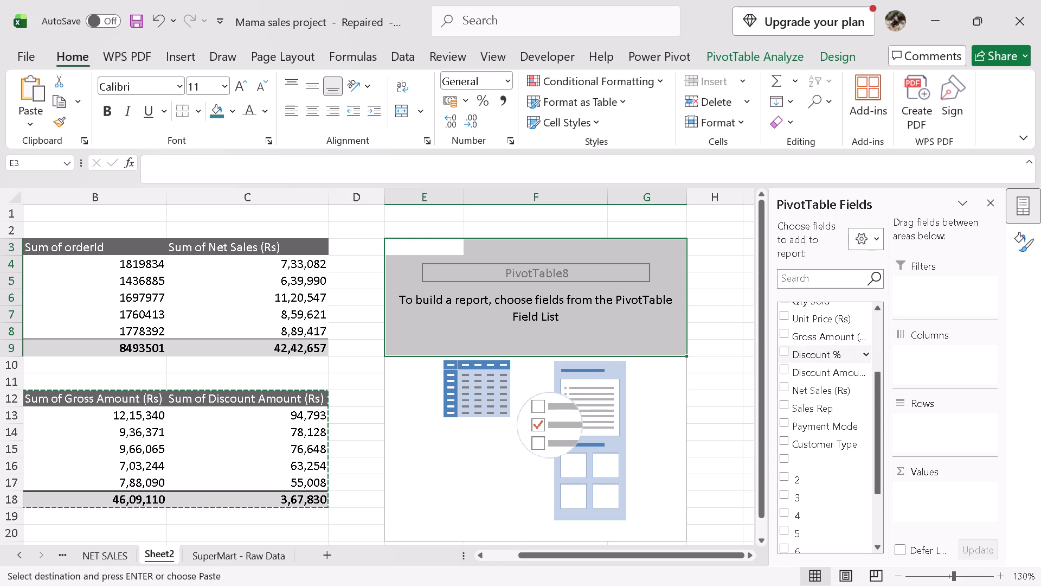
scroll(816, 358, "up", 4)
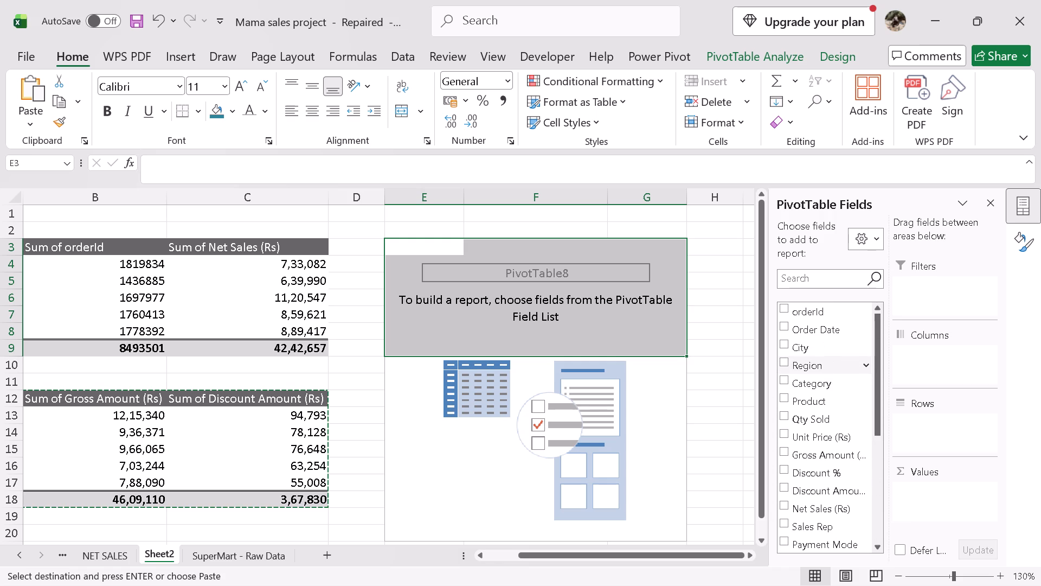
left_click_drag(821, 367, 916, 429)
left_click(916, 429)
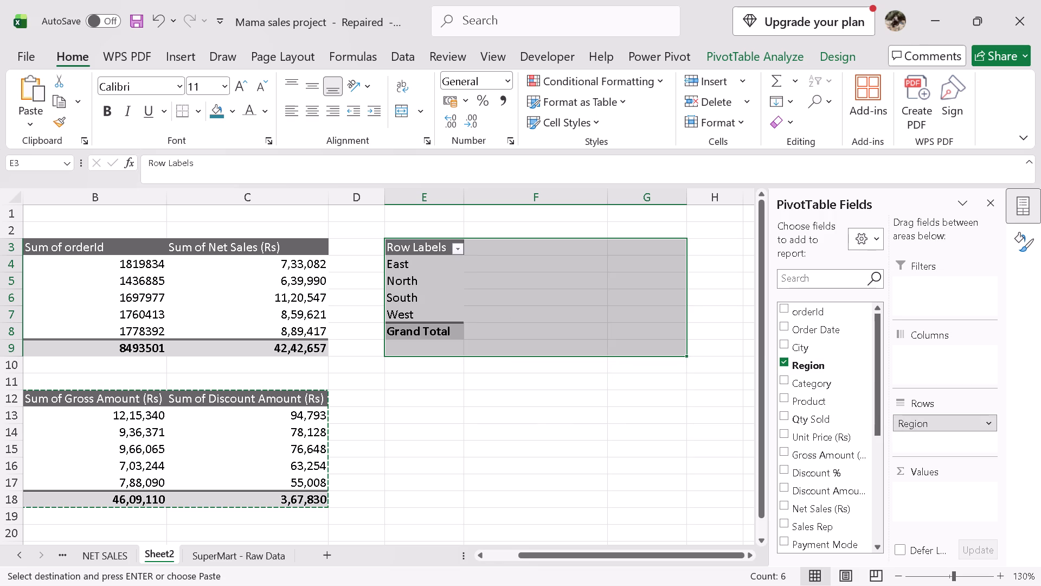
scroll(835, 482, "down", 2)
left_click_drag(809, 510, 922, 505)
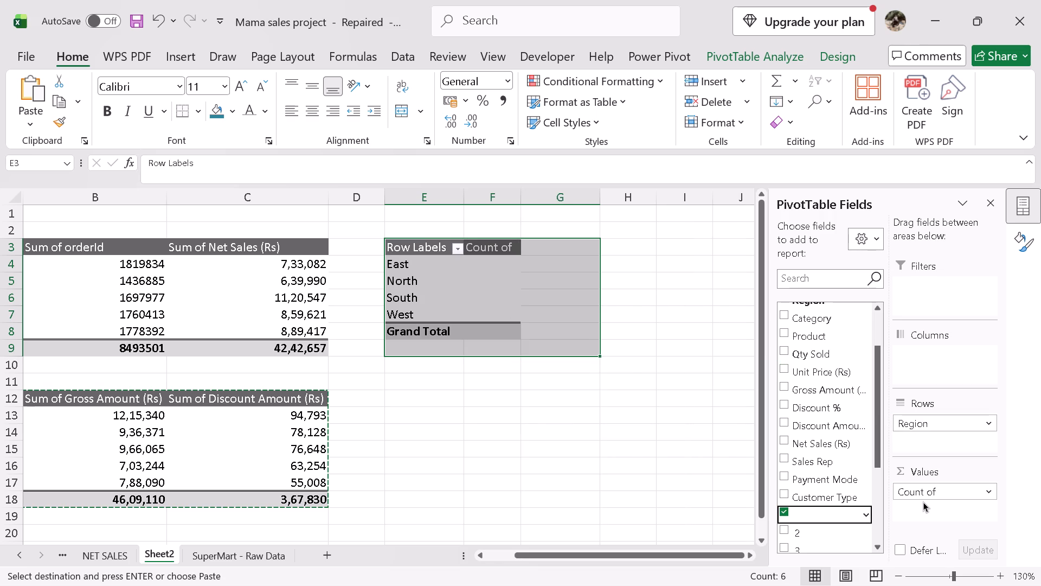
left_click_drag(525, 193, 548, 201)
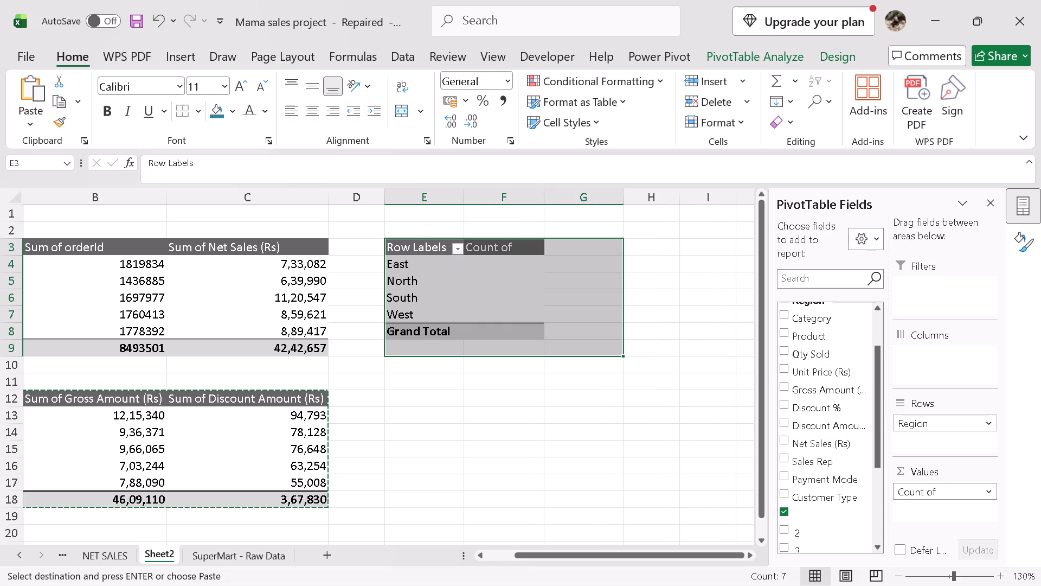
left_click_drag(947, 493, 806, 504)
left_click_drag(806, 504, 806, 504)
Add Gross Amount (Rs) and Net Sales (Rs) as summed values to the region PivotTable.
left_click_drag(822, 386, 922, 464)
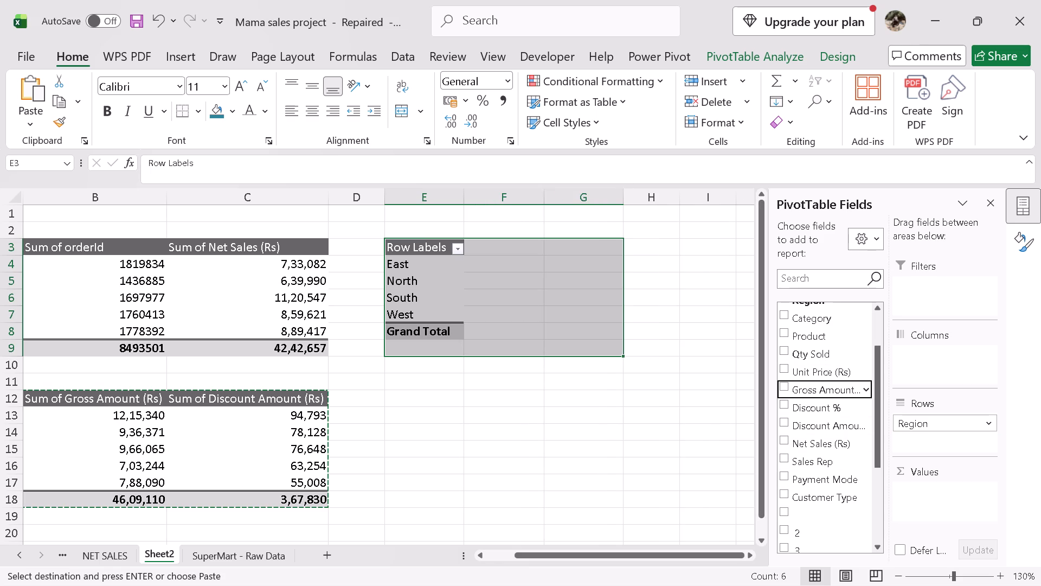
left_click_drag(922, 464, 929, 493)
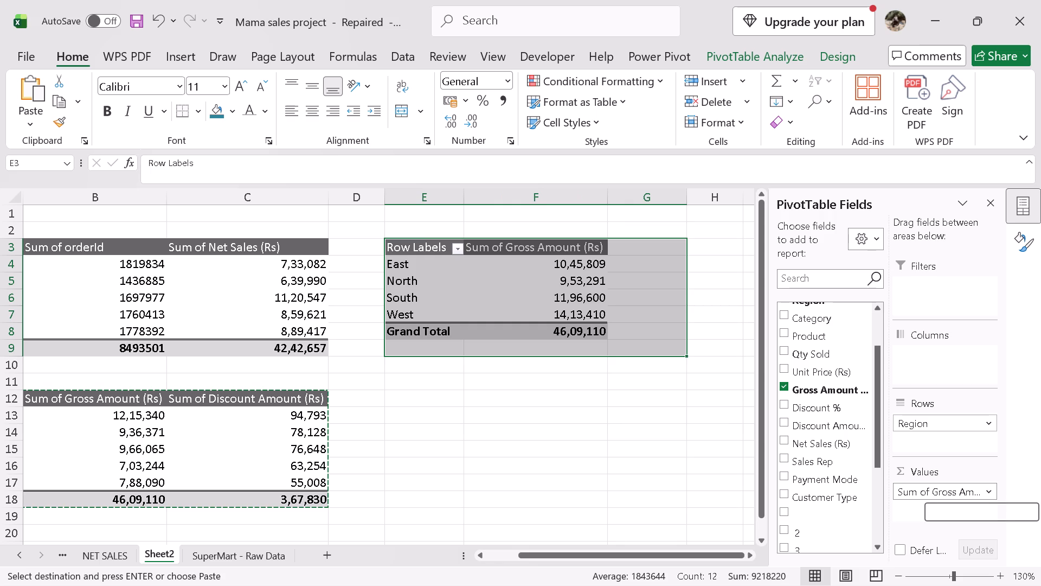
left_click_drag(807, 443, 916, 494)
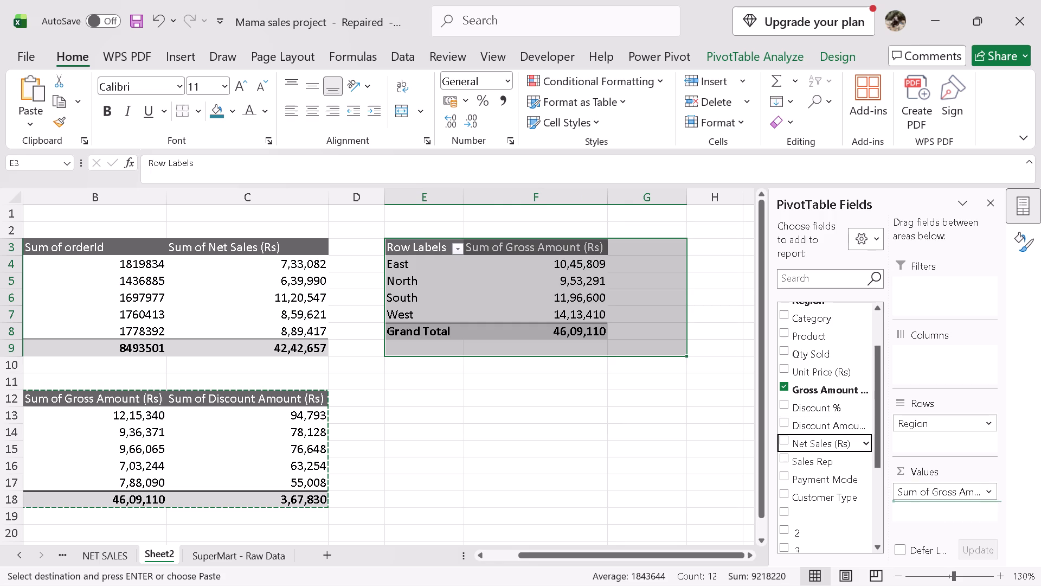
left_click_drag(916, 494, 919, 504)
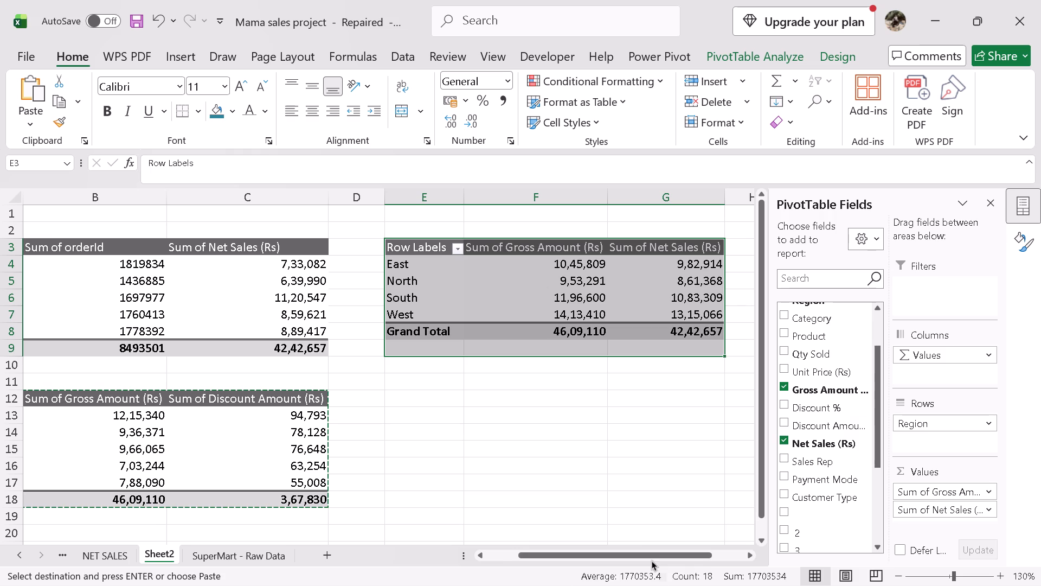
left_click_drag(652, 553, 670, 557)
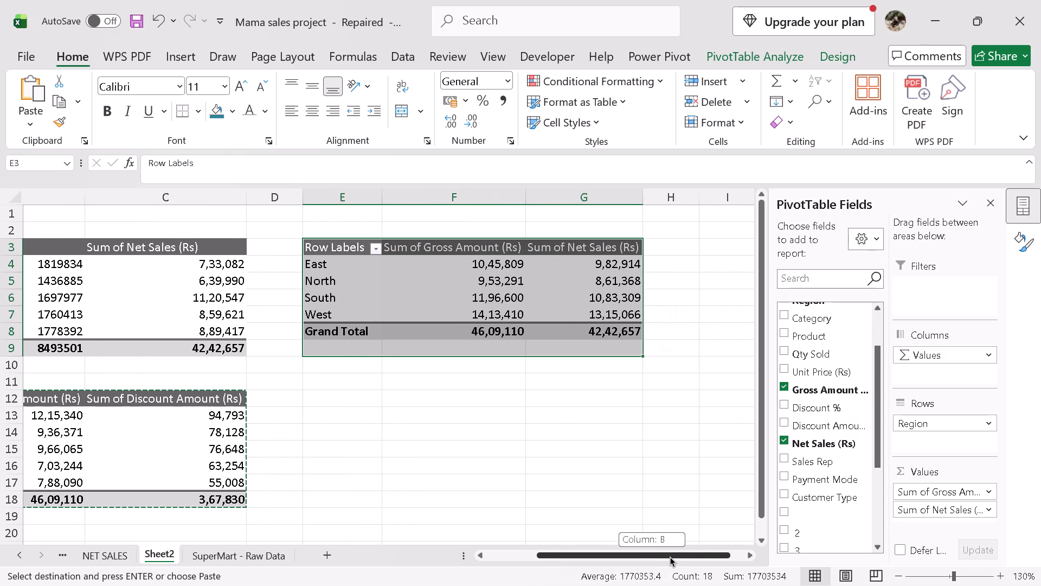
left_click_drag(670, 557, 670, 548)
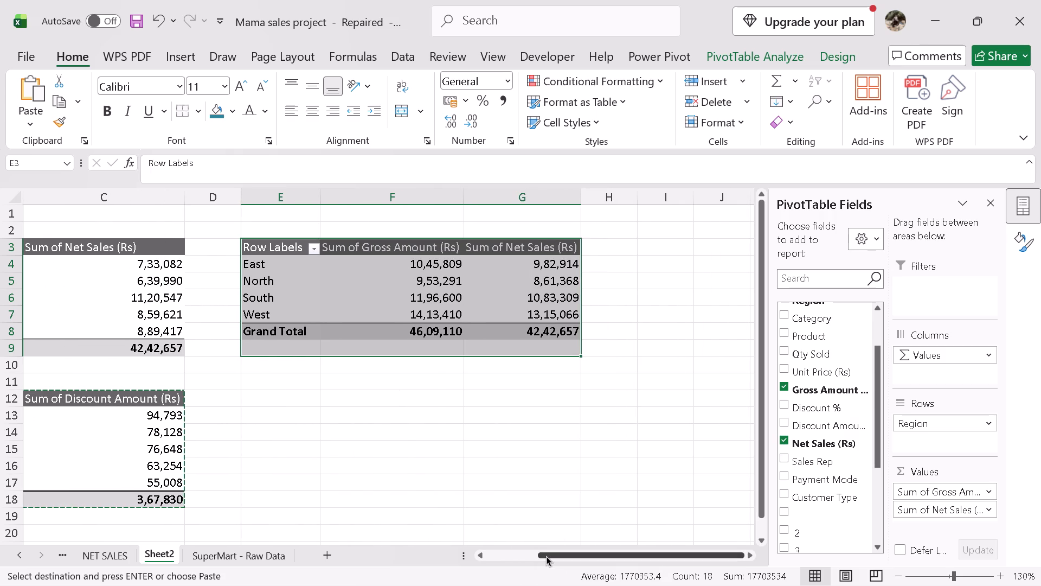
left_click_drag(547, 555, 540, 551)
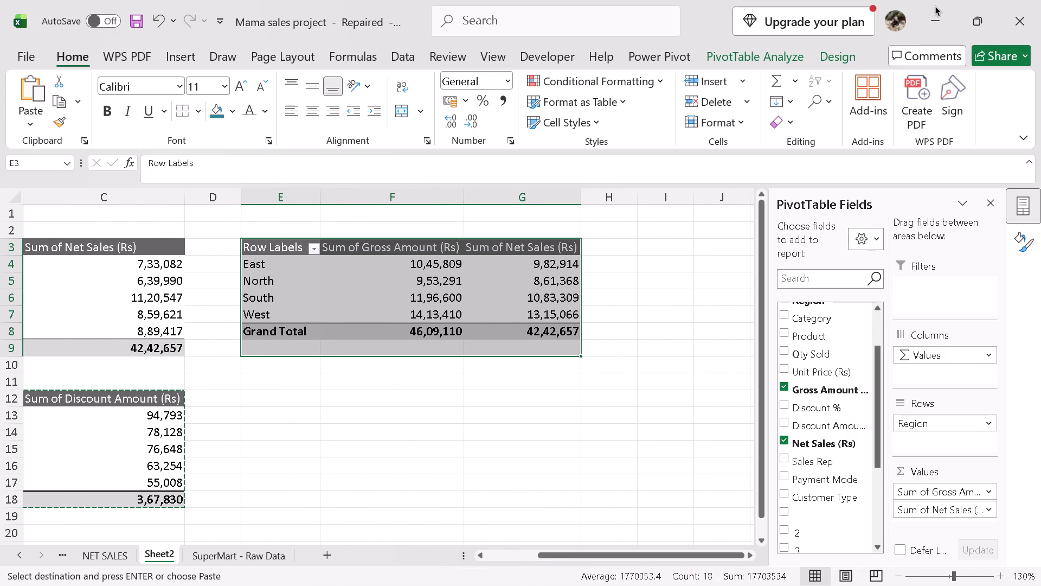
Minimize the workbook and launch Kuro from the desktop.
left_click(935, 6)
double_click(539, 47)
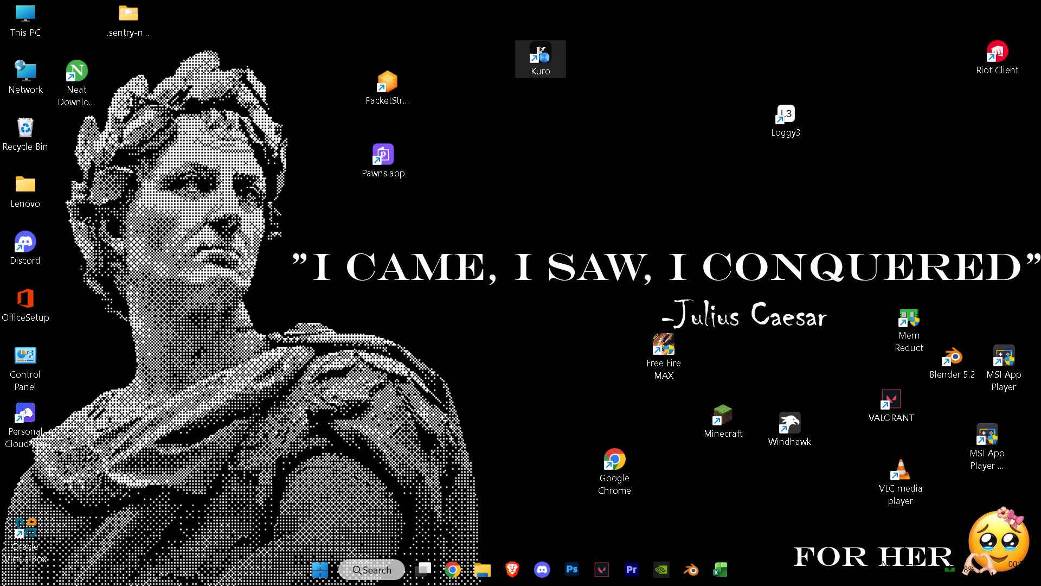
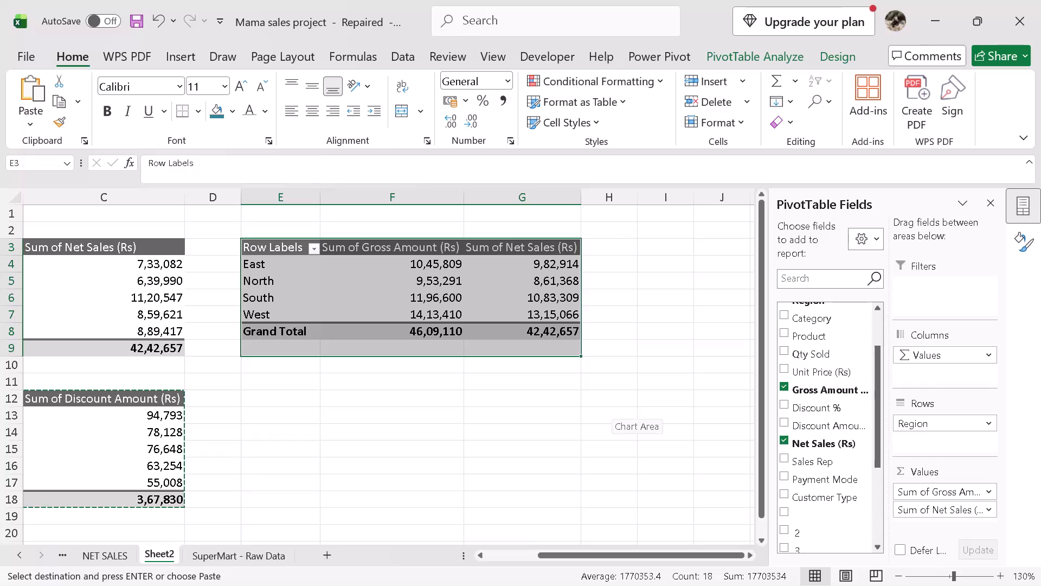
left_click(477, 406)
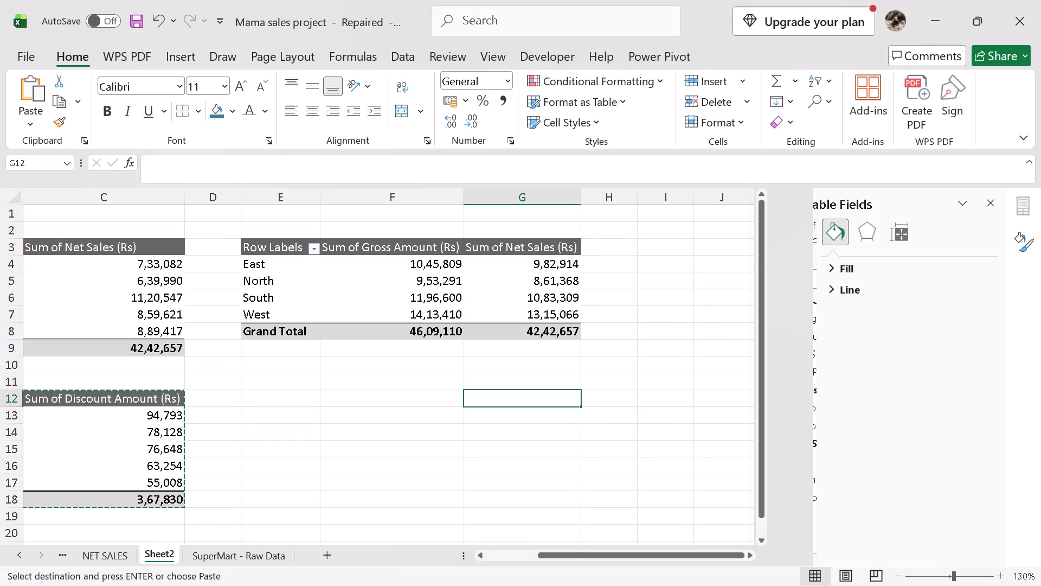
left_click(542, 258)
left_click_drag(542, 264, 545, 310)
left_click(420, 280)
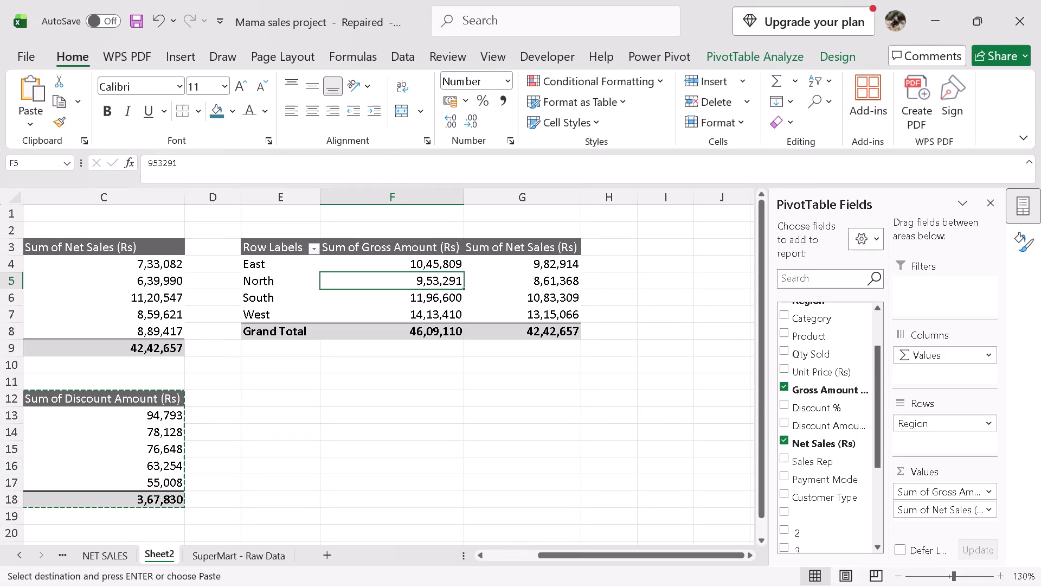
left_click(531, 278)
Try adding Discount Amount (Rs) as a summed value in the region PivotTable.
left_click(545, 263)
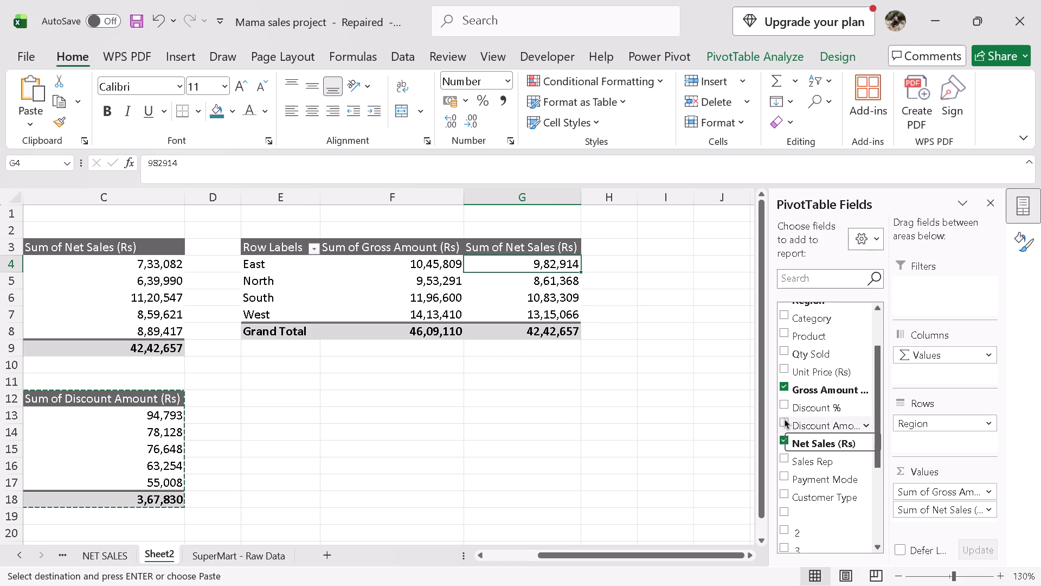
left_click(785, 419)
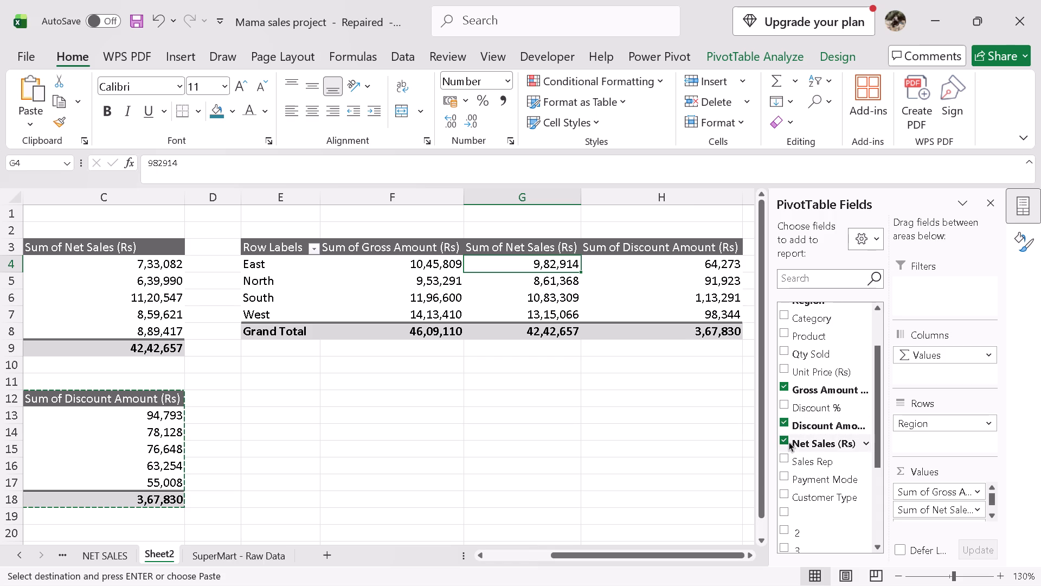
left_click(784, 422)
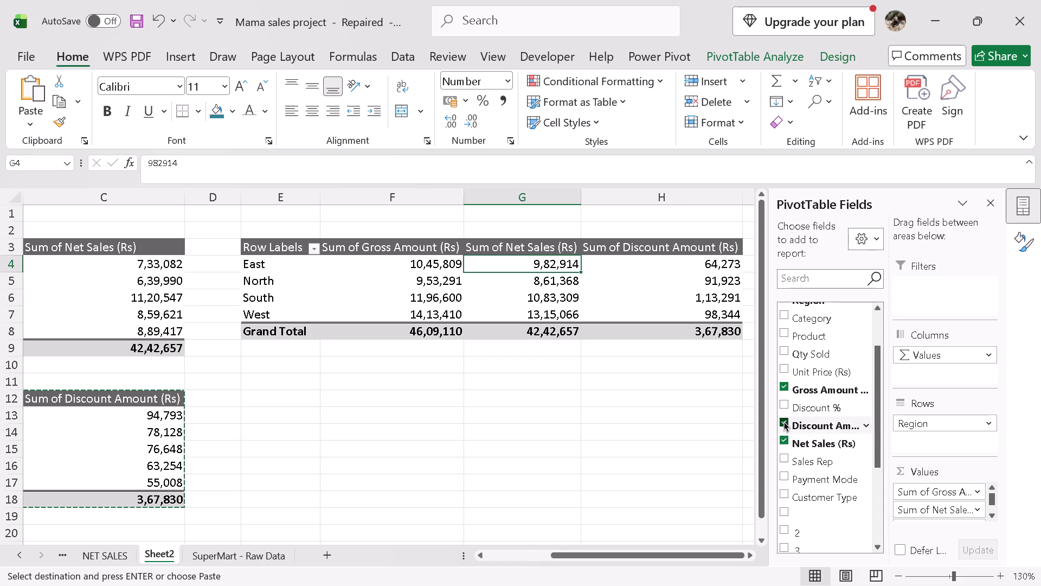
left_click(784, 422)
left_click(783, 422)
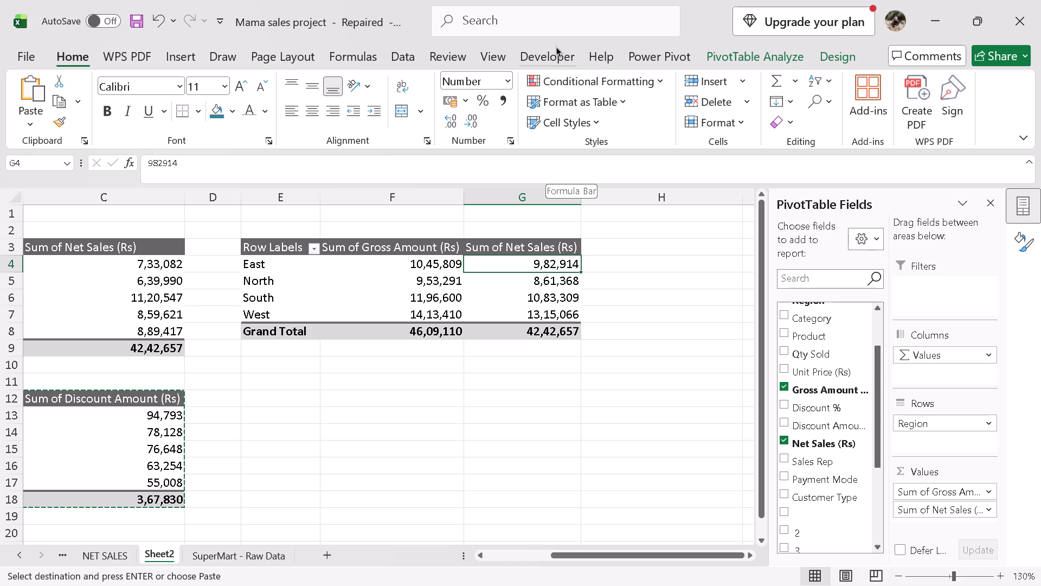
Start a calculated field named Discount for the region PivotTable.
left_click(751, 50)
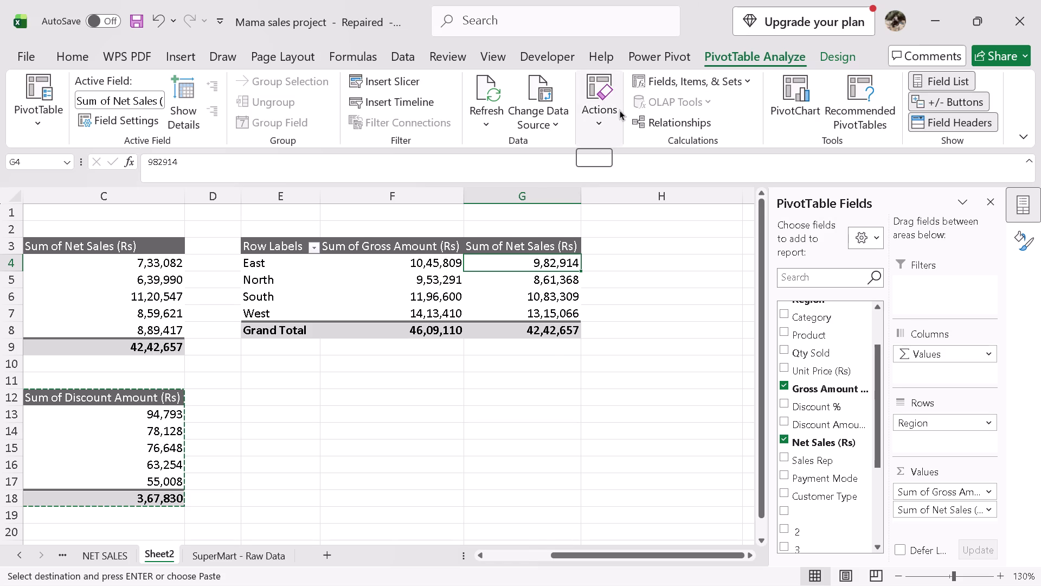
left_click(737, 56)
left_click(676, 83)
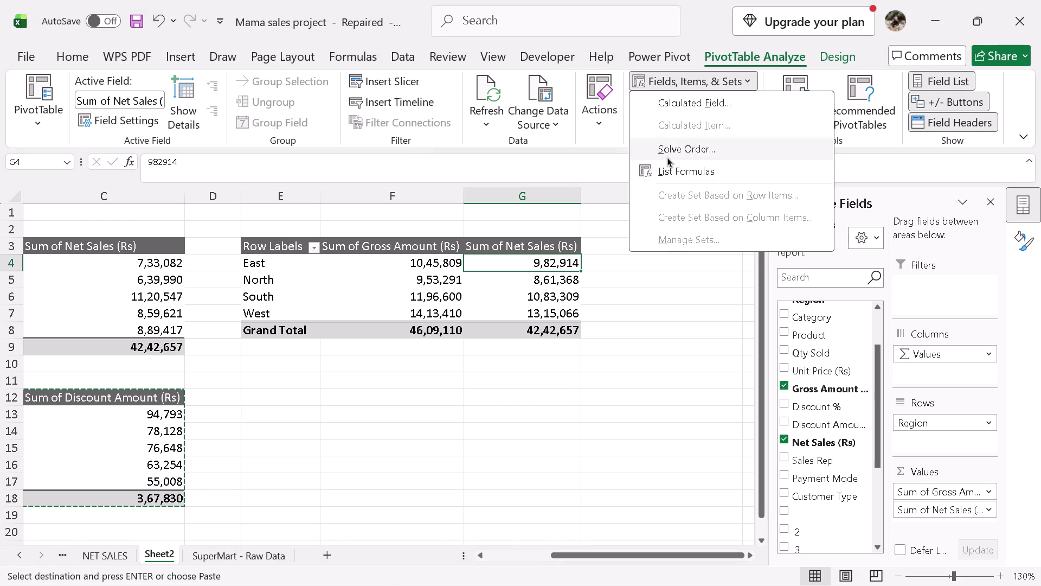
left_click(671, 101)
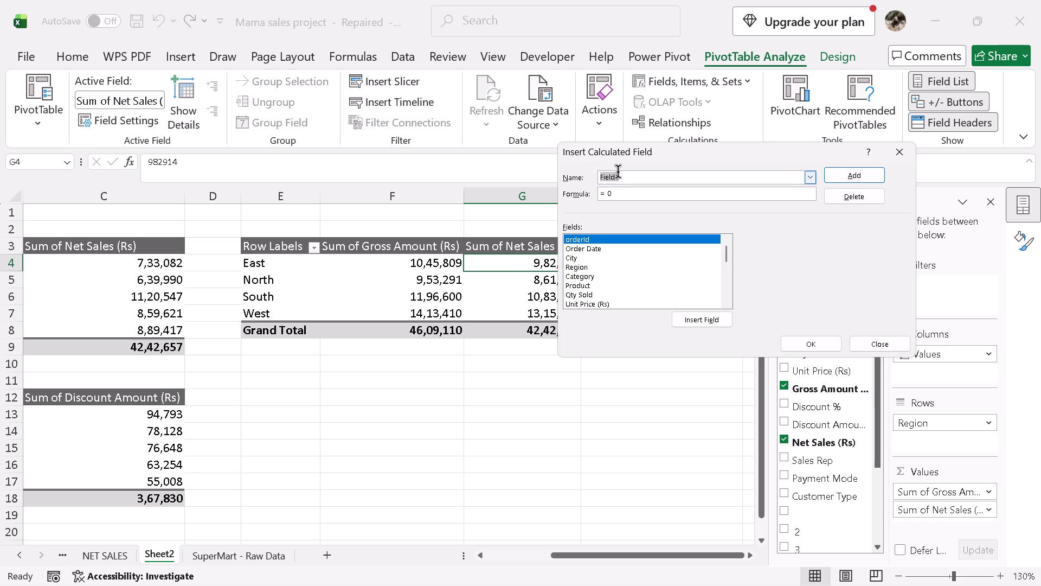
type("Di")
key("BackSpace")
key("BackSpace")
key("BackSpace")
key("BackSpace")
type("Discount")
Begin the Discount field's formula with the bracketed difference ('Gross Amount (Rs)' - 'Net Sales (Rs)').
left_click(651, 190)
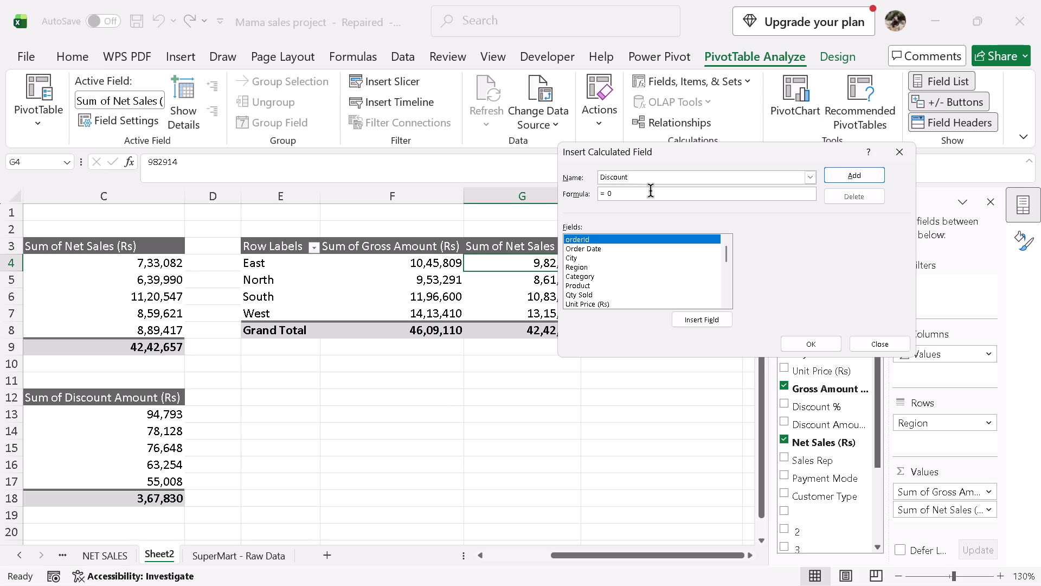
key("BackSpace")
key("BackSpace")
key("shift+parenleft")
scroll(651, 245, "down", 1)
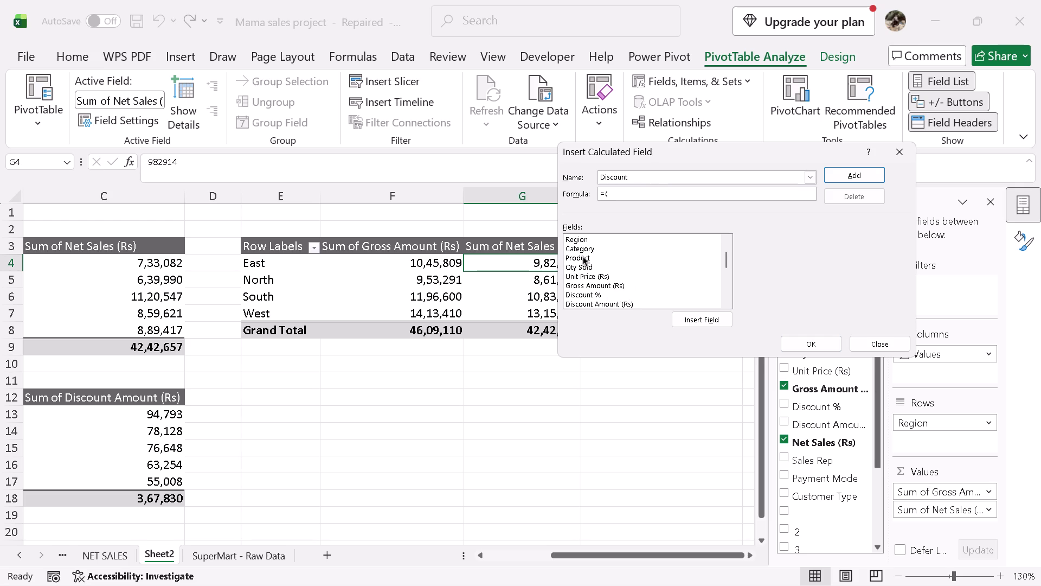
scroll(583, 256, "down", 2)
scroll(610, 259, "up", 1)
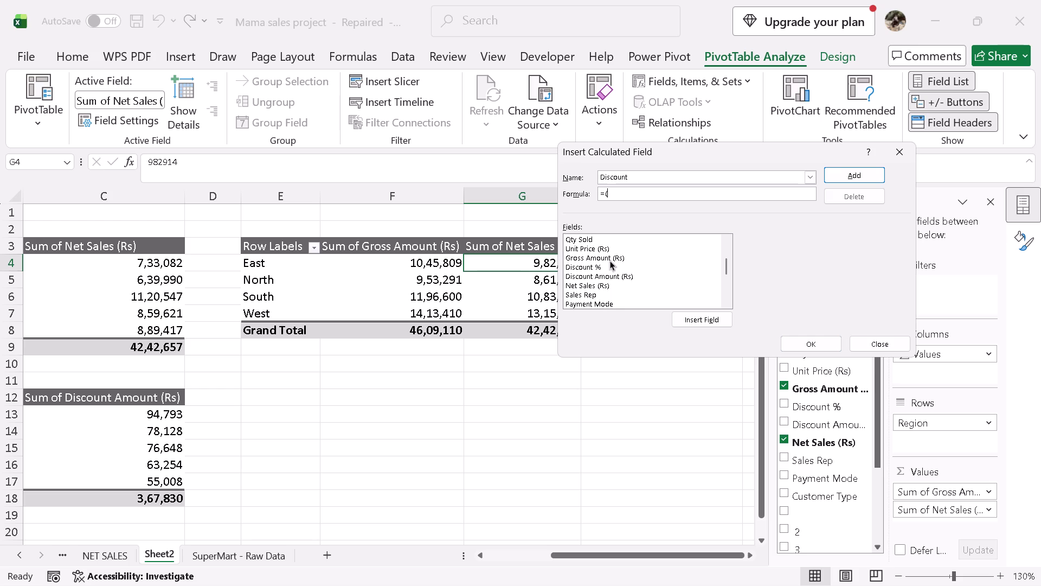
left_click(607, 260)
left_click(607, 260)
left_click(607, 260)
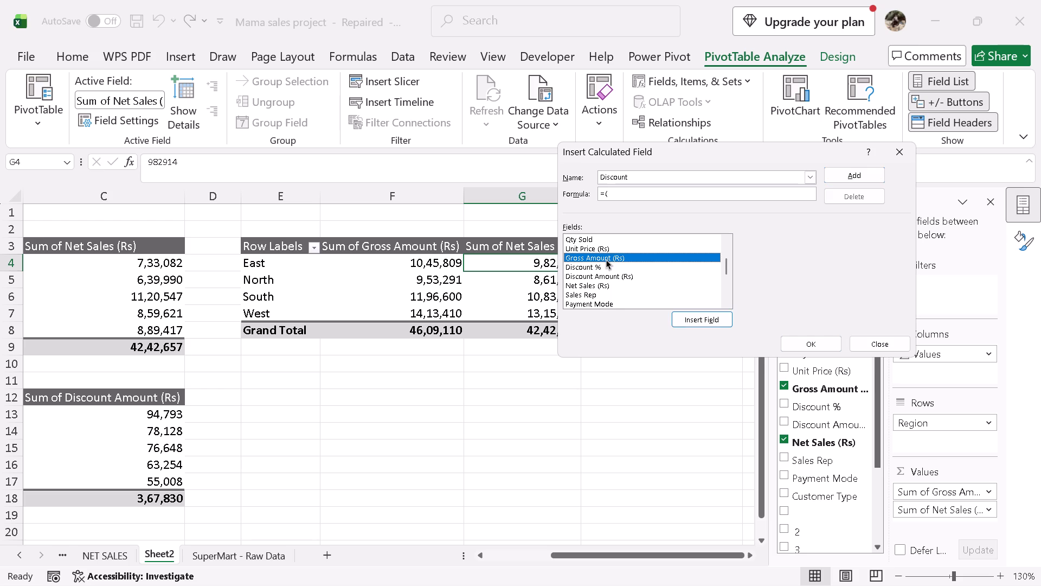
double_click(606, 259)
left_click(678, 182)
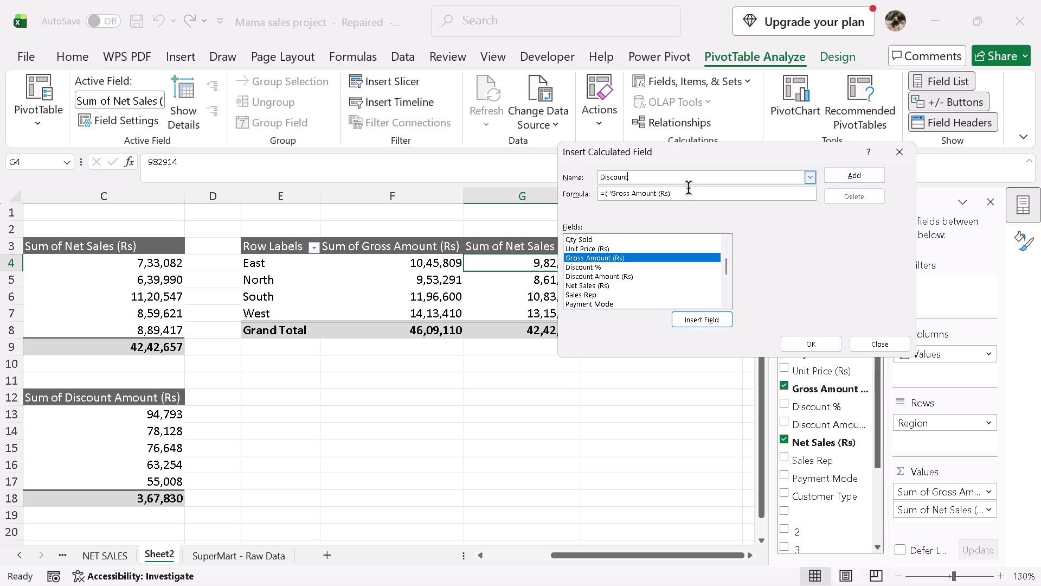
left_click(699, 193)
key("minus")
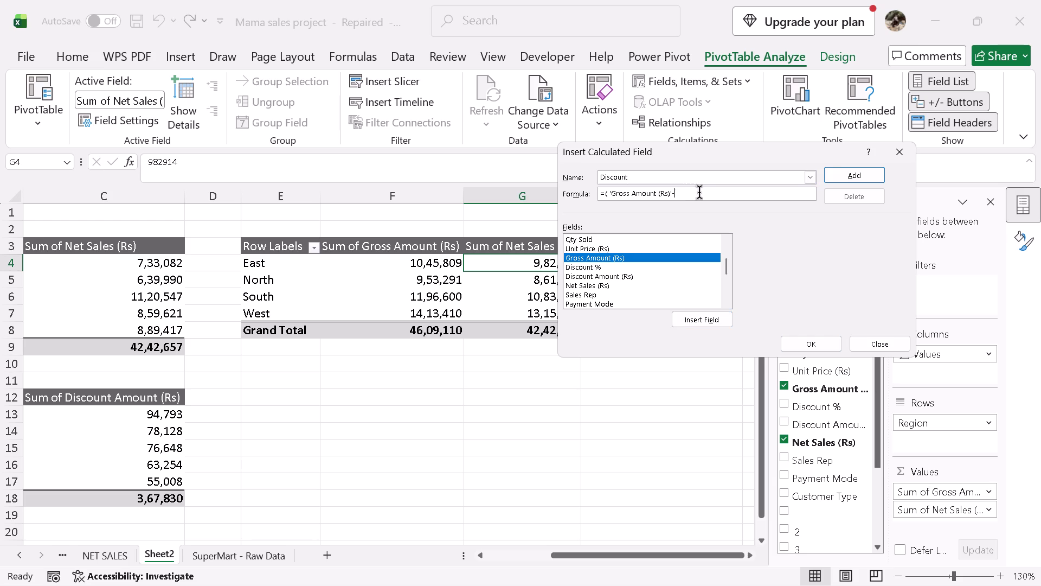
double_click(599, 284)
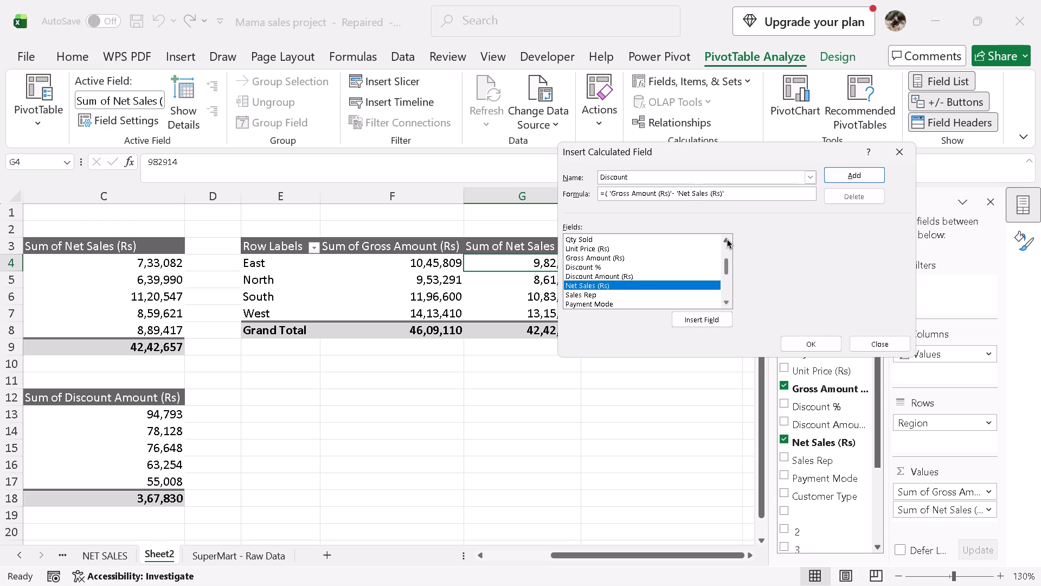
key("shift+parenright")
Complete the Discount formula by dividing the bracketed difference by 'Gross Amount (Rs)' and add the field to the region PivotTable.
key("slash")
scroll(618, 273, "up", 1)
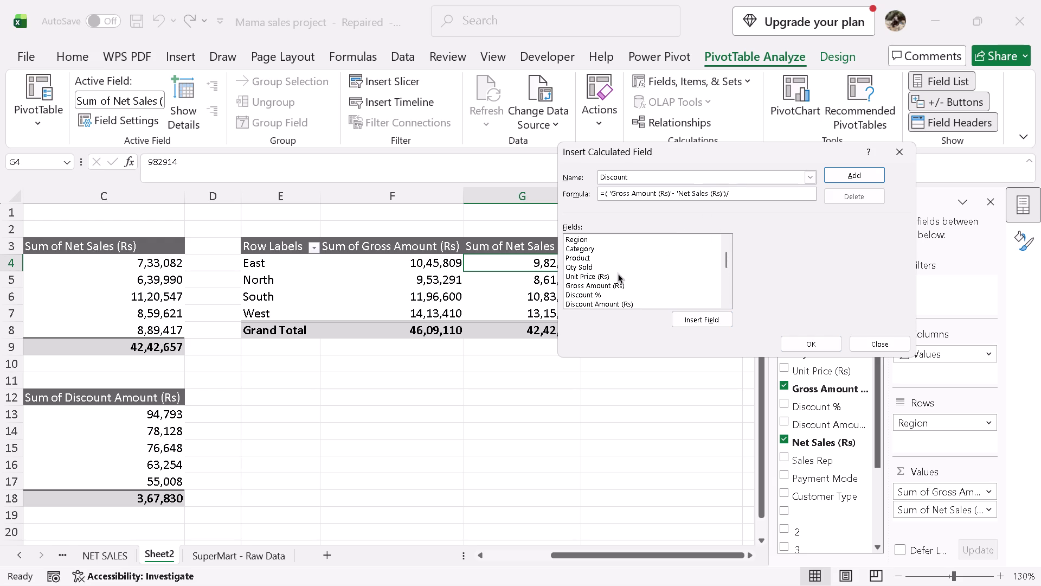
scroll(618, 271, "down", 2)
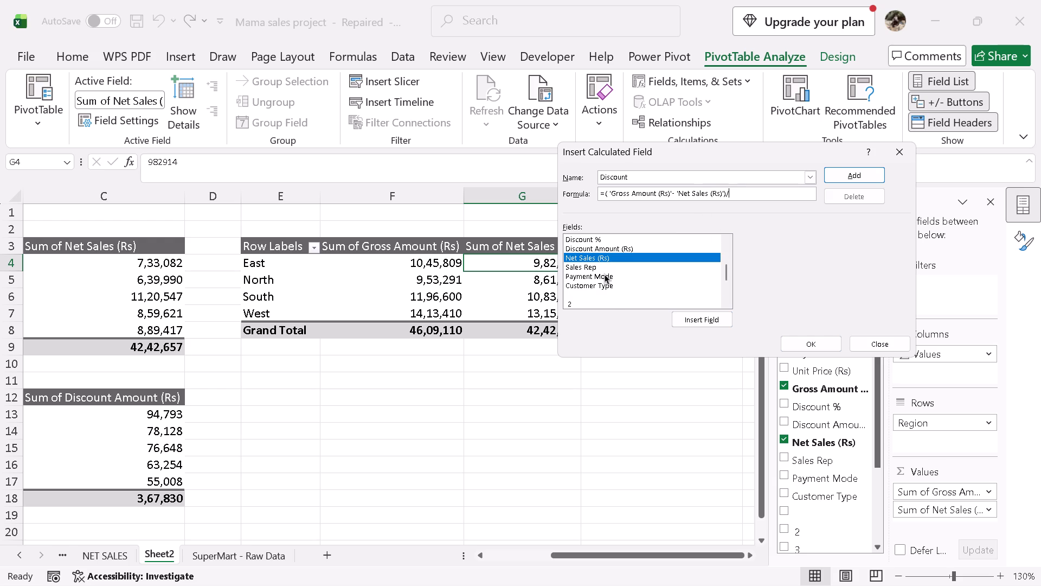
scroll(605, 274, "up", 1)
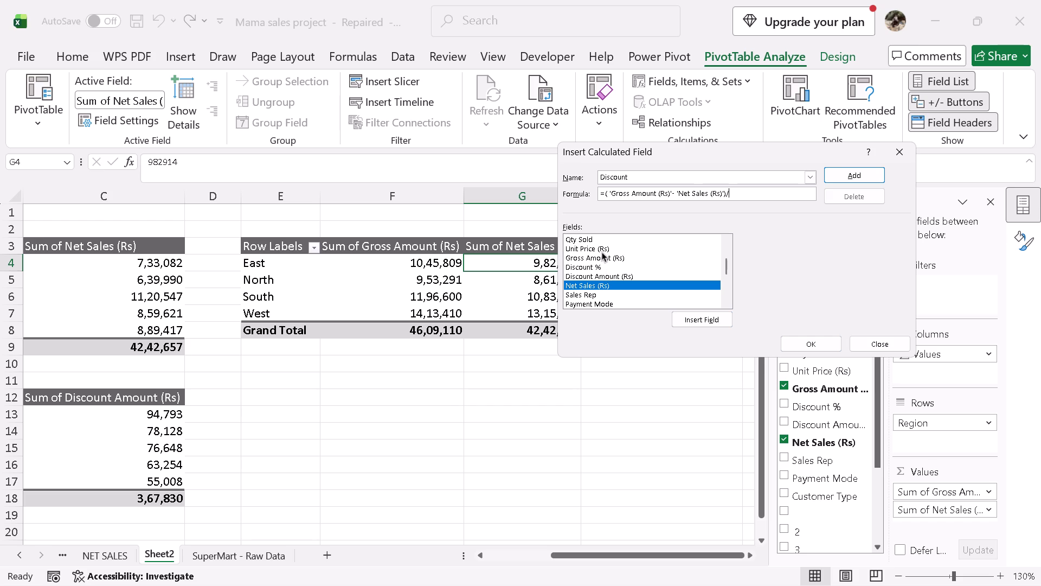
scroll(614, 254, "up", 3)
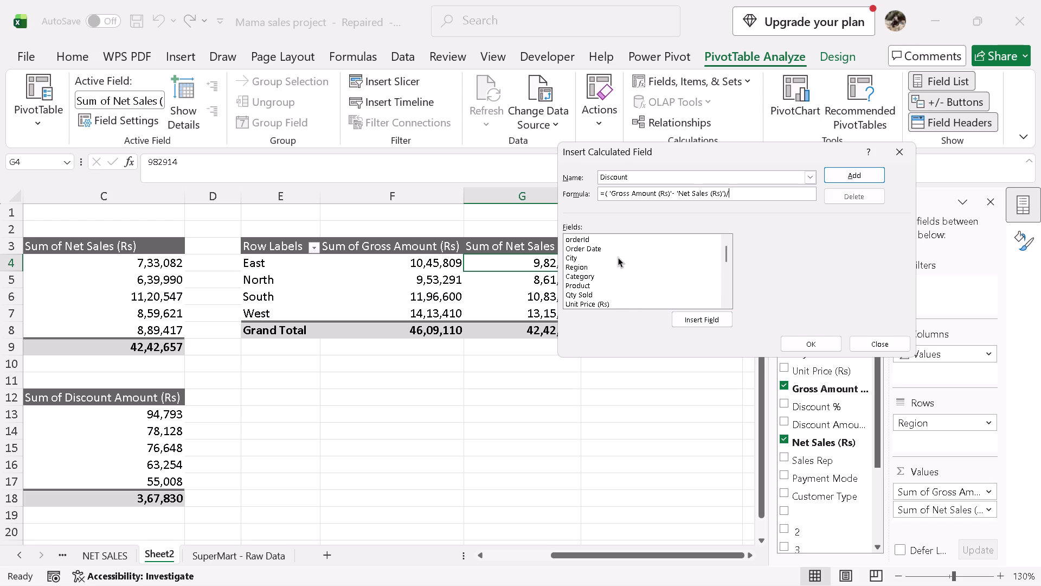
scroll(608, 241, "up", 1)
scroll(579, 297, "down", 1)
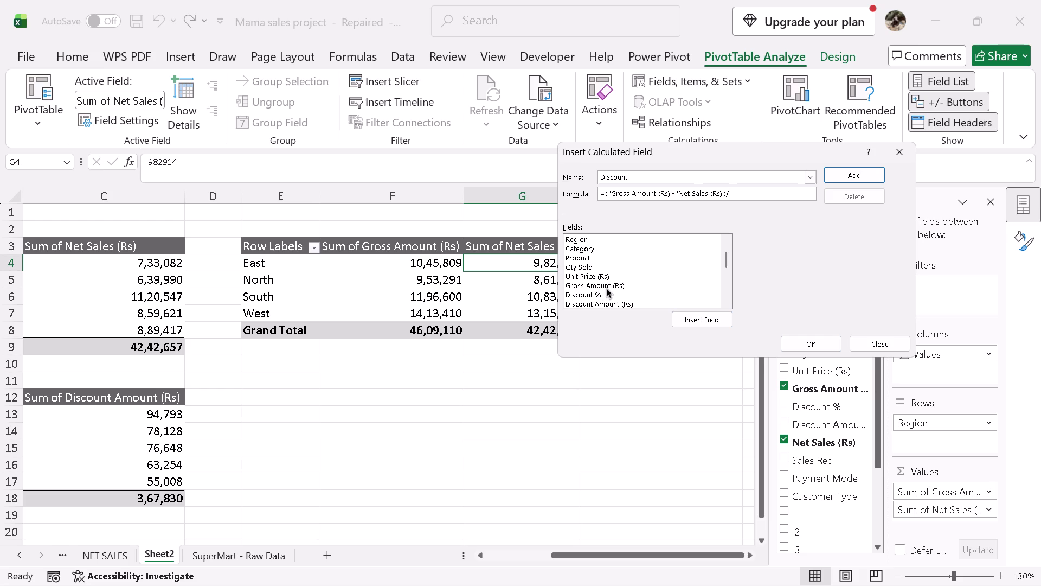
scroll(607, 288, "down", 2)
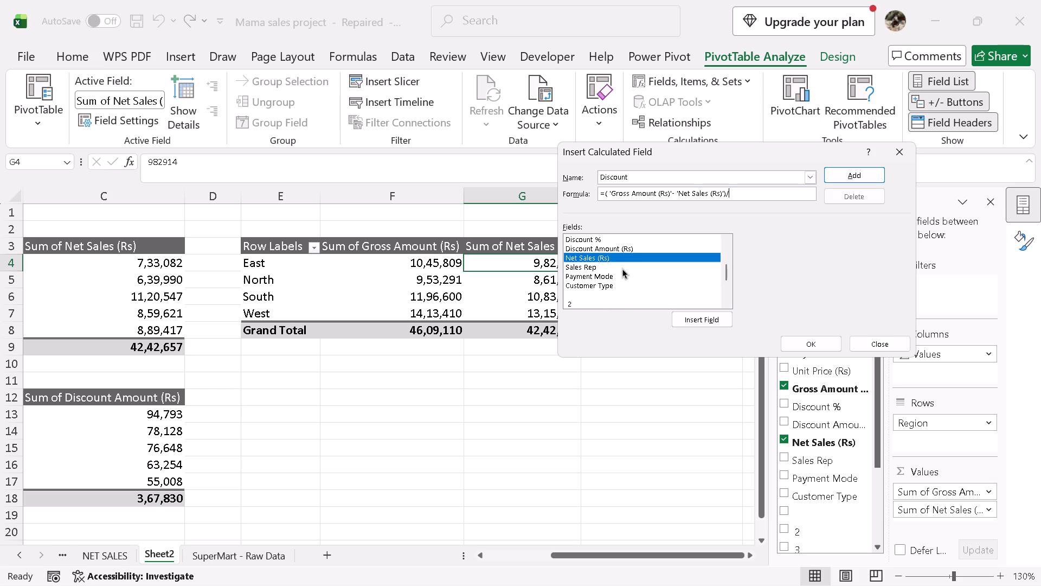
scroll(624, 277, "down", 2)
scroll(624, 277, "up", 3)
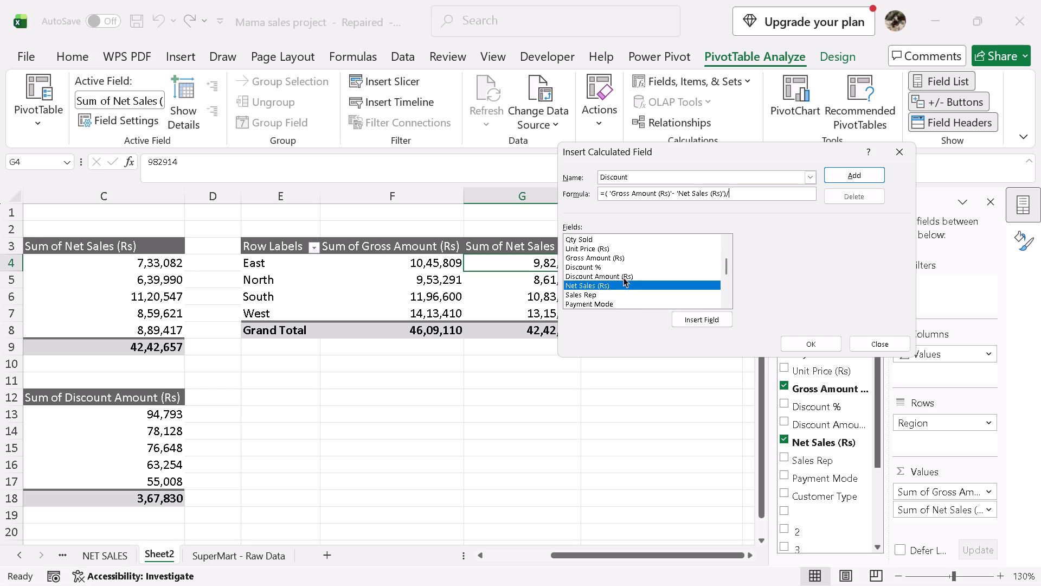
left_click(619, 254)
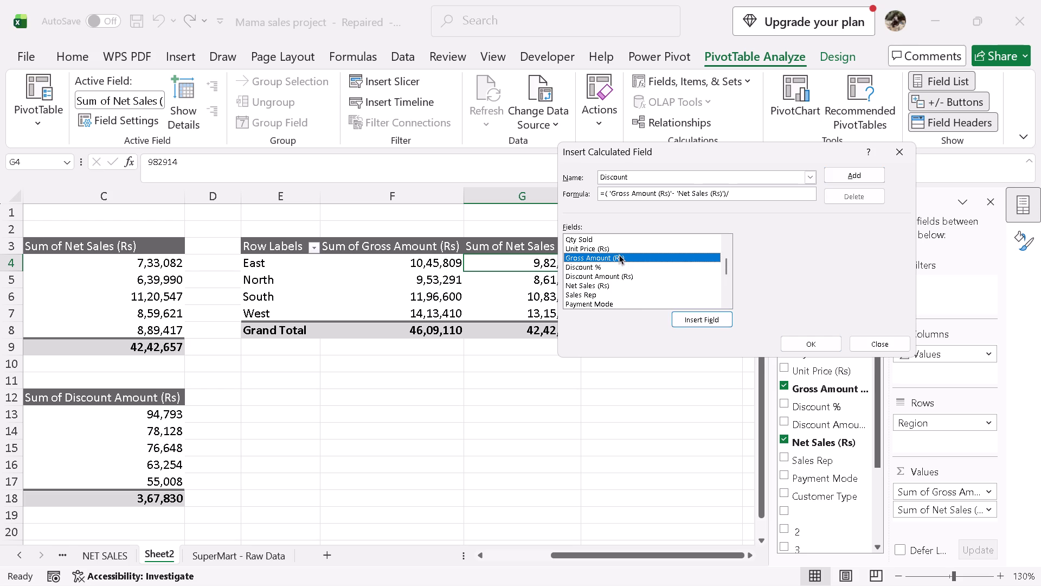
double_click(619, 253)
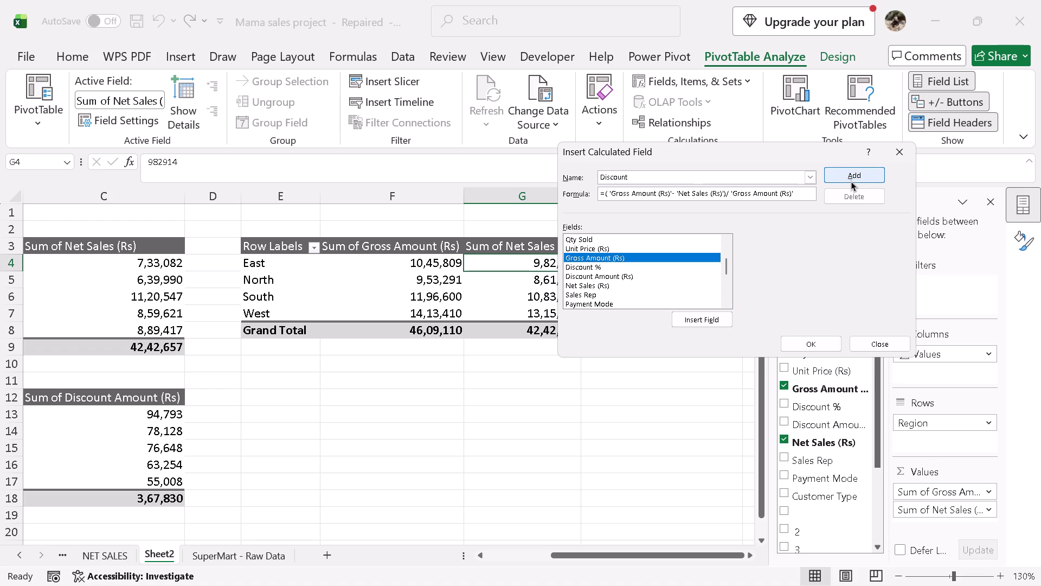
left_click(791, 342)
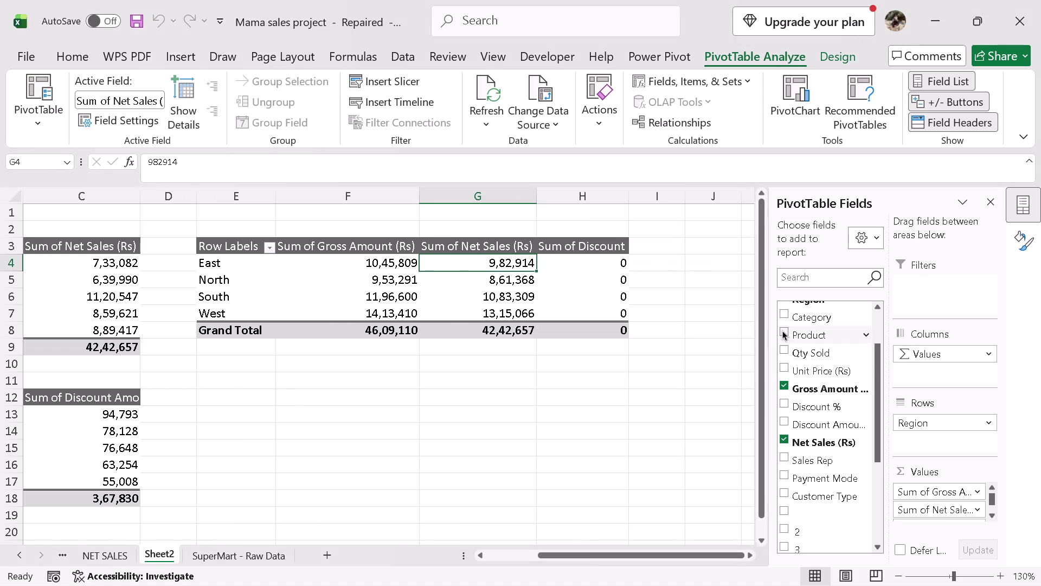
Format the region PivotTable's Sum of Discount values, including the grand total, as percentages.
left_click(68, 55)
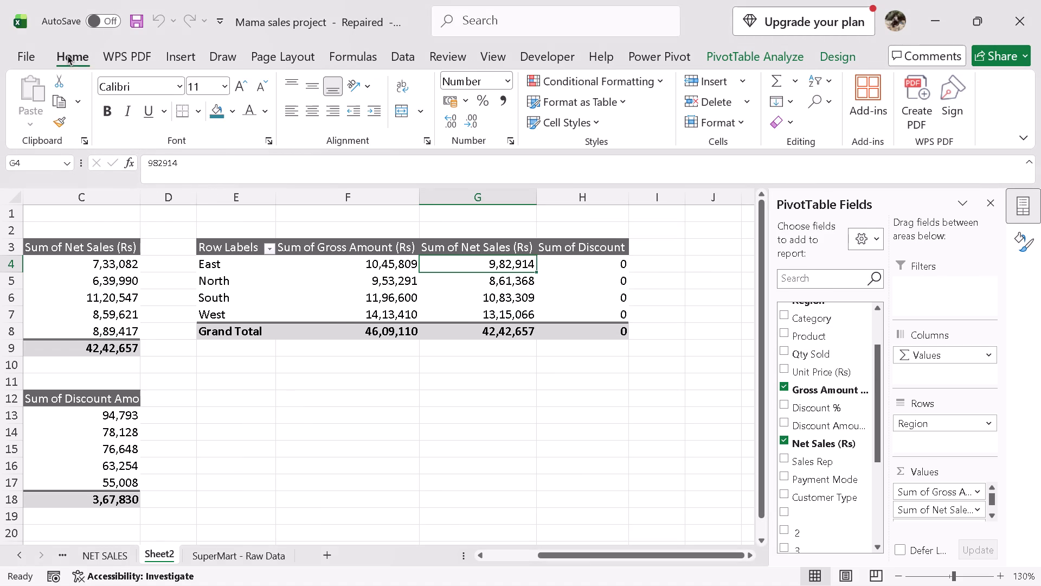
left_click_drag(594, 263, 586, 328)
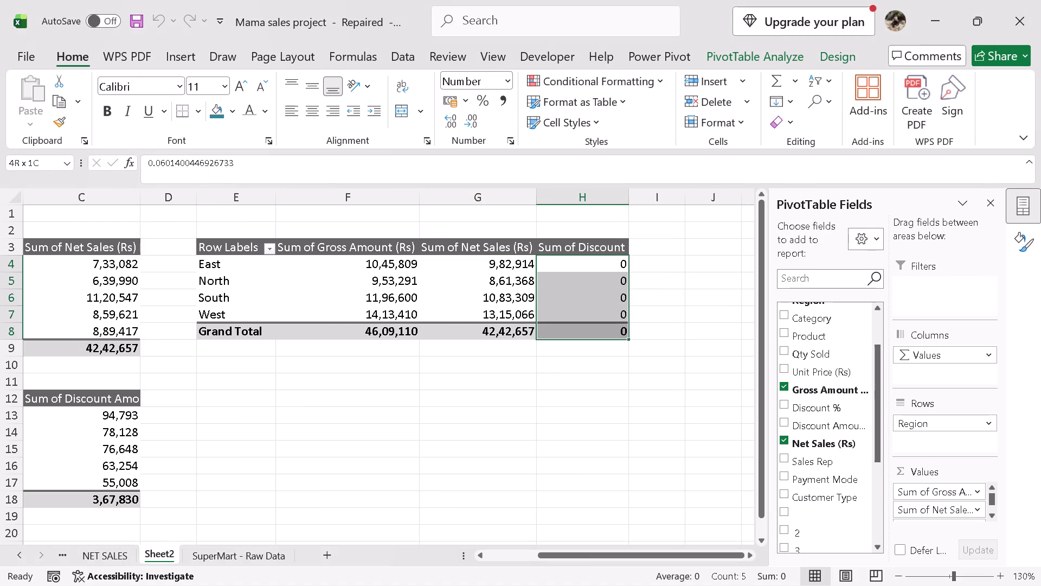
left_click_drag(586, 328, 581, 336)
left_click(486, 103)
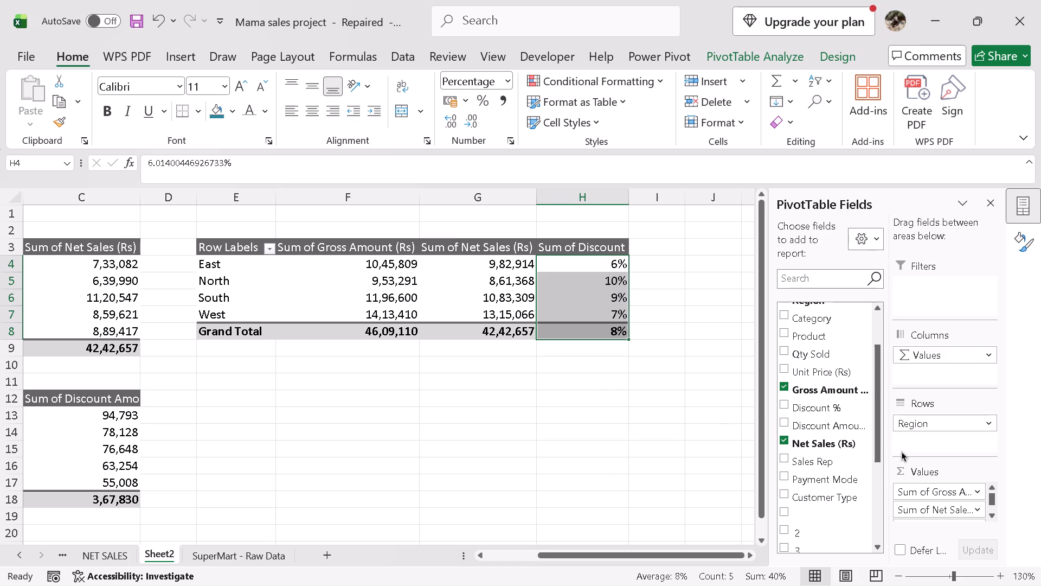
left_click(608, 410)
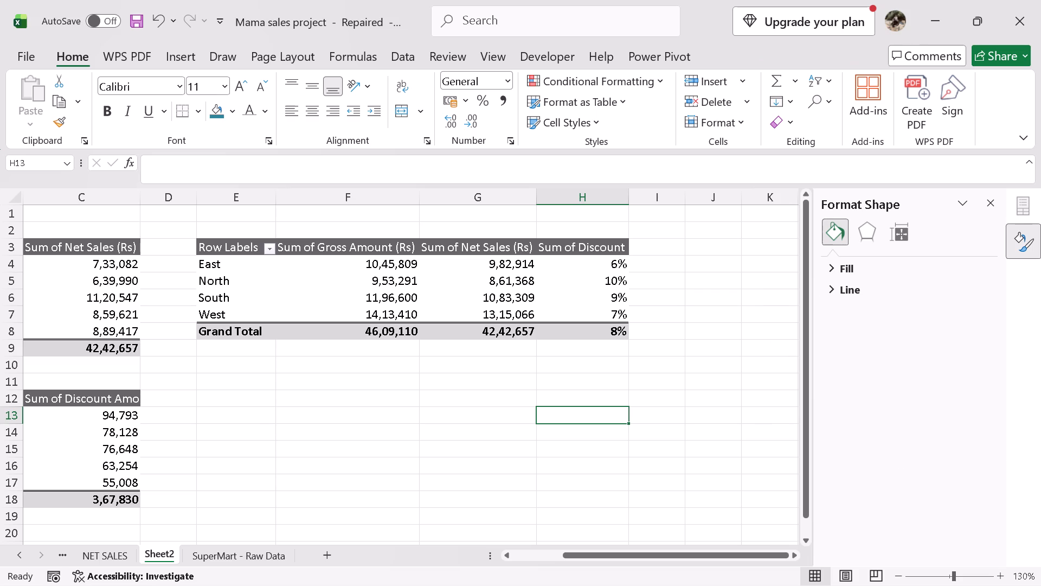
Look over the payment mode and region PivotTables on Sheet2.
scroll(390, 421, "down", 3)
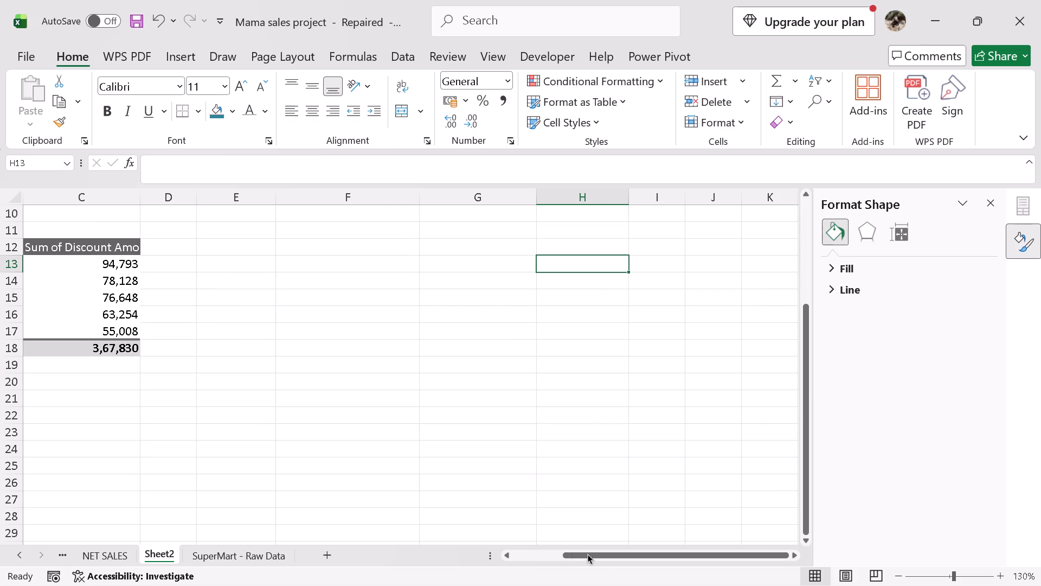
left_click_drag(605, 557, 500, 555)
scroll(198, 436, "up", 6)
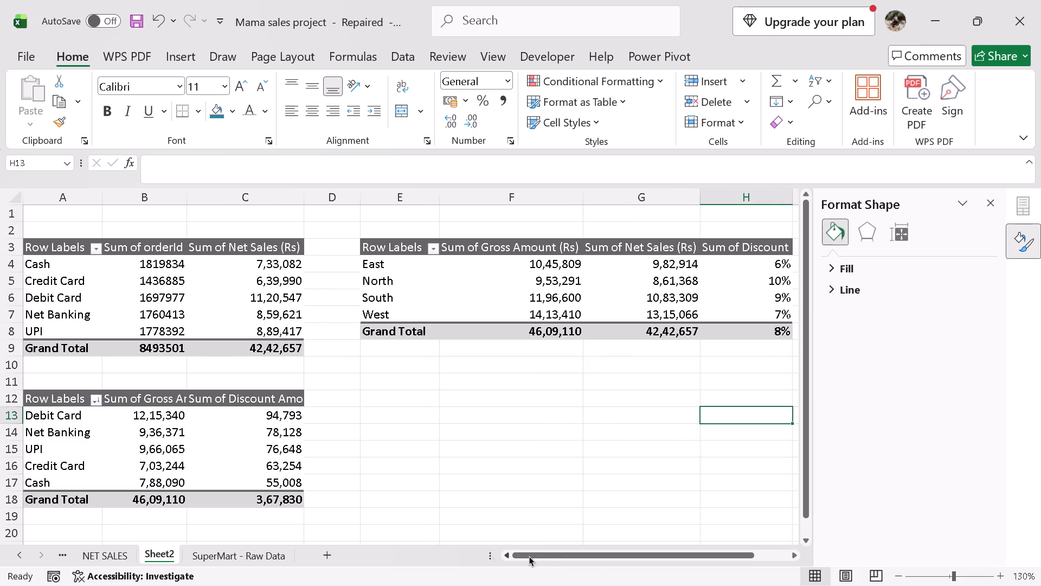
left_click_drag(550, 553, 468, 543)
left_click_drag(546, 560, 492, 553)
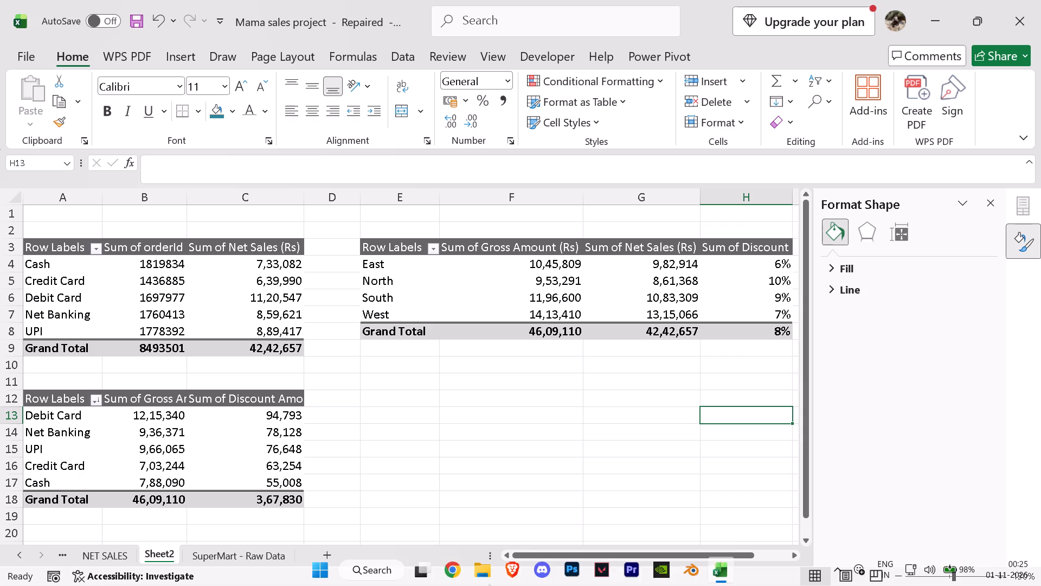
left_click_drag(541, 555, 507, 551)
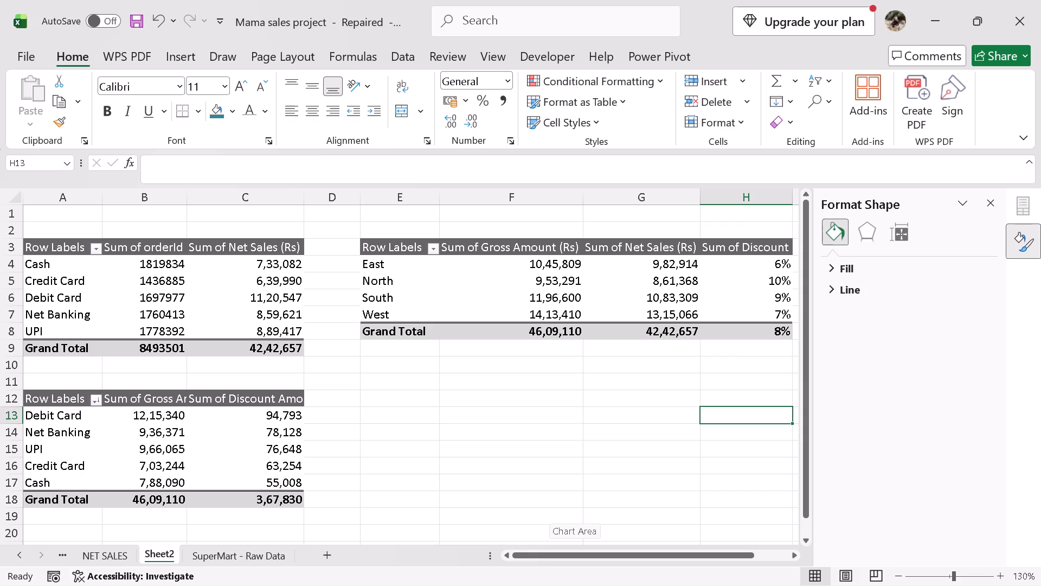
scroll(518, 481, "down", 4)
scroll(494, 448, "up", 5)
scroll(339, 387, "up", 1)
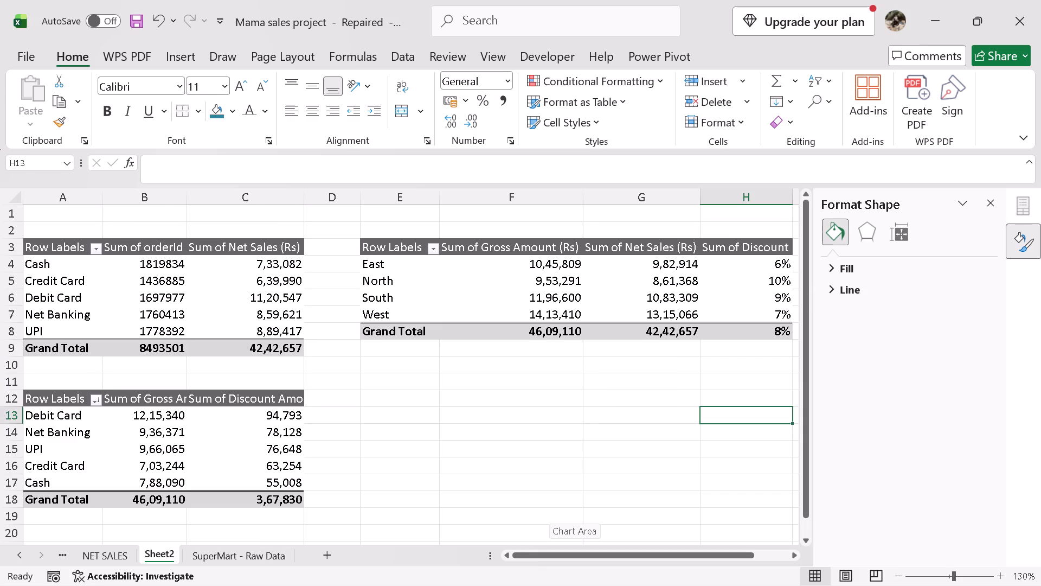
left_click(419, 386)
left_click(246, 359)
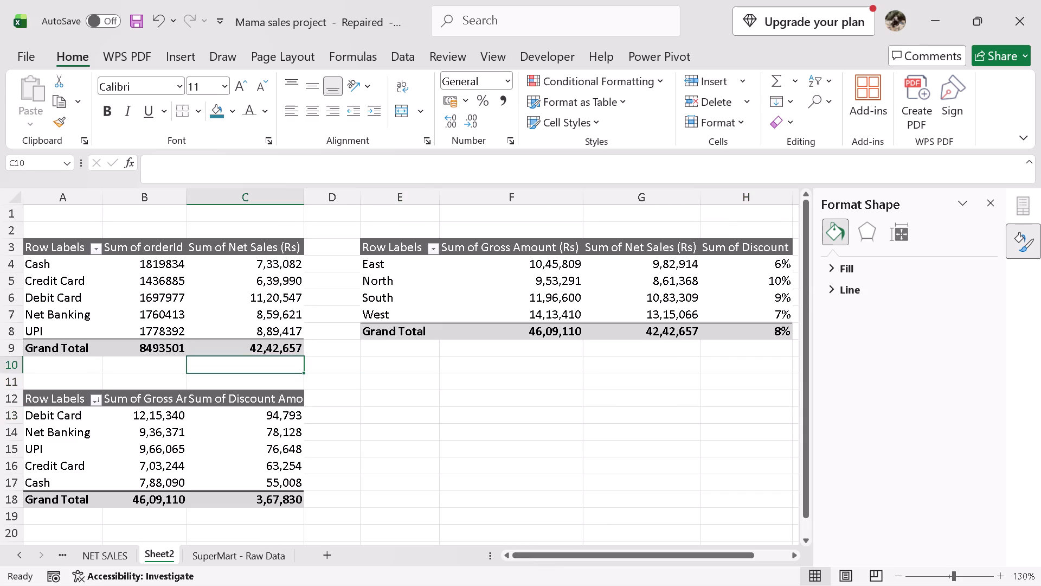
scroll(556, 460, "down", 3)
scroll(419, 455, "up", 4)
scroll(359, 340, "up", 3)
scroll(395, 358, "down", 5)
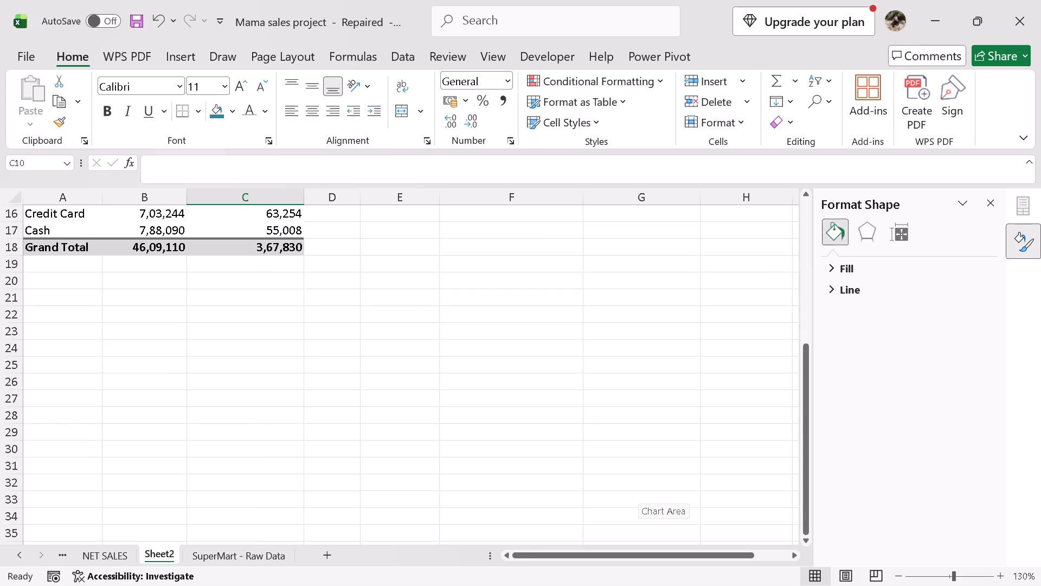
Examine the columns of the SuperMart - Raw Data sheet.
left_click(255, 552)
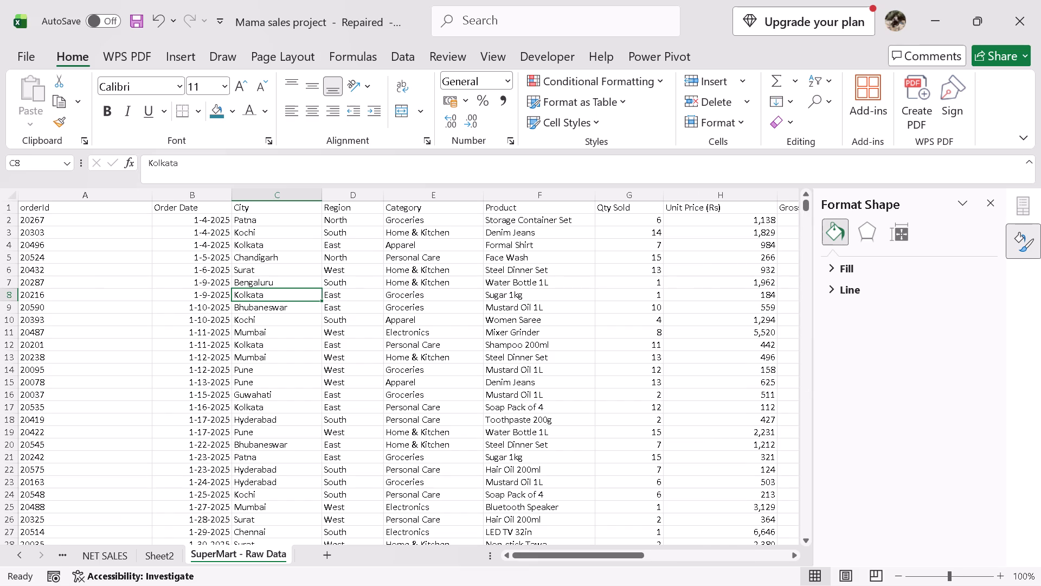
scroll(429, 375, "up", 1)
left_click(476, 391)
left_click(312, 291)
left_click(568, 406)
left_click(331, 371)
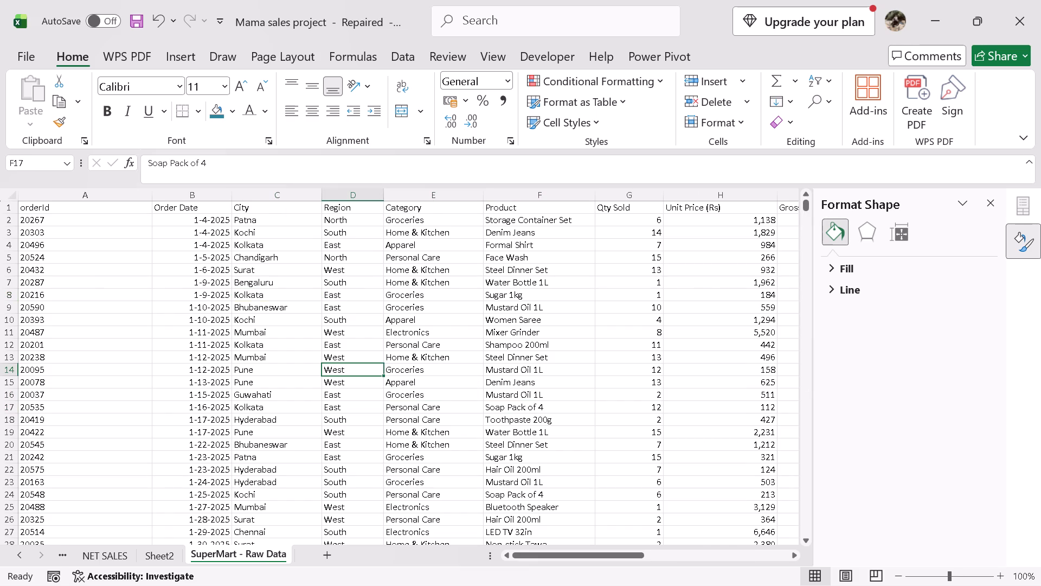
Copy Sheet2's payment mode PivotTable of gross and discount amounts and paste it at cell E12.
left_click(161, 552)
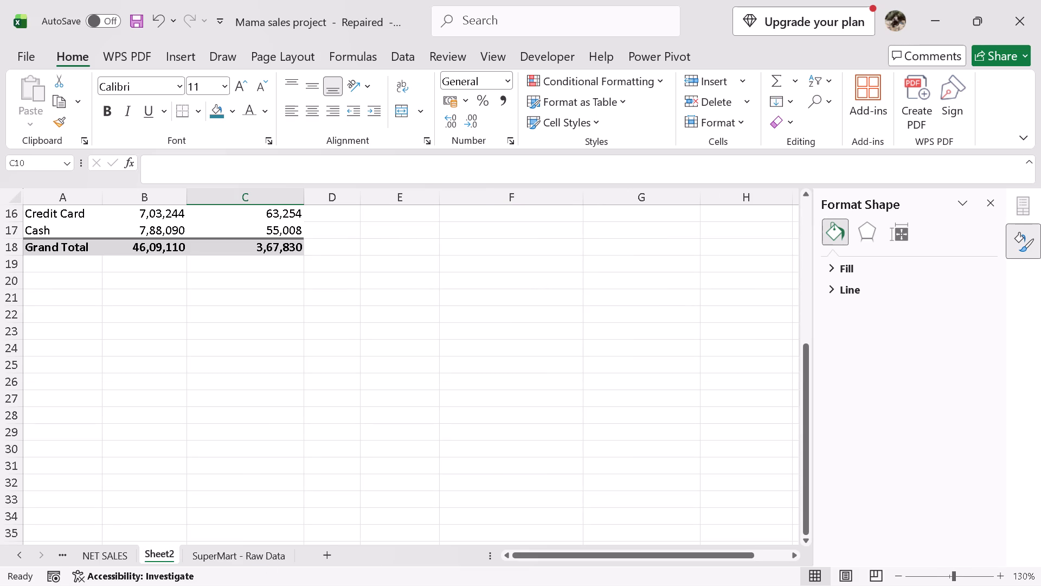
left_click_drag(522, 556, 495, 551)
scroll(194, 464, "up", 4)
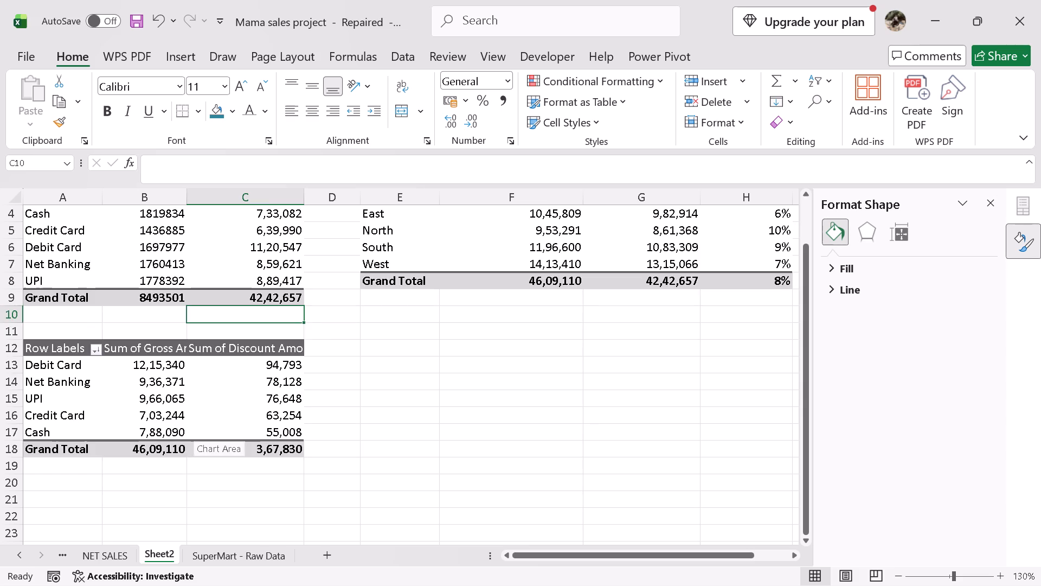
scroll(249, 431, "up", 3)
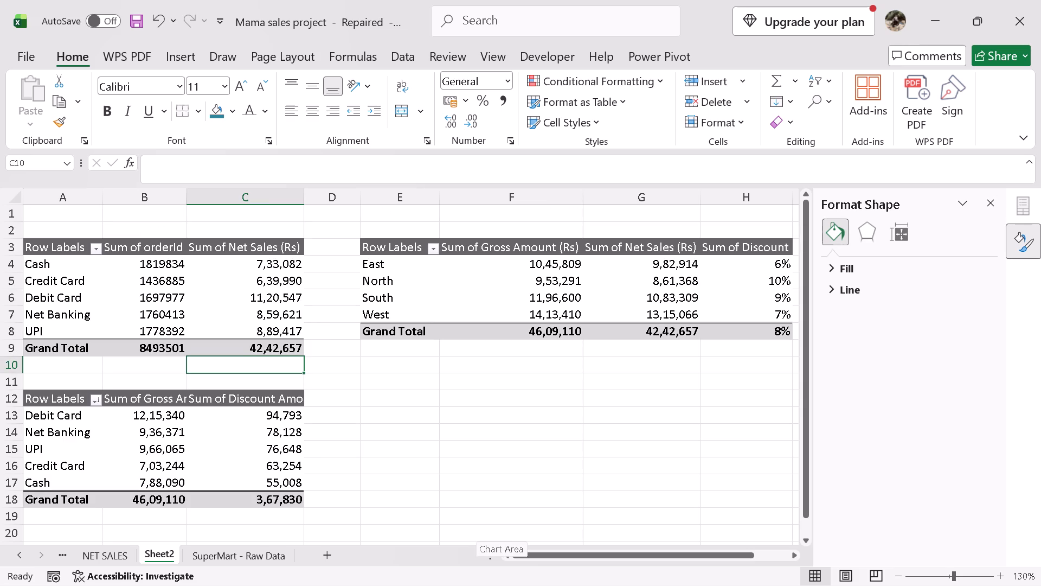
left_click_drag(572, 554, 514, 554)
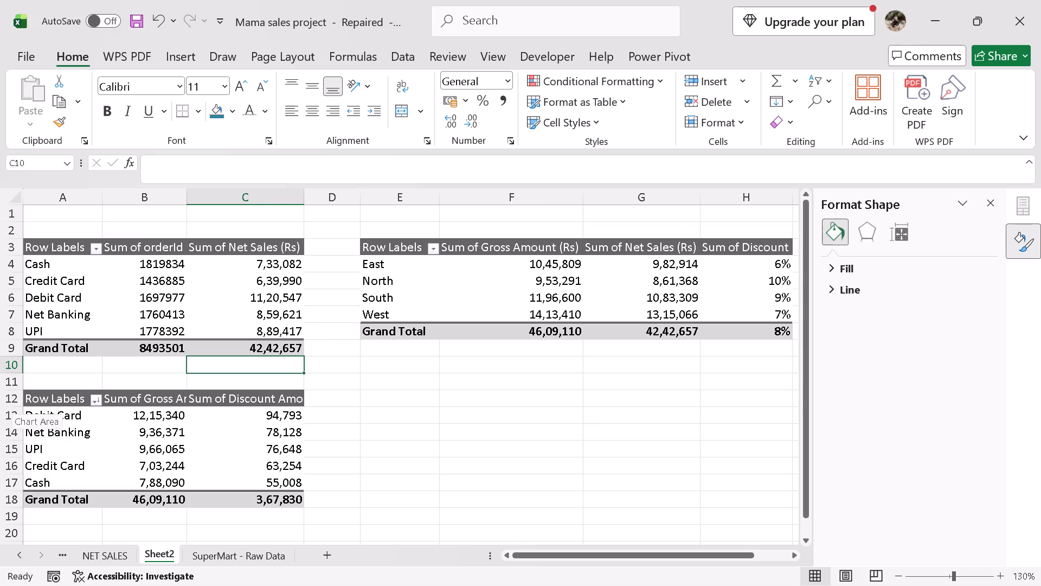
left_click_drag(49, 396, 273, 501)
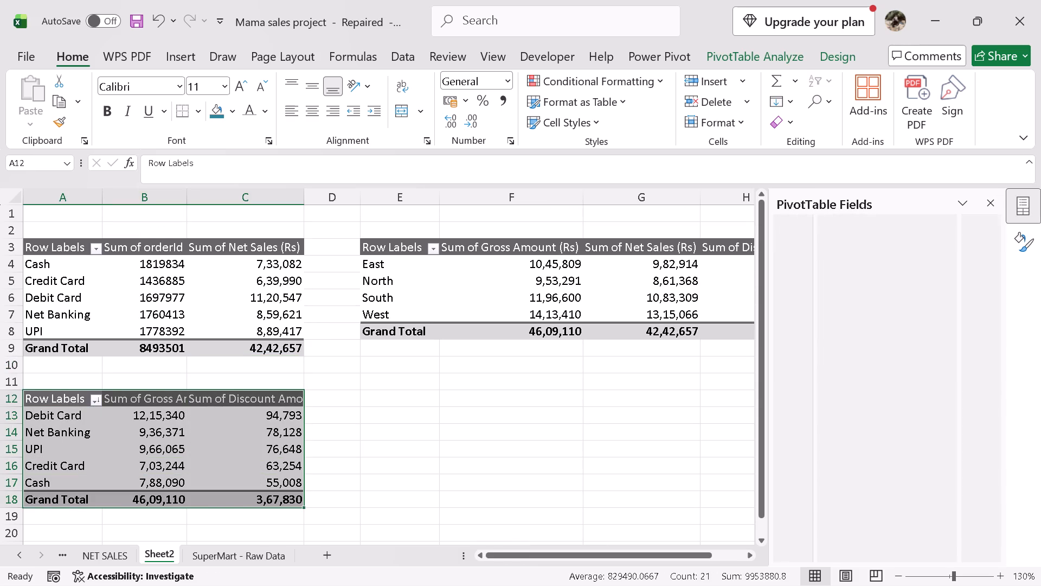
key("ctrl+c")
left_click(371, 402)
key("ctrl+v")
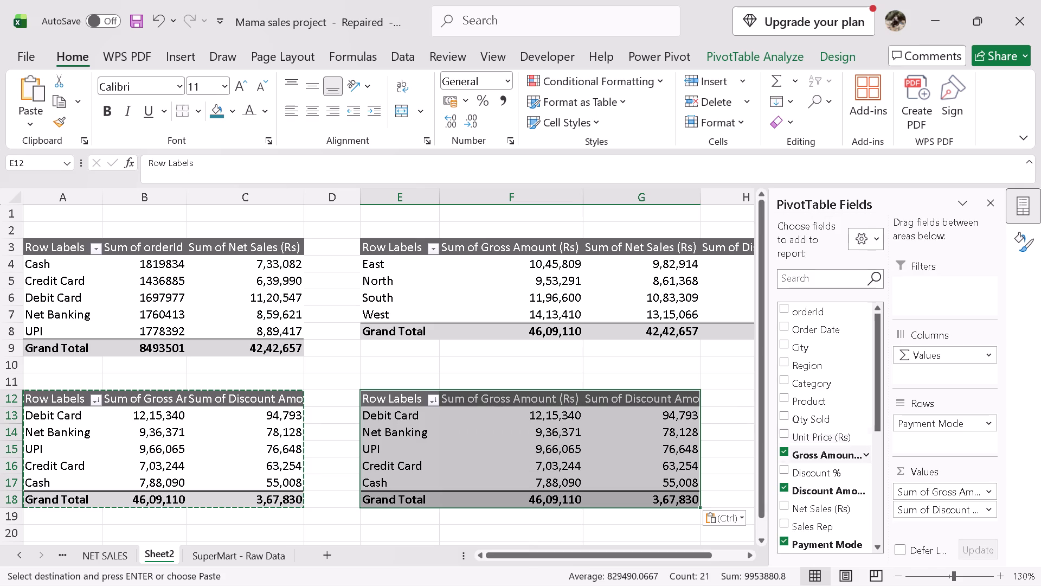
Remove Gross Amount (Rs), Discount Amount (Rs) and Payment Mode from the copied PivotTable.
left_click(788, 451)
left_click(783, 488)
left_click(782, 540)
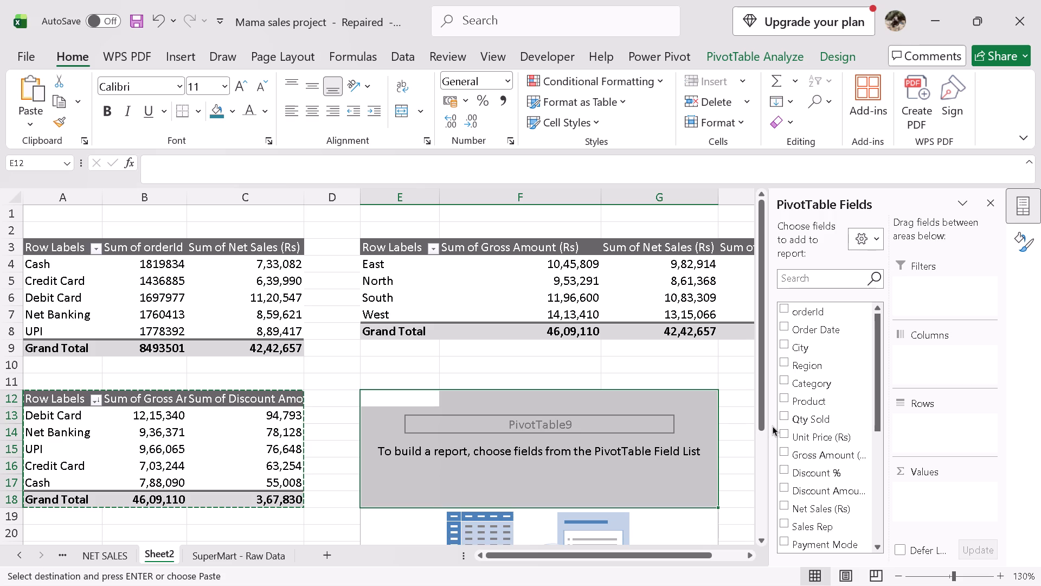
Add Order Date to the rows of the emptied PivotTable at E12.
left_click_drag(795, 329, 919, 418)
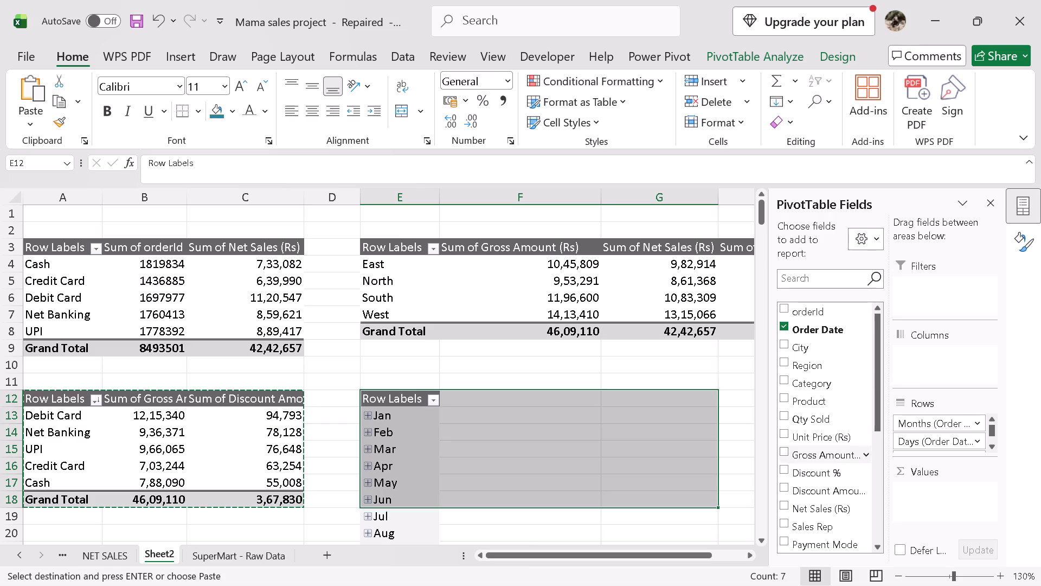
Add Gross Amount (Rs) to the values of the Order Date PivotTable at E12.
left_click_drag(805, 456, 913, 485)
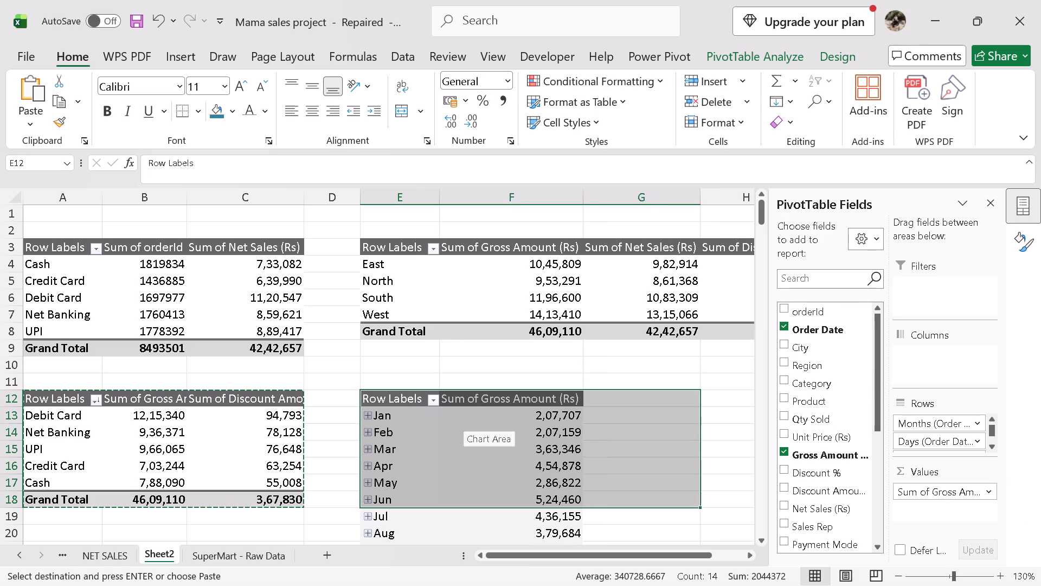
left_click(526, 373)
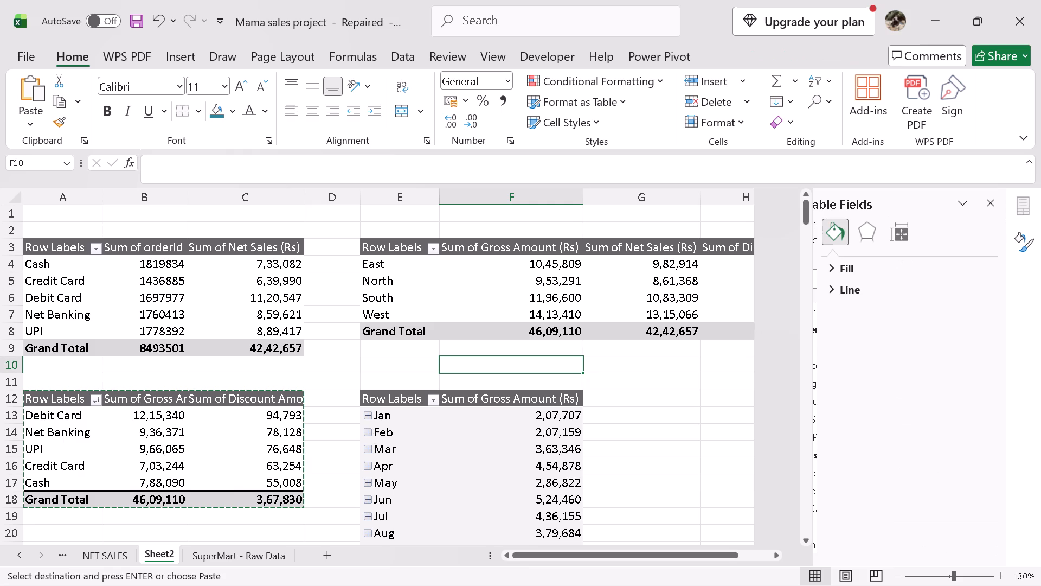
Expand January in the E12 PivotTable to examine its daily gross amounts, collapse it again and review the monthly rows.
left_click(370, 419)
scroll(380, 431, "down", 3)
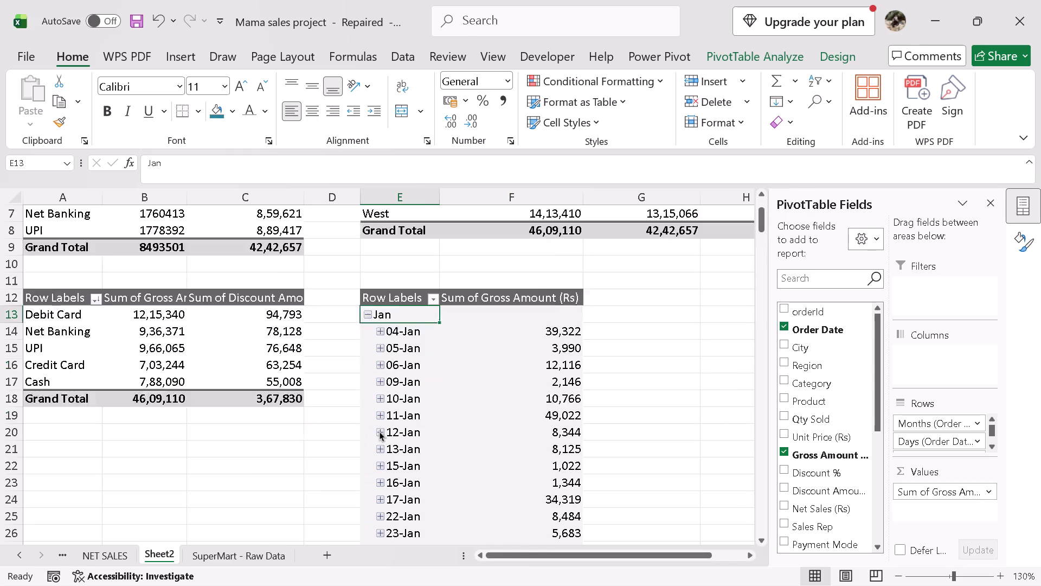
scroll(380, 431, "down", 3)
scroll(380, 431, "up", 6)
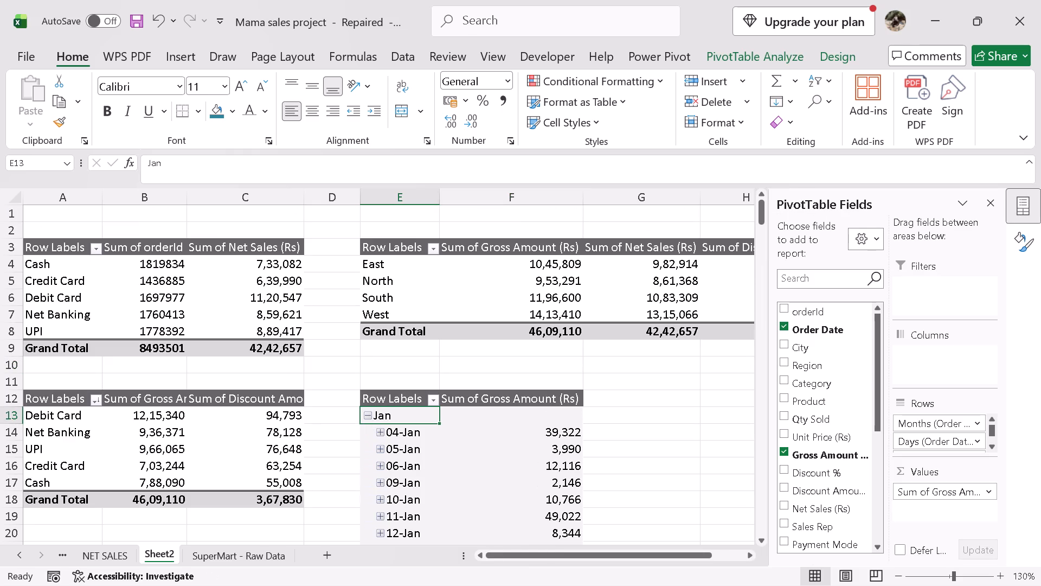
left_click(374, 415)
left_click(371, 415)
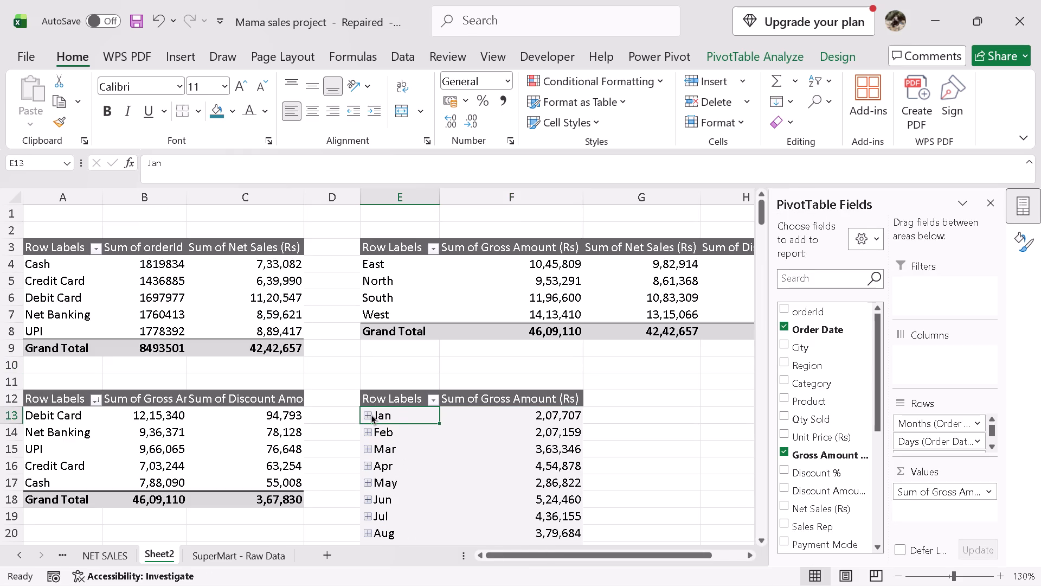
scroll(372, 414, "down", 4)
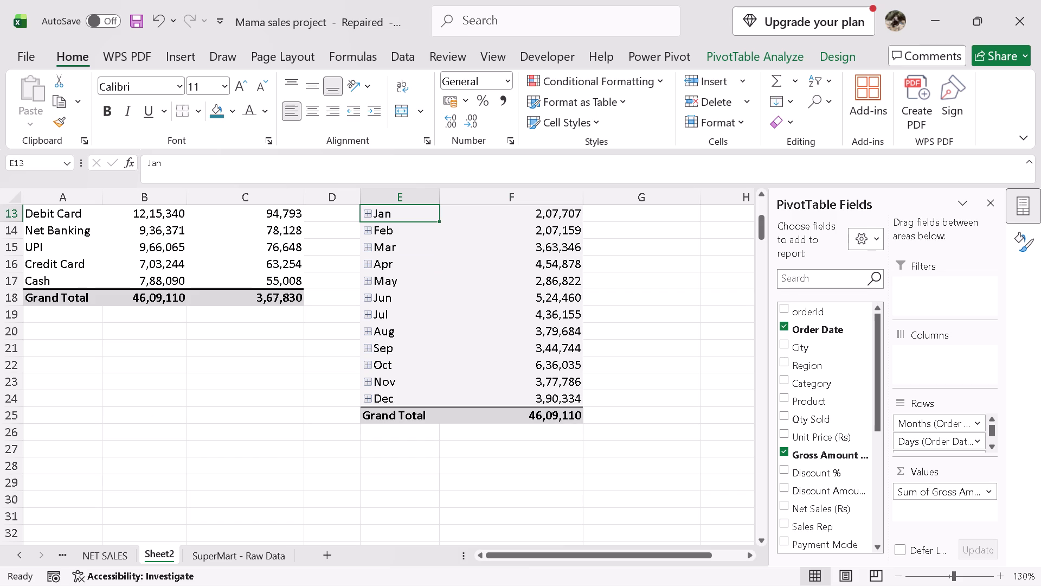
scroll(560, 480, "up", 2)
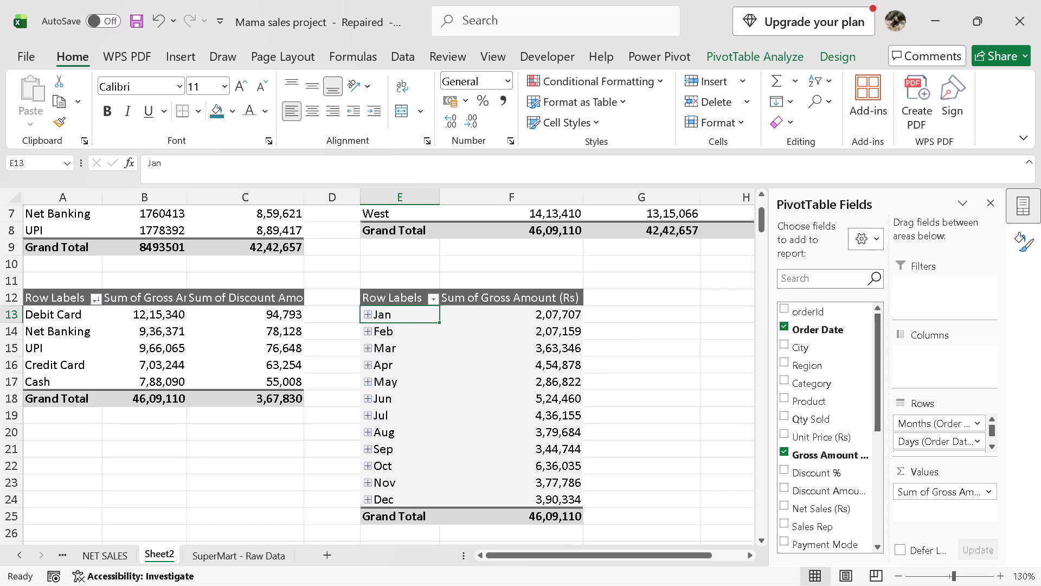
Insert a Line with Markers PivotChart based on the monthly gross amount PivotTable.
left_click_drag(523, 555, 582, 551)
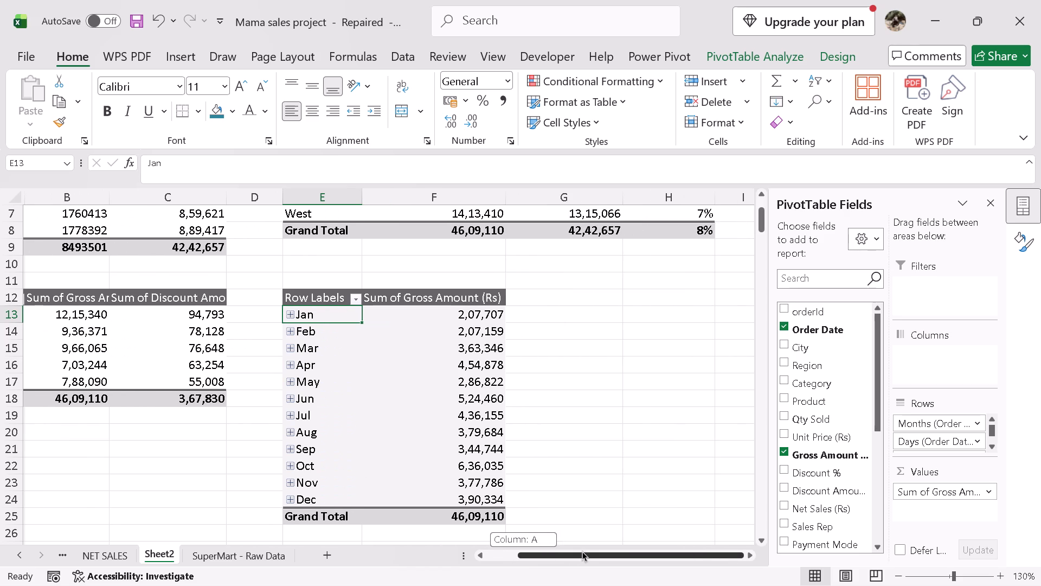
left_click_drag(582, 551, 666, 556)
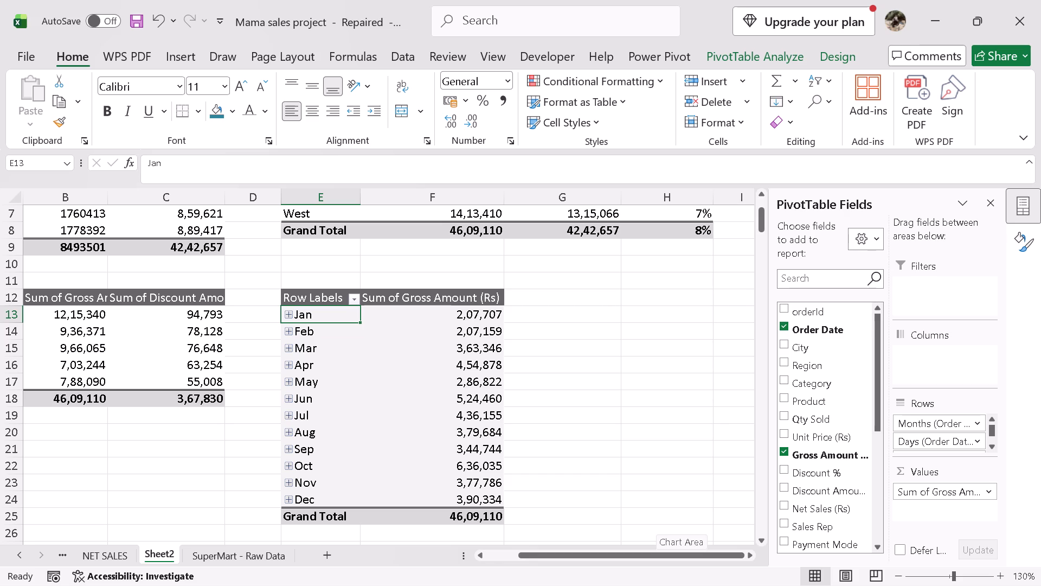
left_click(759, 58)
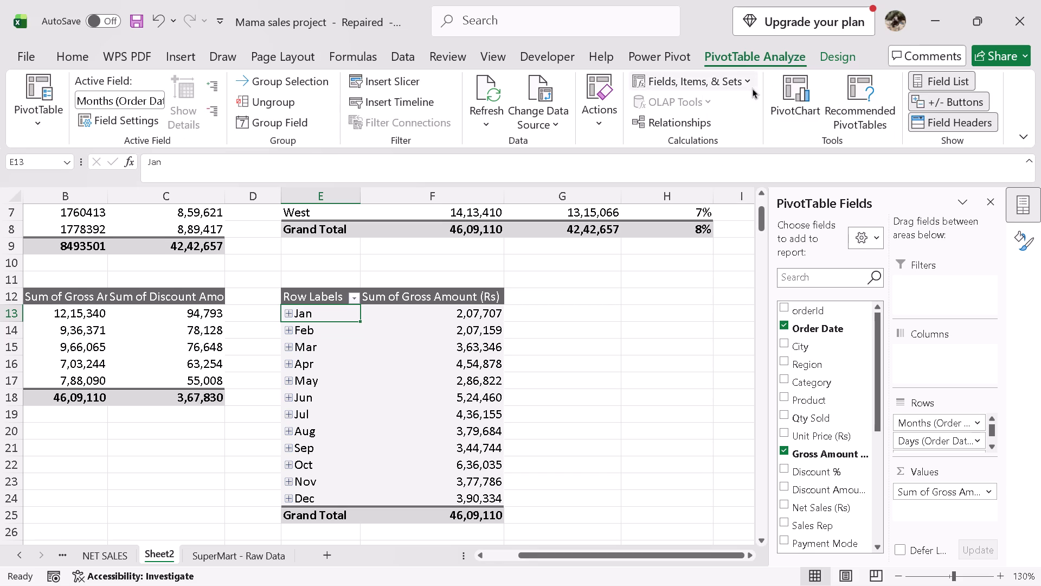
left_click(788, 93)
left_click(339, 198)
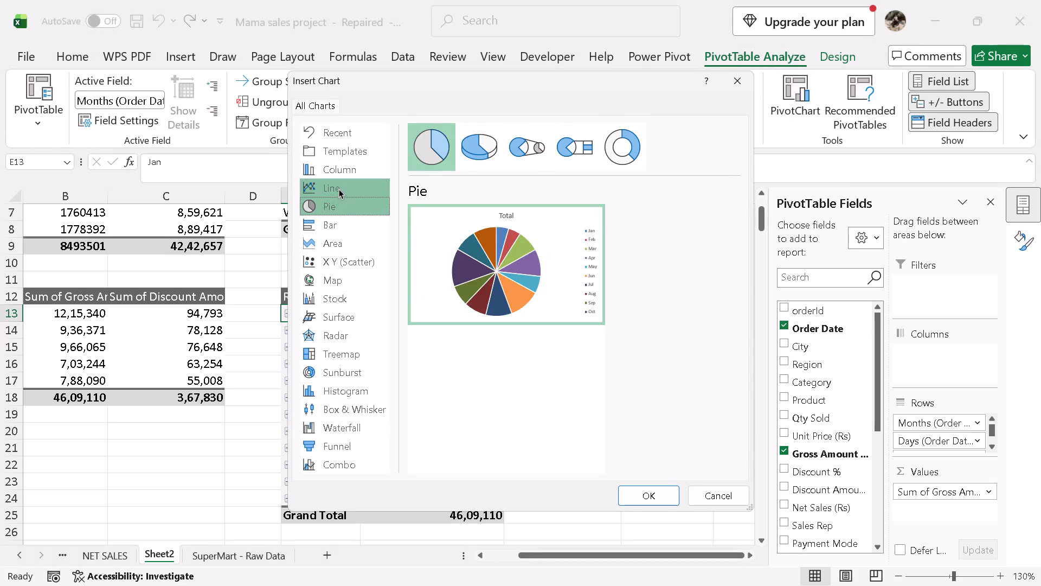
left_click(339, 187)
left_click(579, 158)
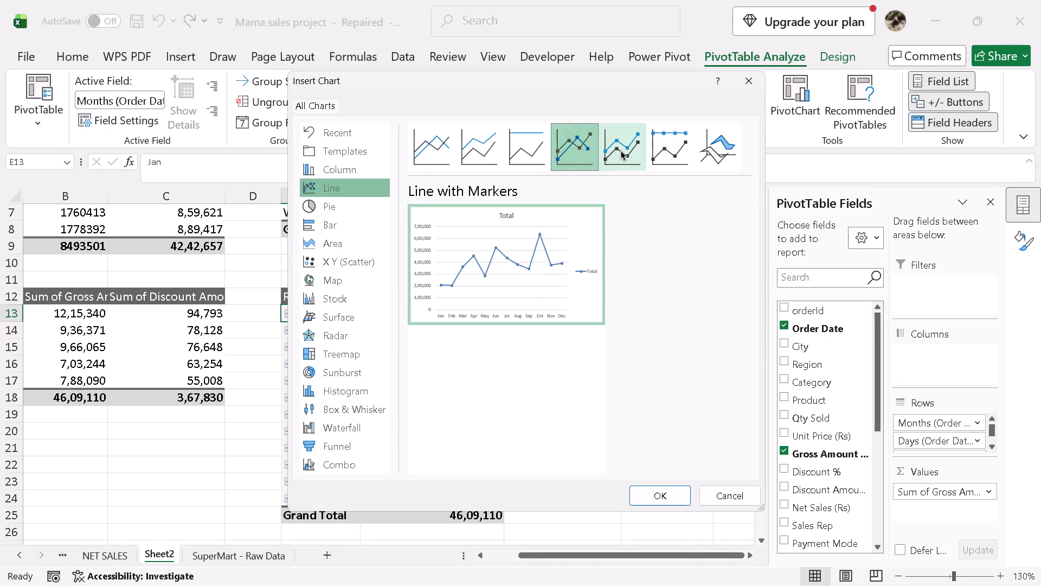
left_click(621, 150)
left_click(593, 147)
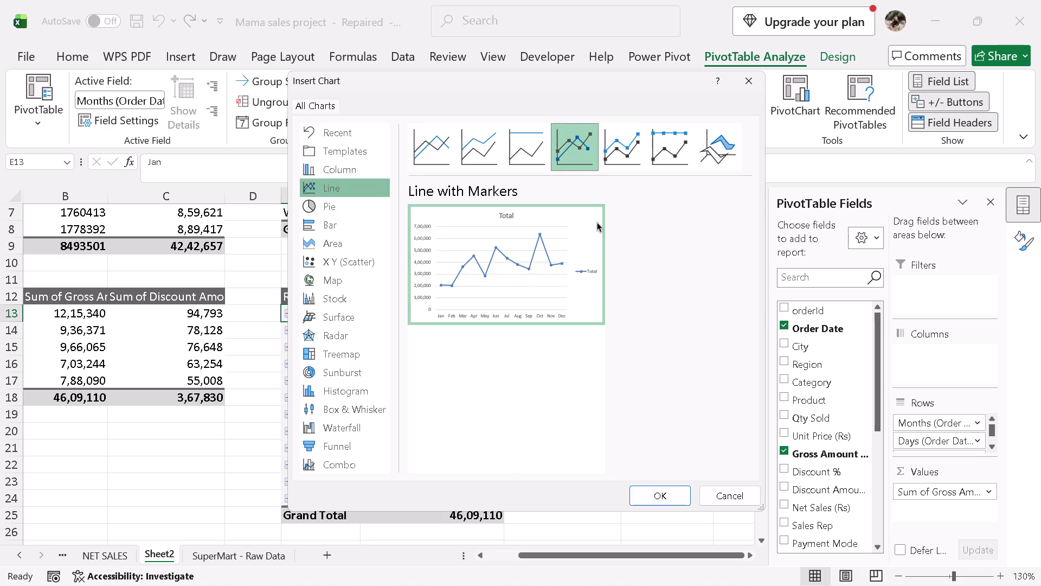
left_click(663, 498)
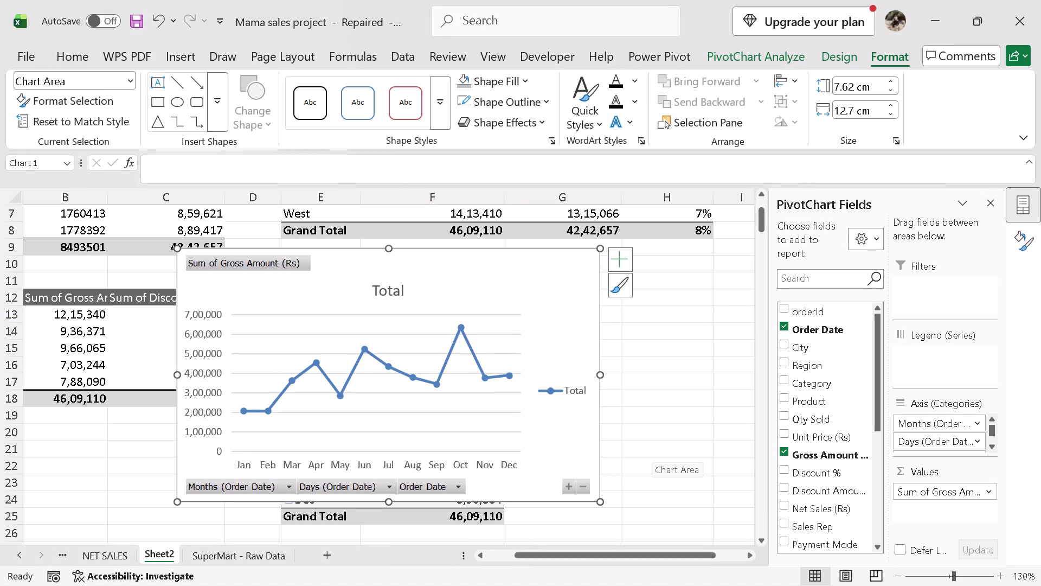
Shrink the line PivotChart to about 6.37 cm by 9.75 cm and place it beside the monthly PivotTable, starting near column G.
left_click_drag(601, 247, 506, 287)
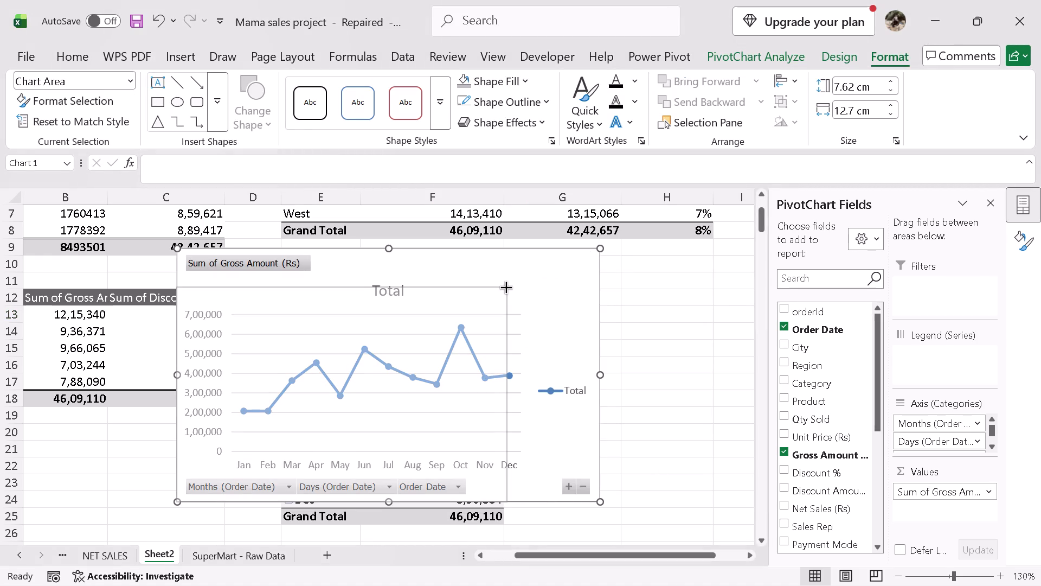
left_click_drag(506, 287, 497, 292)
left_click_drag(434, 305, 674, 321)
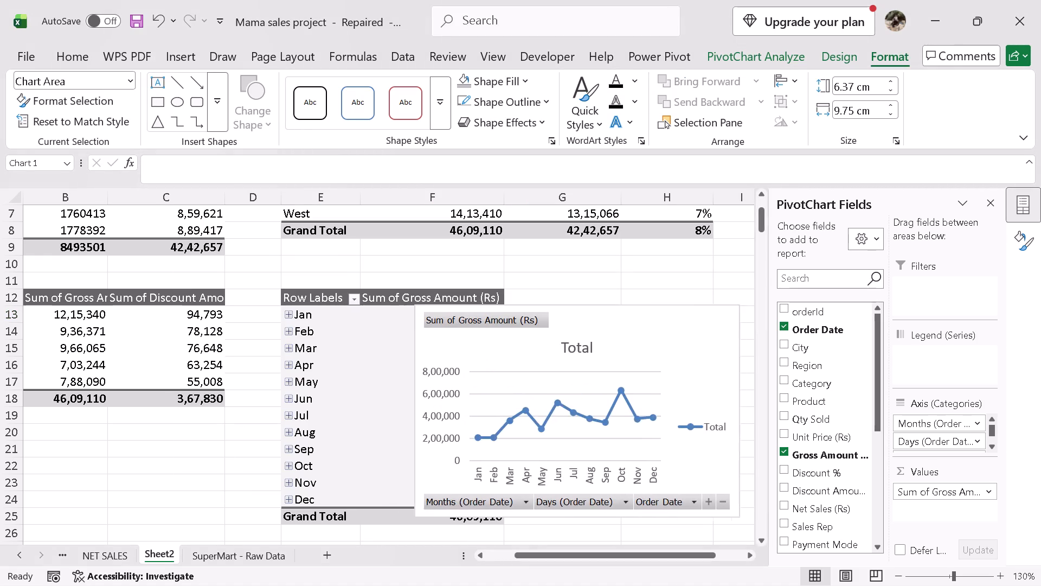
left_click_drag(674, 321, 560, 307)
left_click_drag(667, 559, 729, 561)
left_click_drag(467, 312, 684, 319)
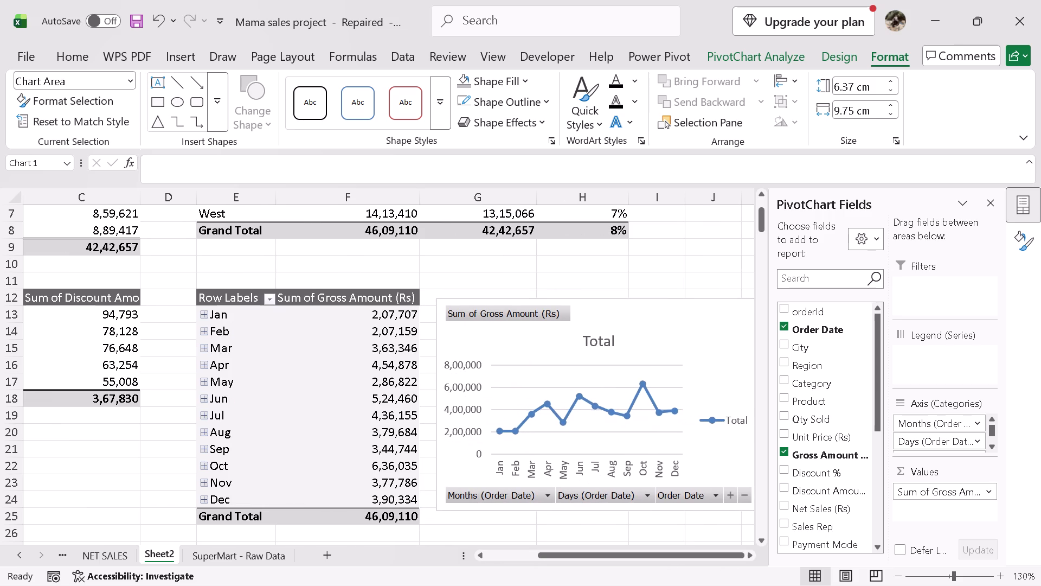
left_click_drag(684, 319, 671, 323)
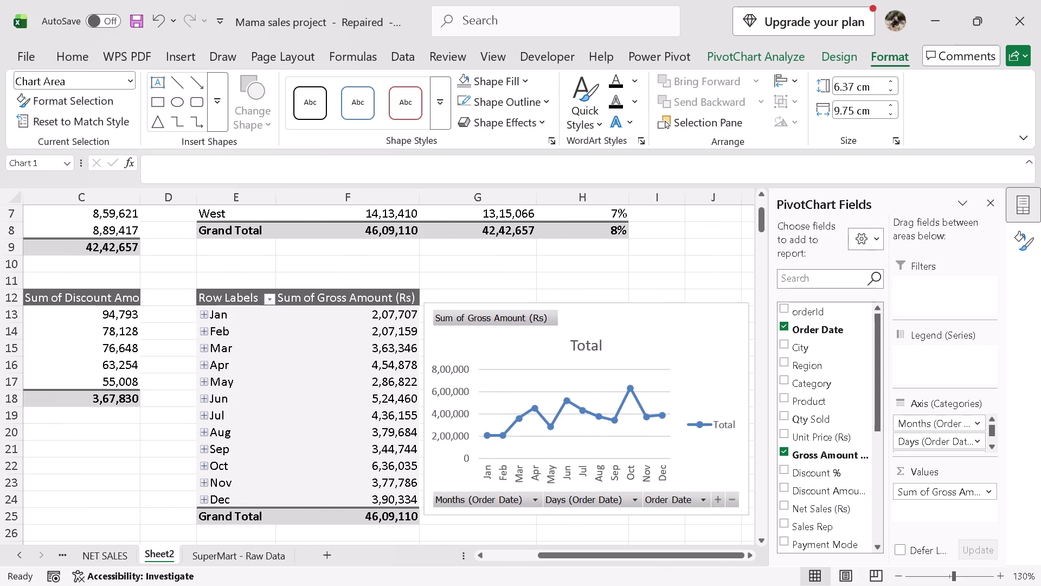
Hide all field buttons on the monthly gross amount line chart.
right_click(470, 316)
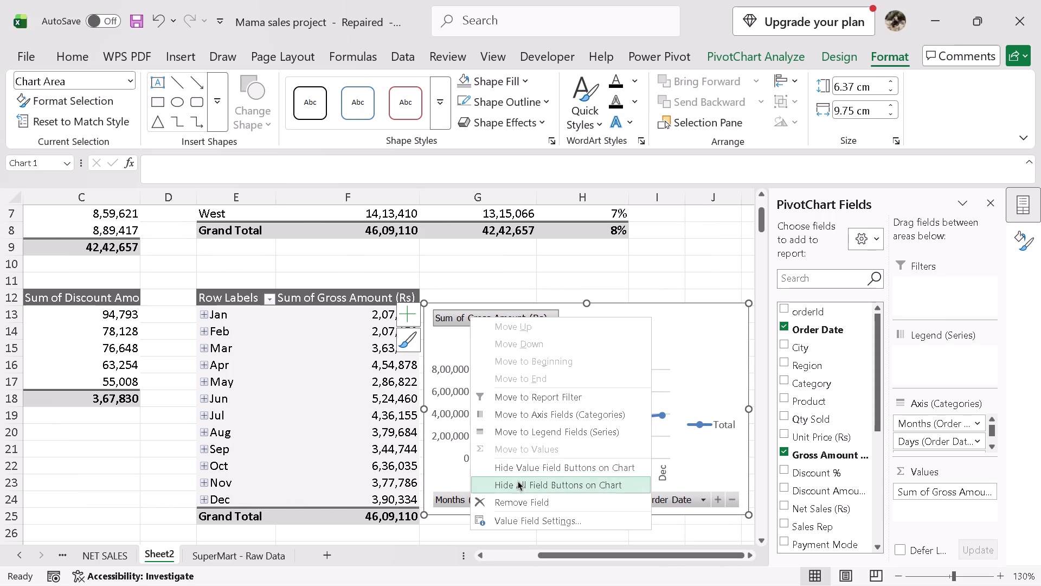
left_click(518, 482)
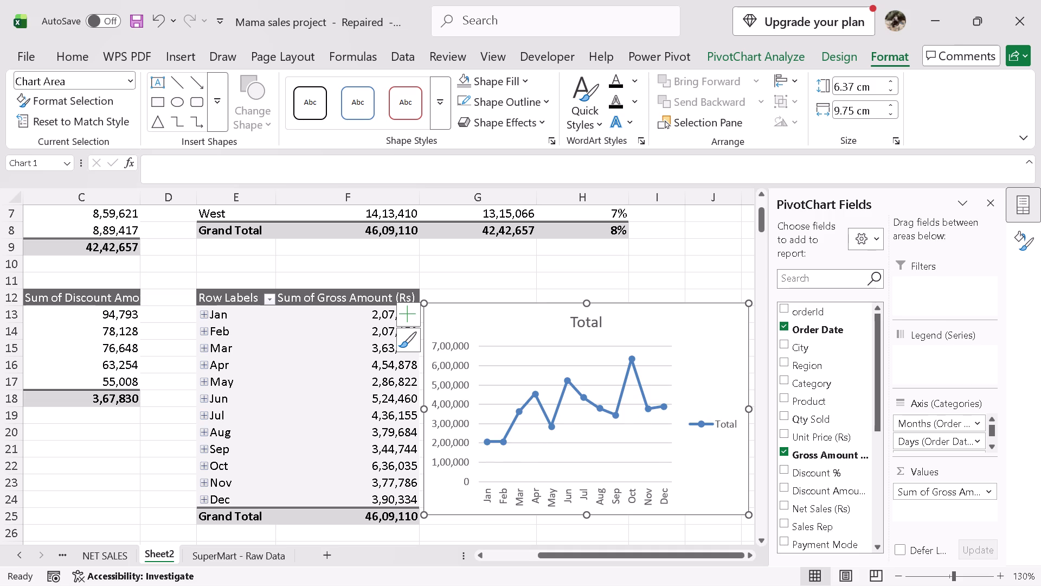
left_click(692, 267)
scroll(692, 267, "up", 2)
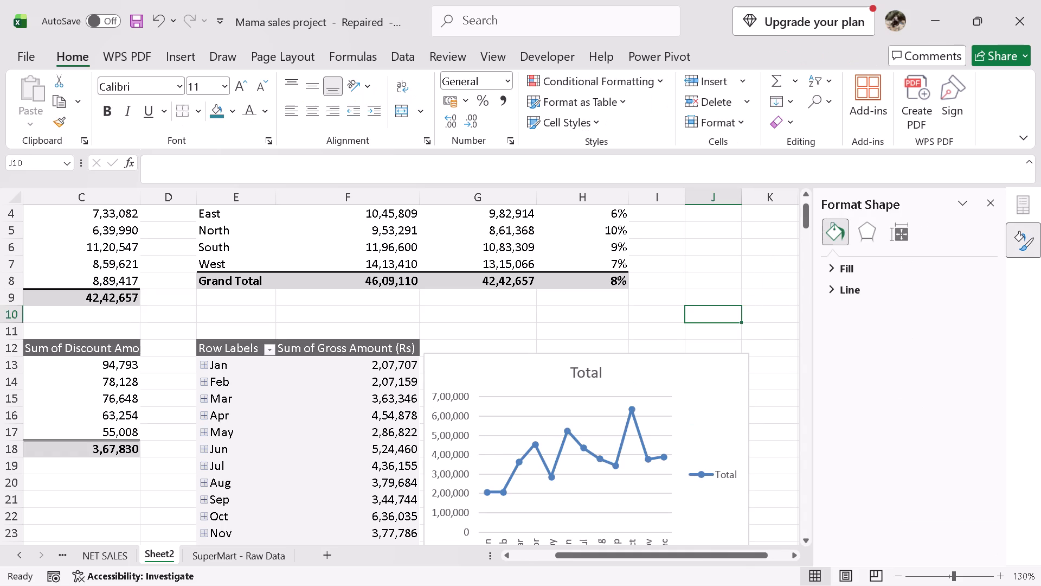
scroll(692, 267, "up", 1)
left_click_drag(606, 556, 483, 551)
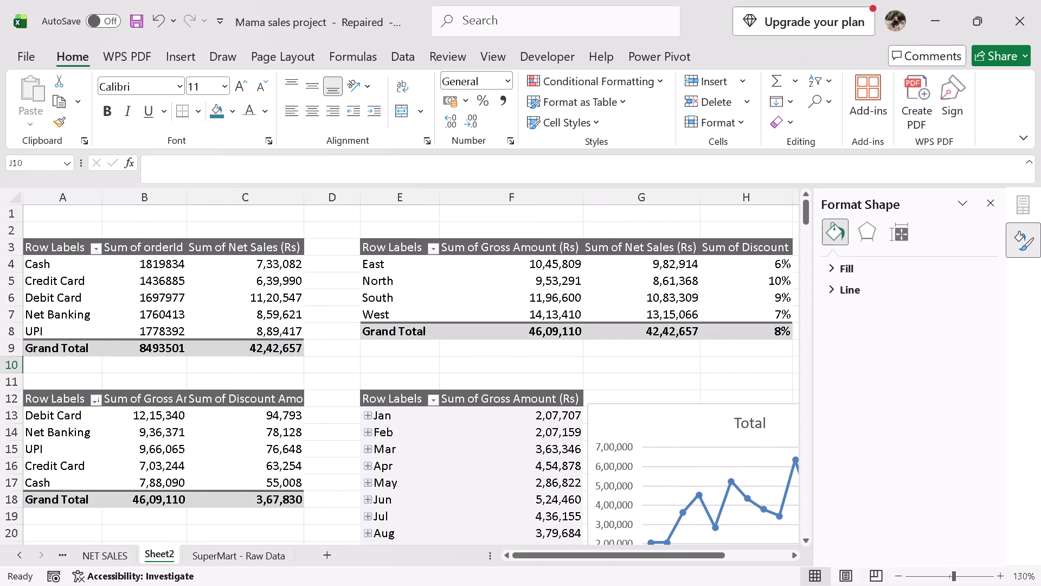
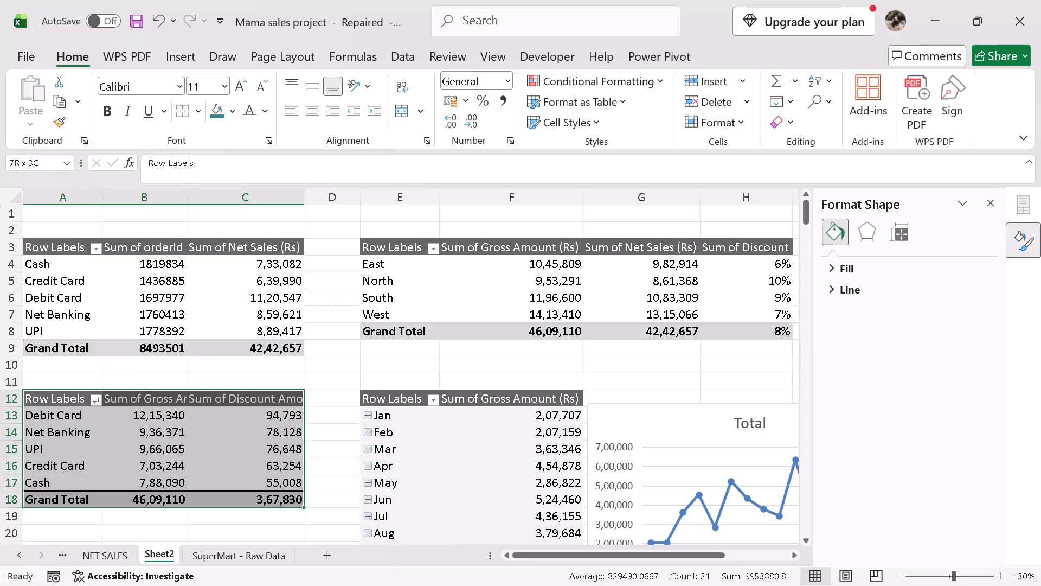
Copy the payment mode PivotTable with gross and discount amounts from A12:C18 and paste it at cell A30.
key("ctrl+c")
scroll(464, 321, "down", 2)
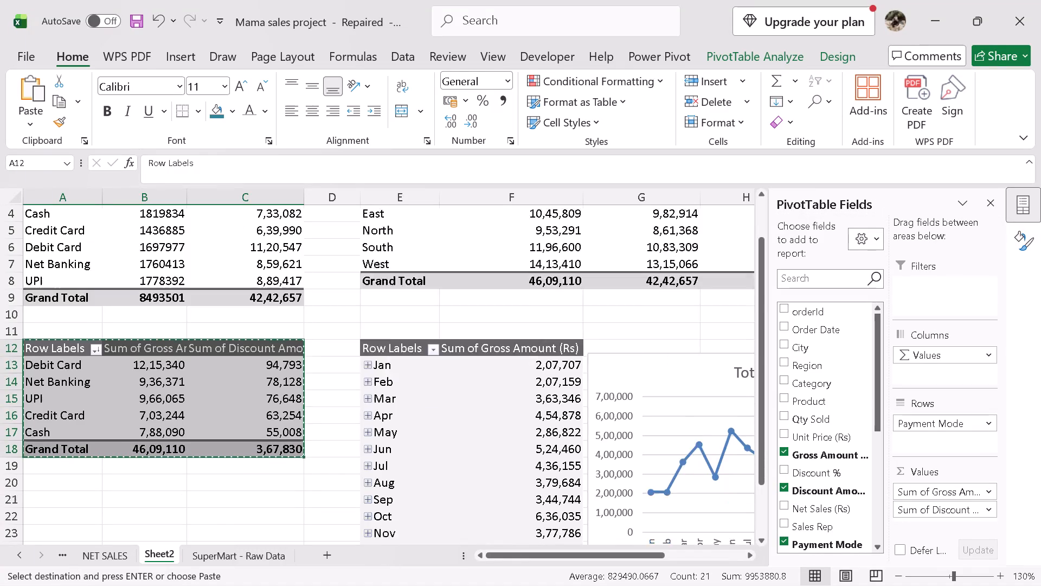
scroll(461, 323, "down", 6)
left_click(70, 305)
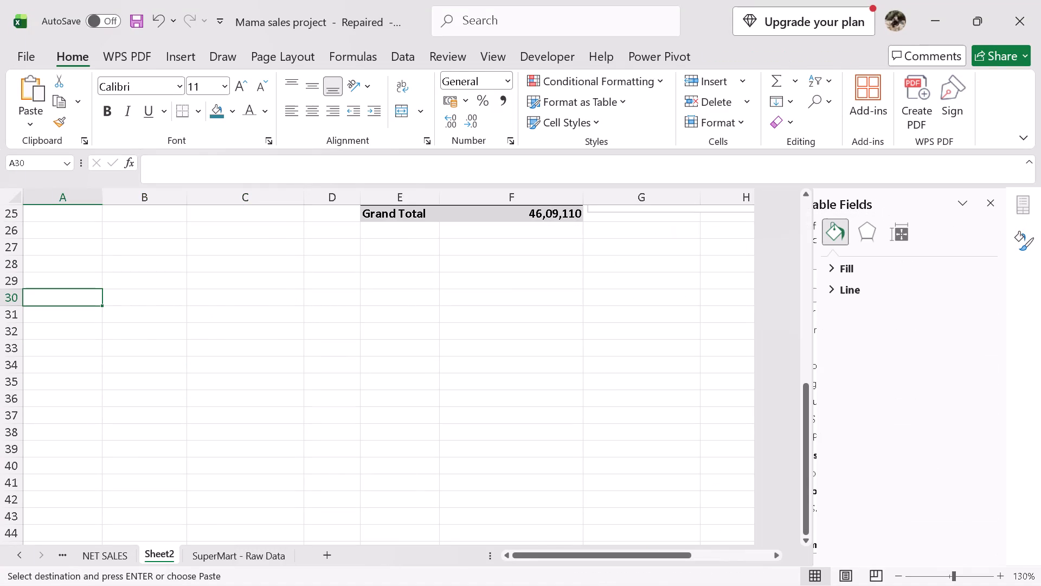
key("ctrl+v")
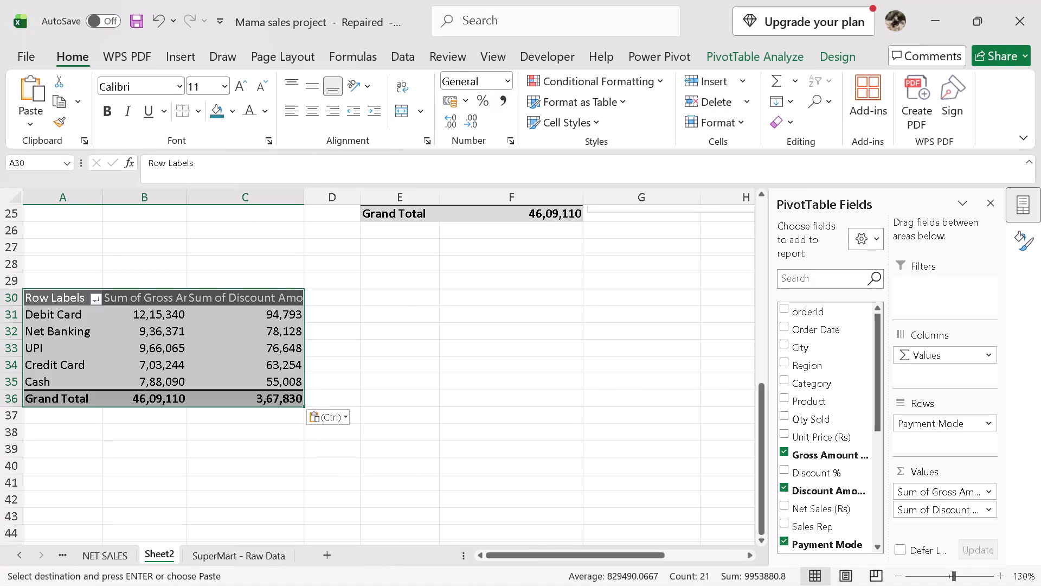
Clear the copied PivotTable at A30 by removing Gross Amount, Discount Amount and Payment Mode.
left_click(779, 450)
left_click(783, 451)
left_click(782, 485)
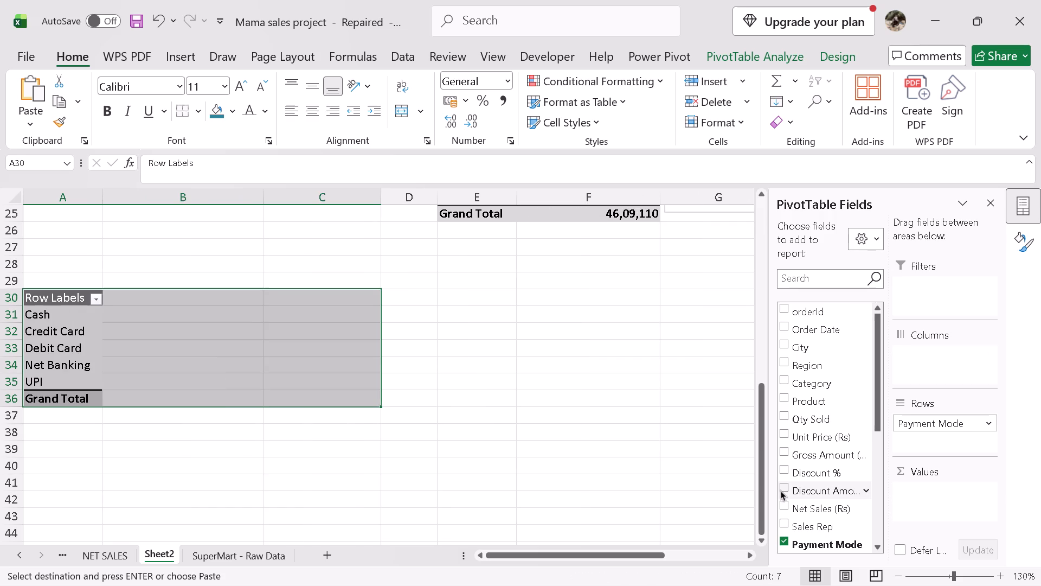
left_click(786, 540)
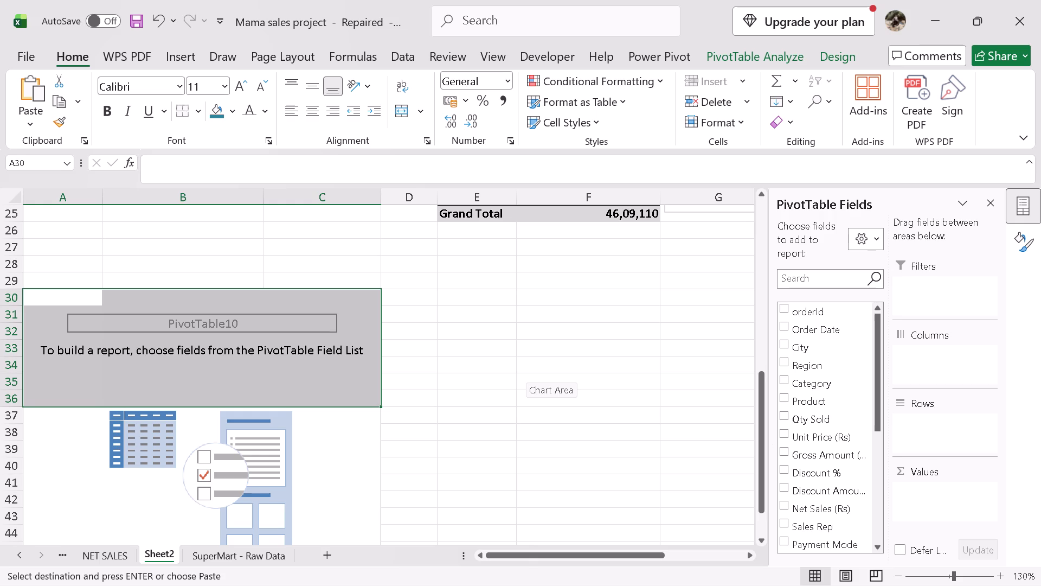
Build the A30 PivotTable with Payment Mode as rows, Net Sales (Rs) as summed values and Customer Type as columns.
scroll(801, 447, "down", 1)
left_click_drag(808, 511, 812, 511)
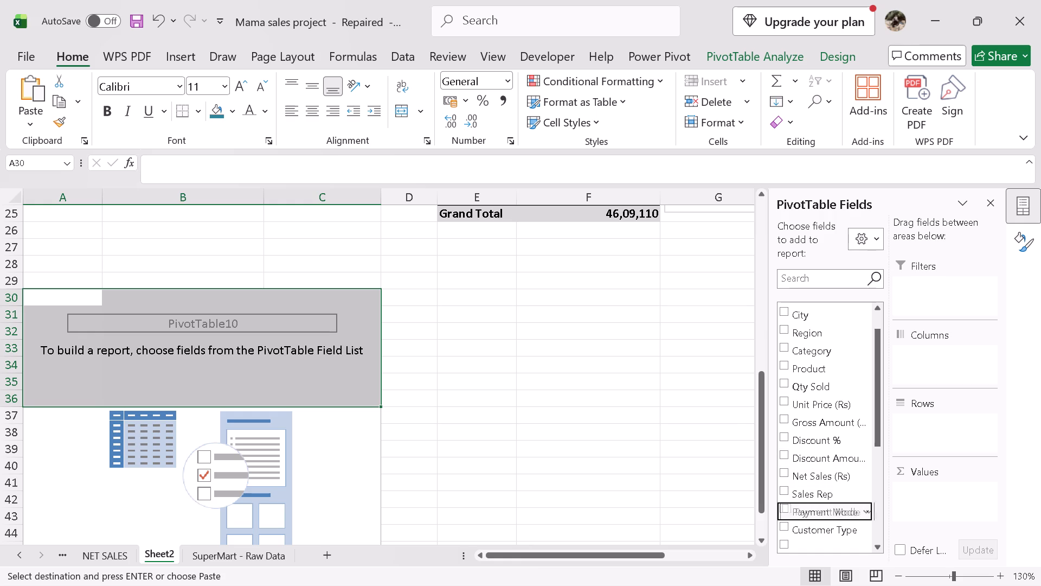
left_click_drag(812, 511, 927, 426)
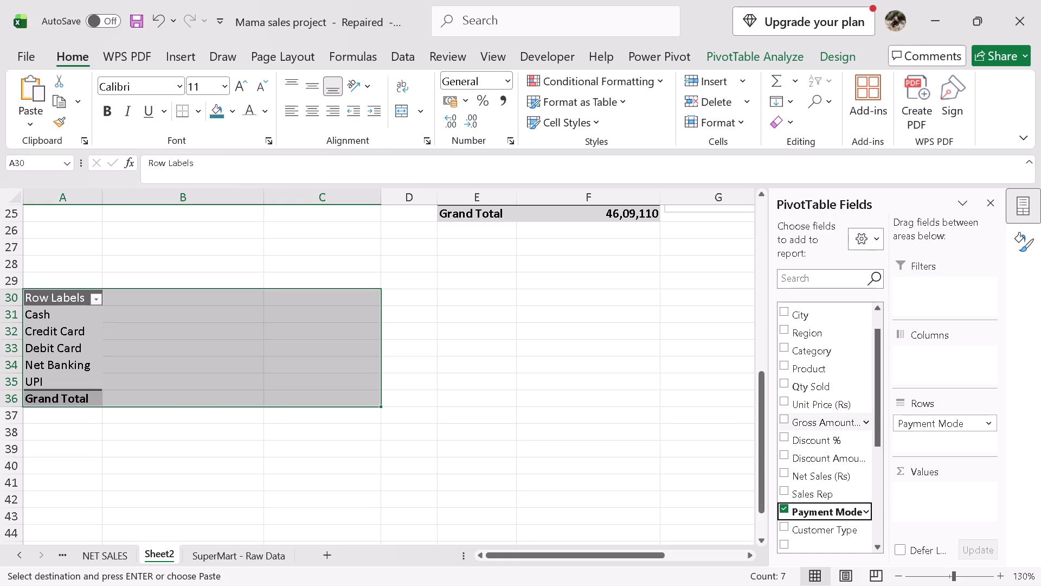
scroll(821, 443, "up", 2)
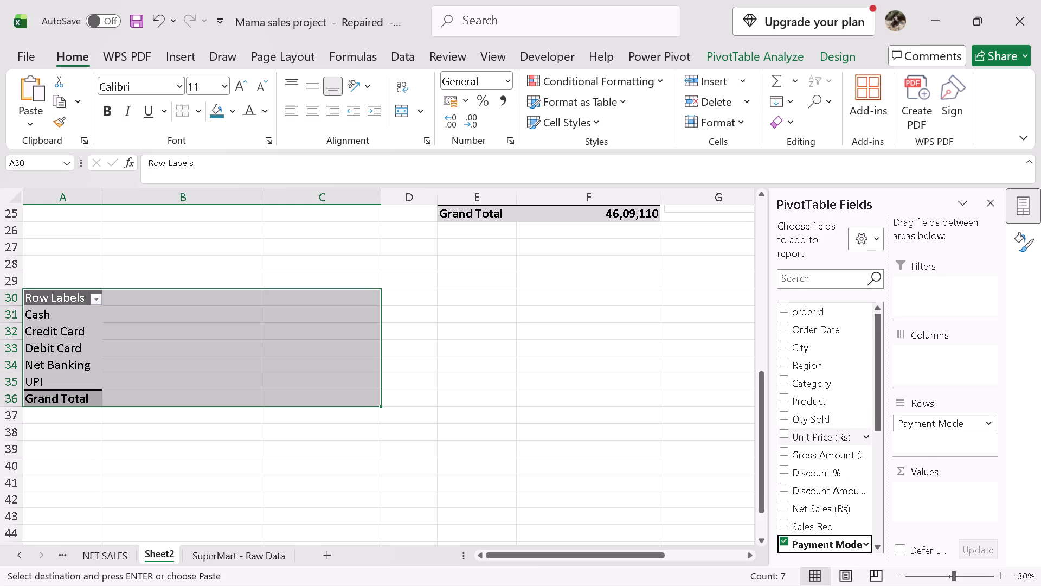
scroll(822, 388, "up", 2)
left_click_drag(811, 510, 894, 485)
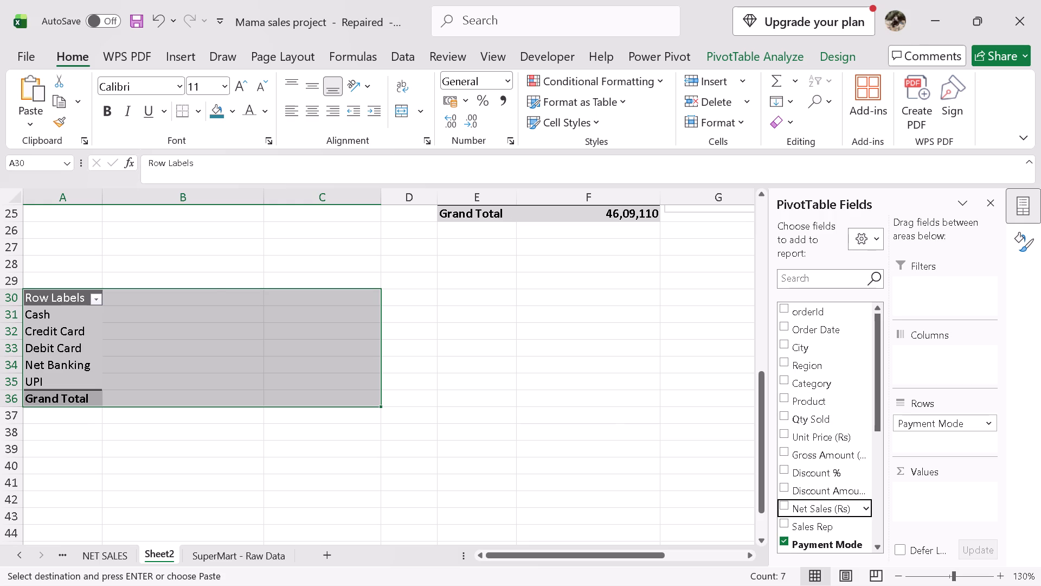
left_click_drag(894, 485, 922, 485)
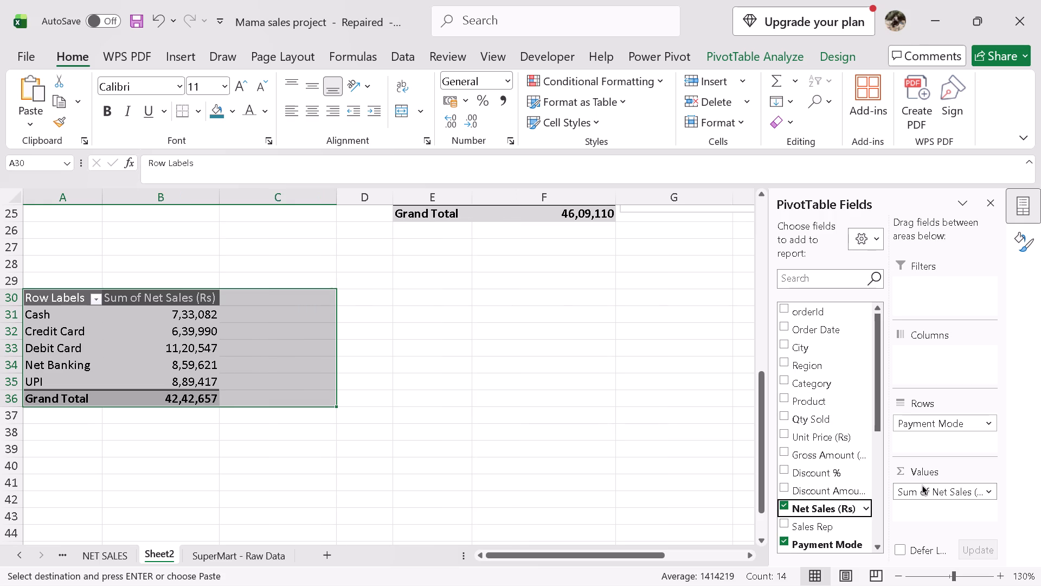
scroll(852, 464, "down", 2)
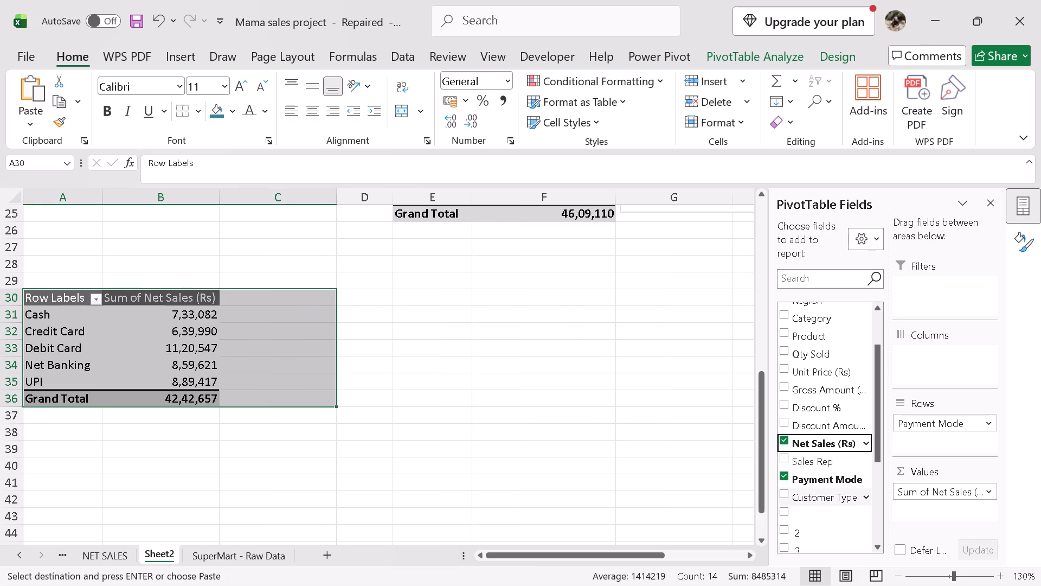
left_click_drag(827, 499, 909, 462)
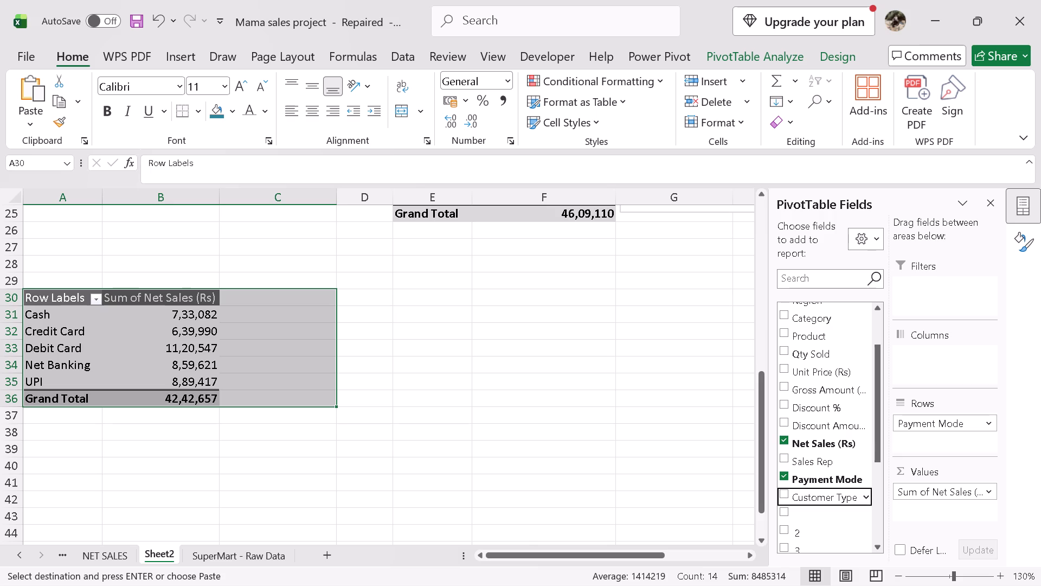
left_click_drag(909, 462, 930, 349)
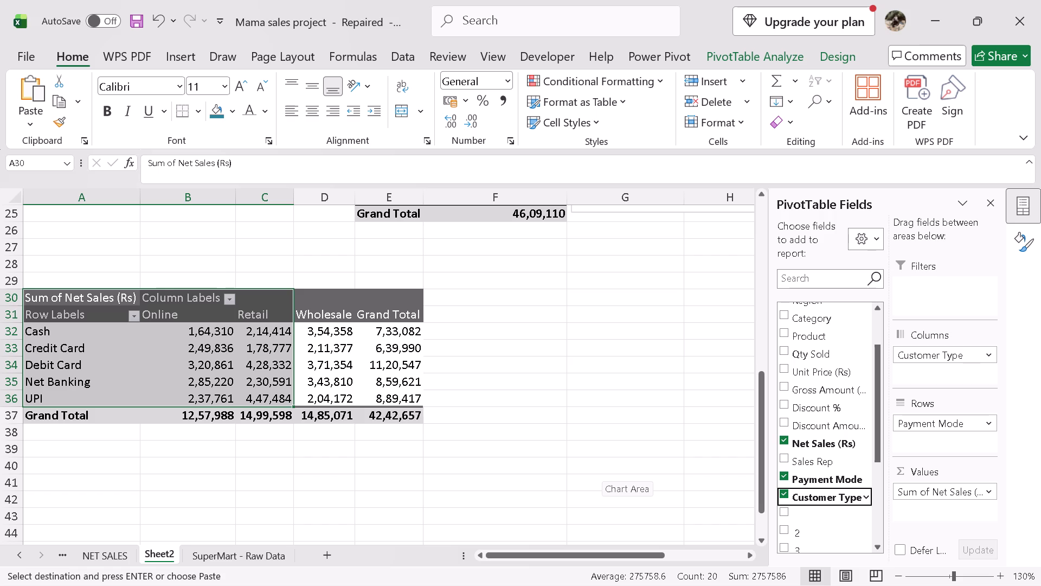
Examine net sales per payment mode in the Online, Retail, Wholesale and Grand Total columns of the A30 PivotTable.
left_click(366, 479)
left_click(191, 341)
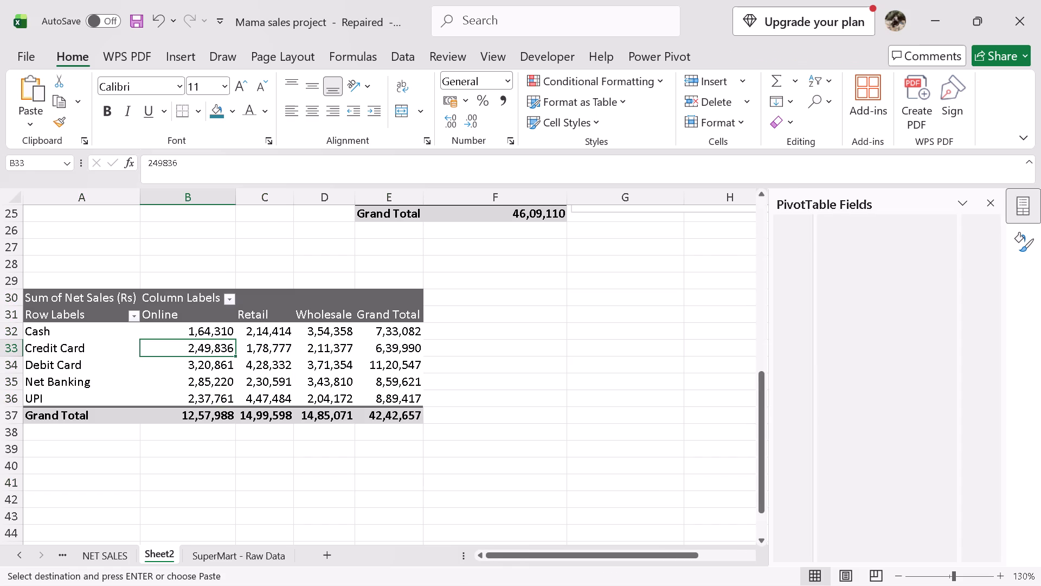
left_click(194, 326)
left_click_drag(195, 330, 213, 397)
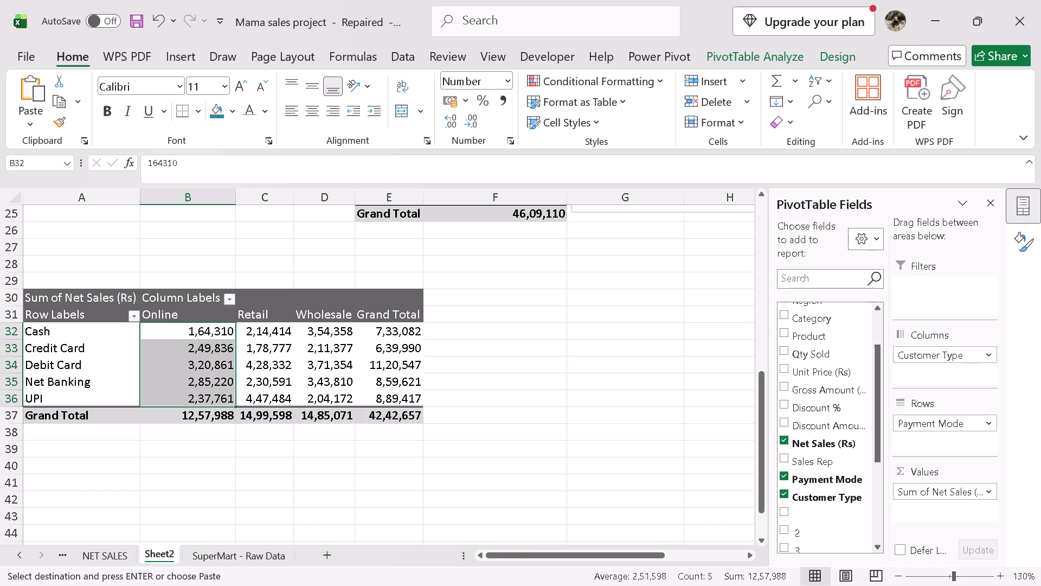
left_click_drag(255, 329, 259, 402)
left_click_drag(308, 337, 313, 375)
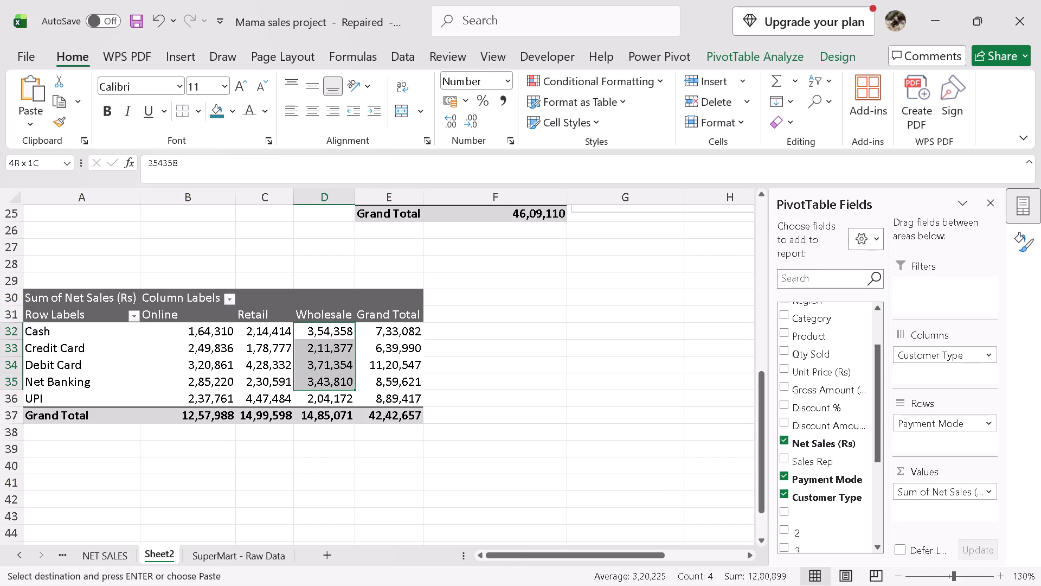
left_click_drag(313, 375, 315, 392)
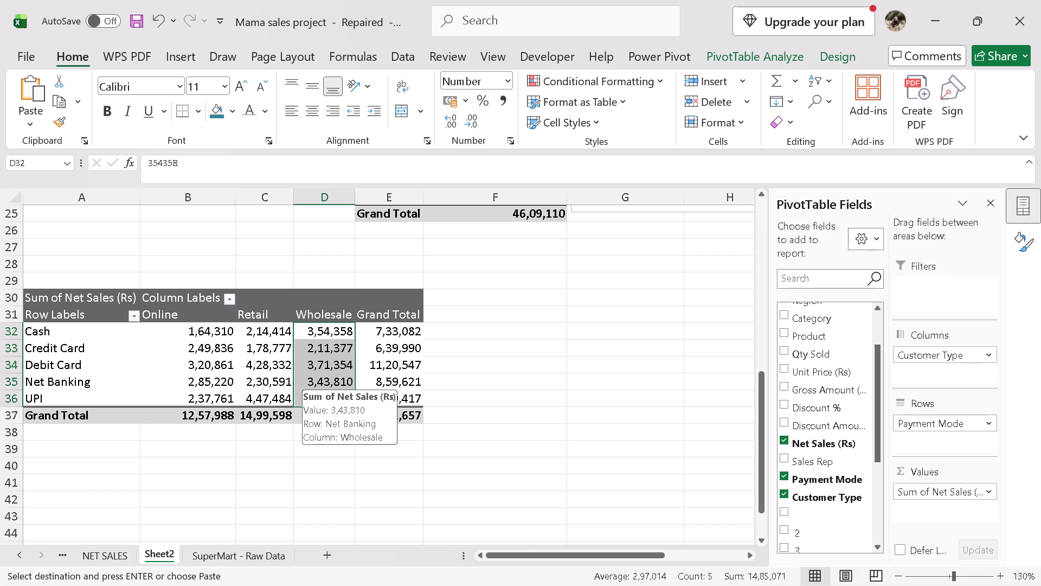
left_click(471, 444)
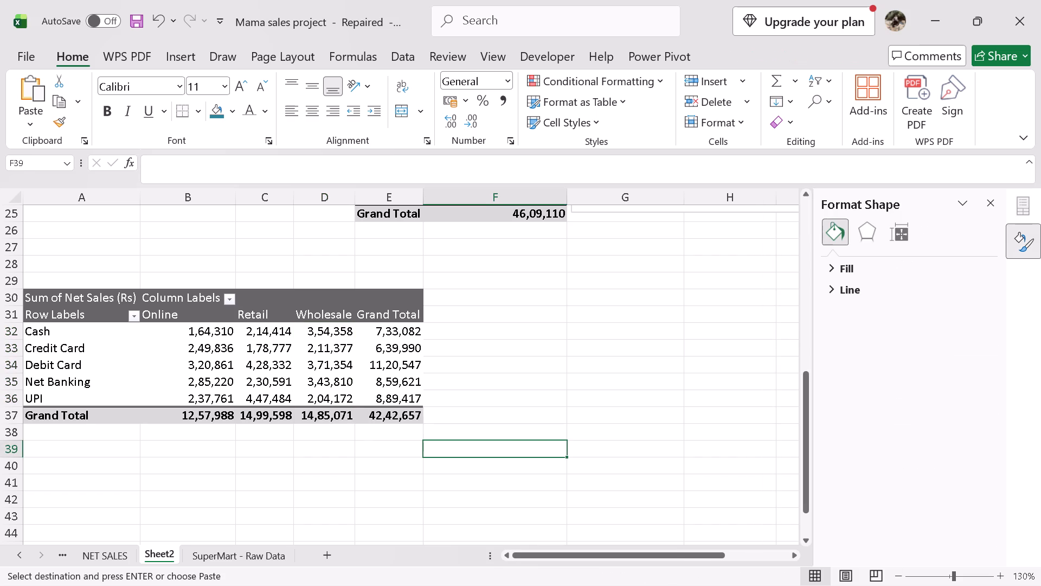
right_click(480, 341)
left_click(461, 367)
left_click(457, 388)
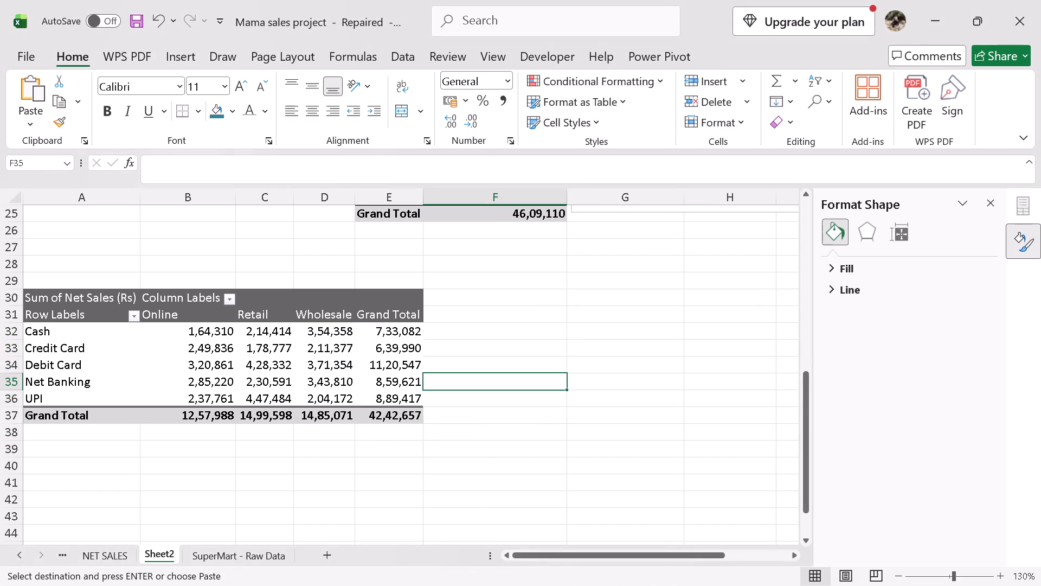
left_click_drag(367, 329, 369, 394)
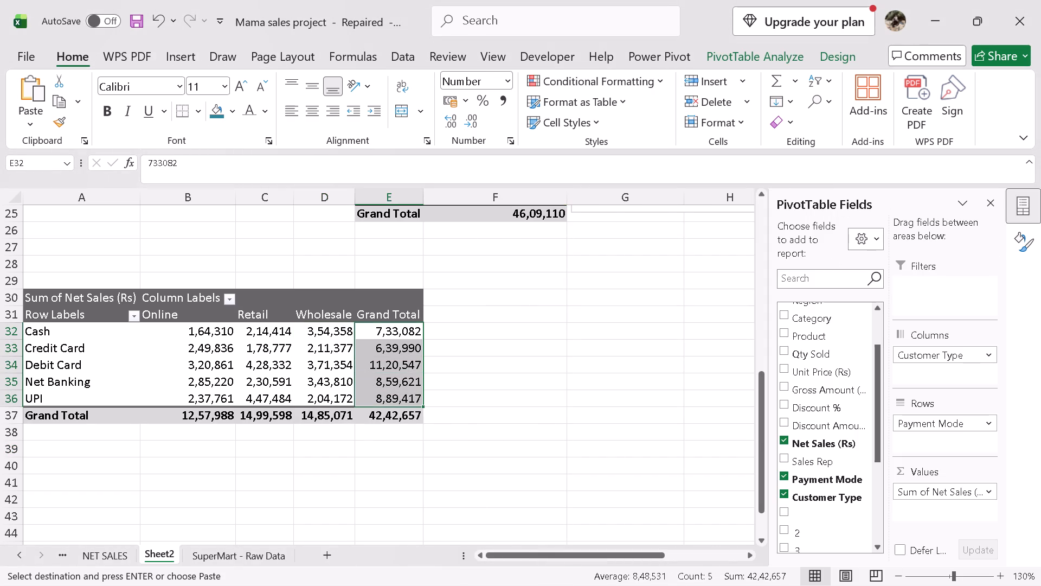
left_click(177, 352)
left_click(152, 343)
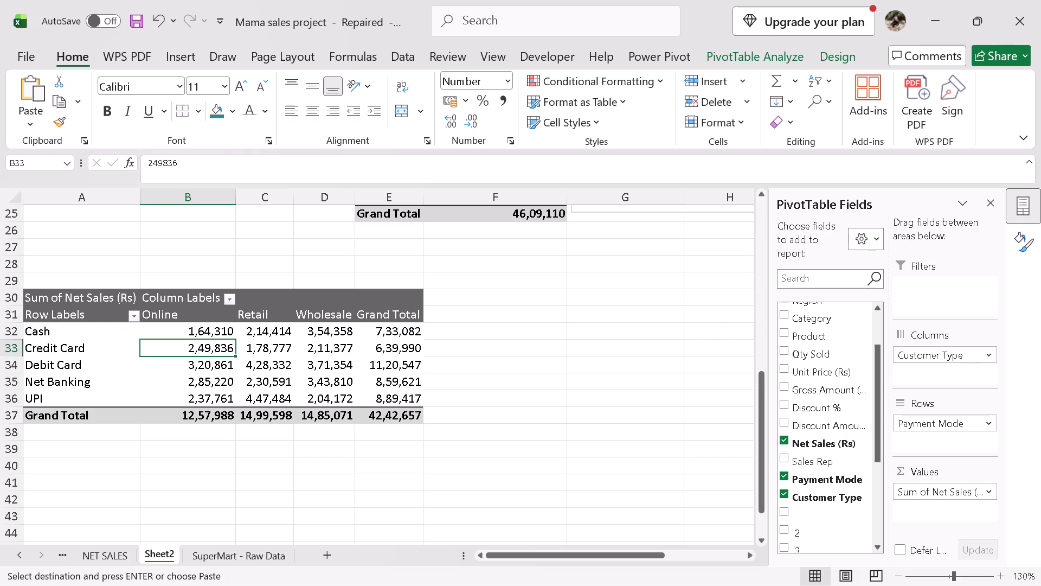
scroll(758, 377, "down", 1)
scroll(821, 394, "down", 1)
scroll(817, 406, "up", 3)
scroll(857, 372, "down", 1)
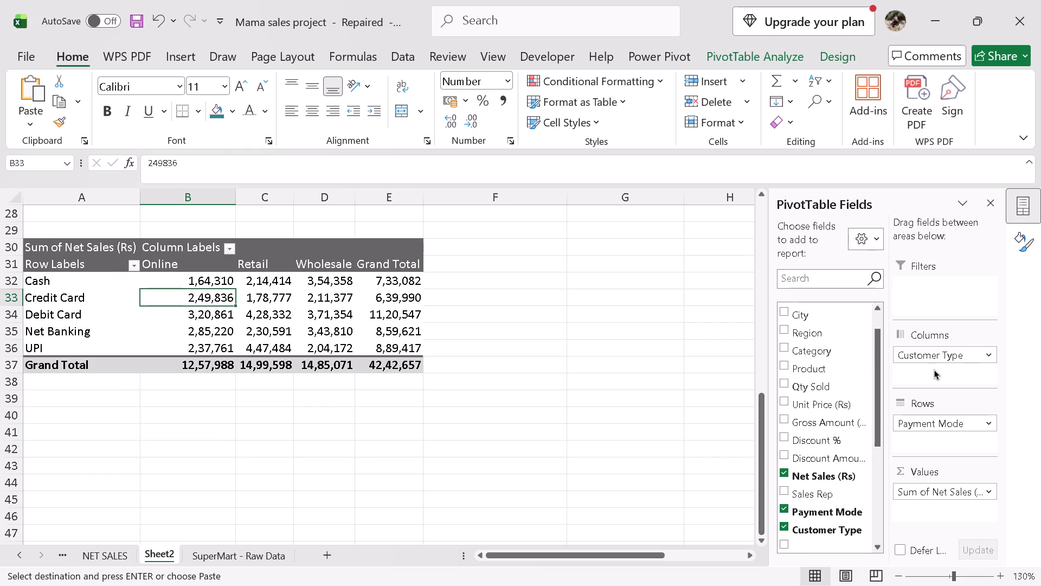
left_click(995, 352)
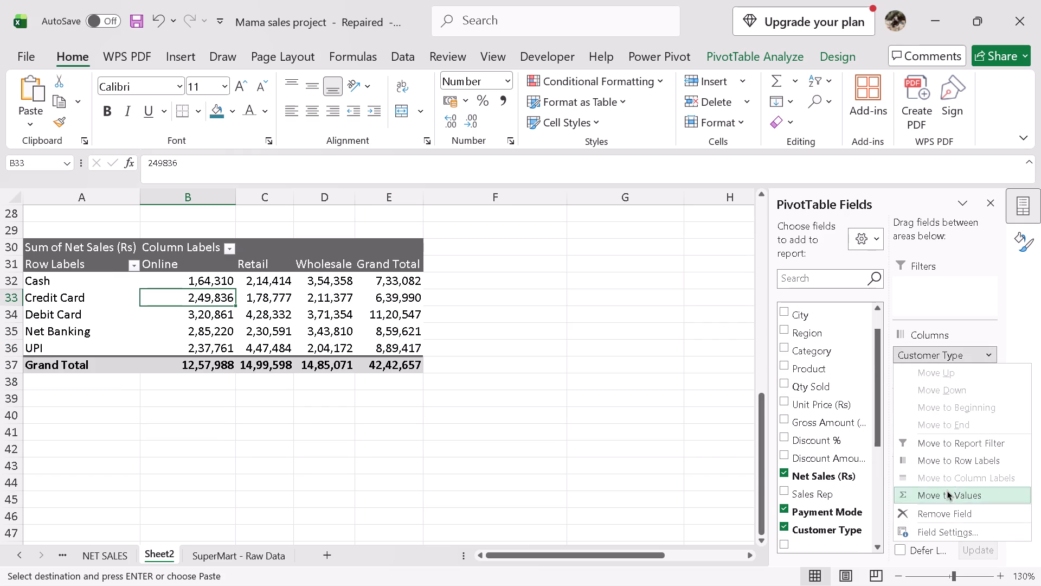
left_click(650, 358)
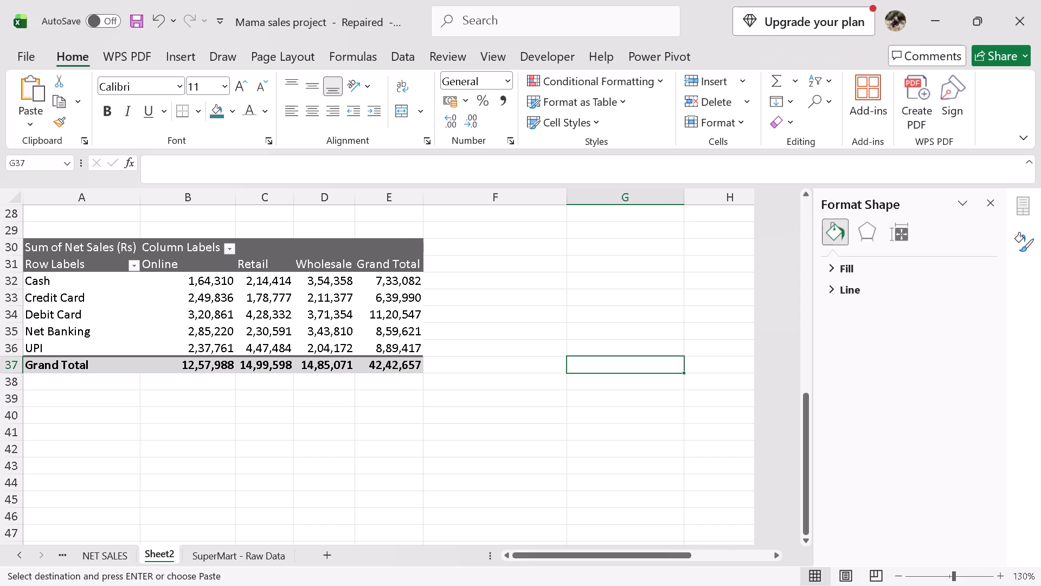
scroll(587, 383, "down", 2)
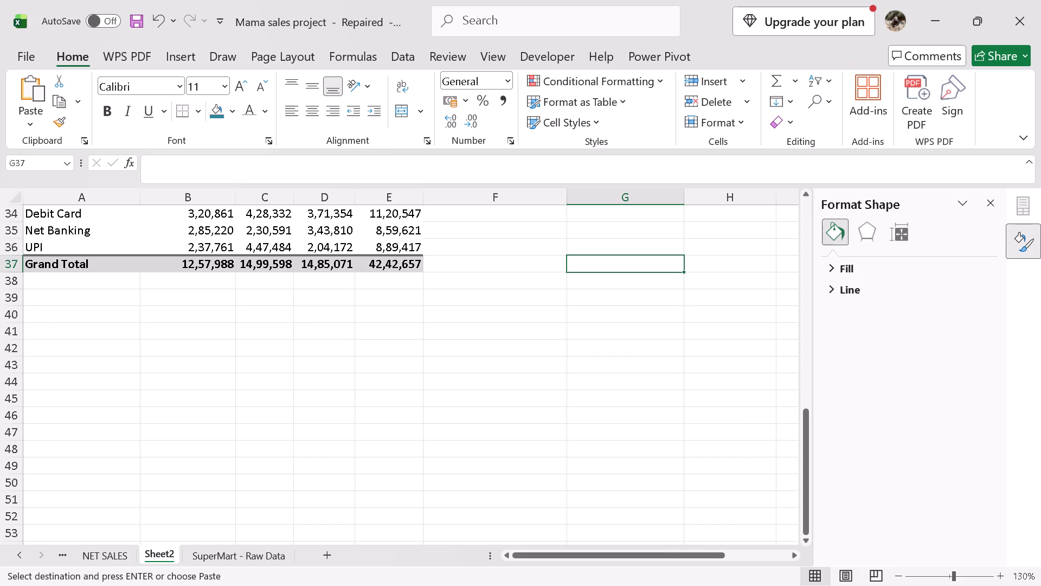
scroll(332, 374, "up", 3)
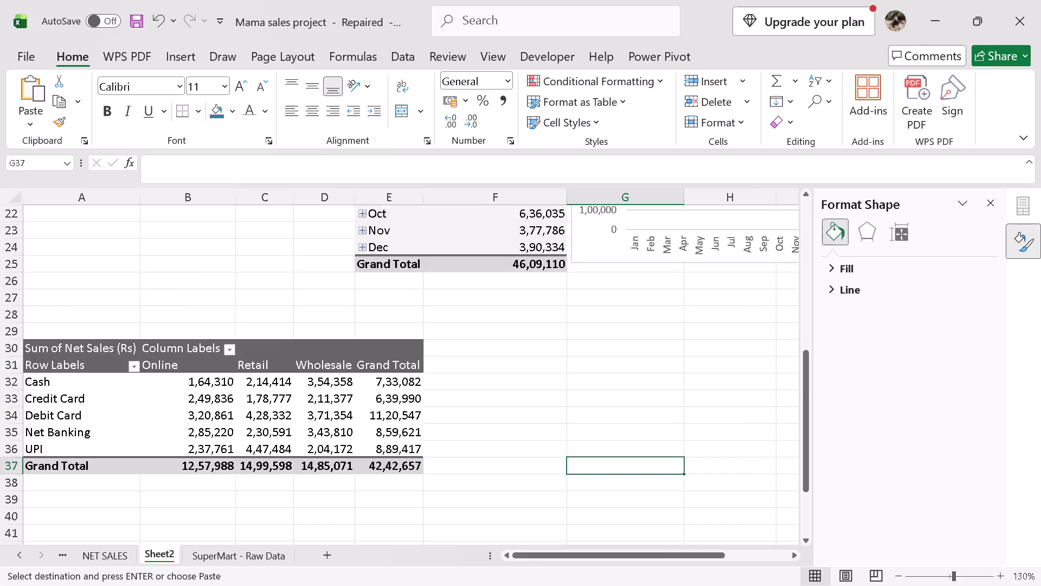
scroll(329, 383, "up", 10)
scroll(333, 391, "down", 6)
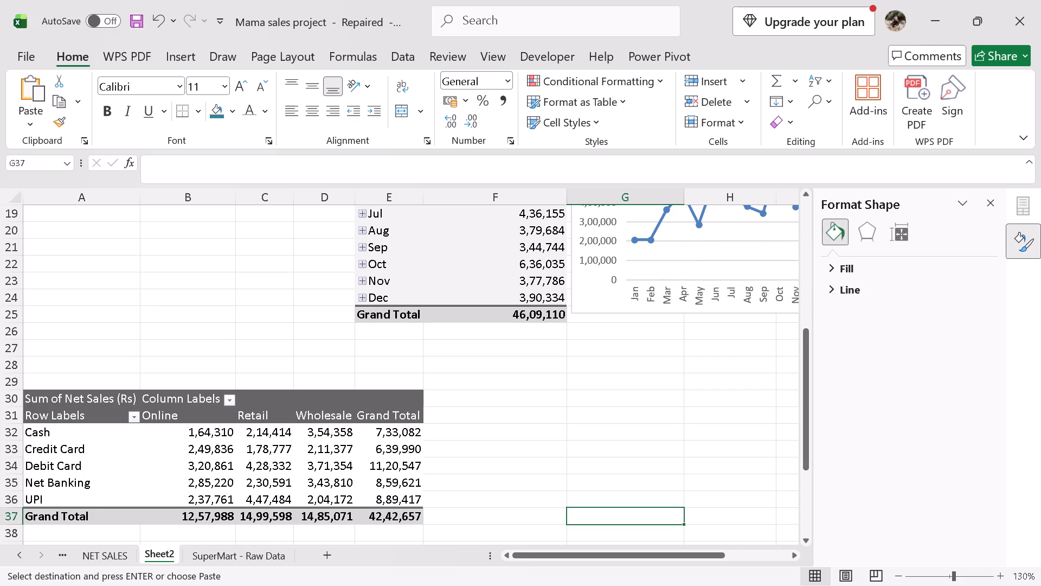
AutoFit the column widths across the whole of Sheet2, then deselect the sheet.
key("ctrl+a")
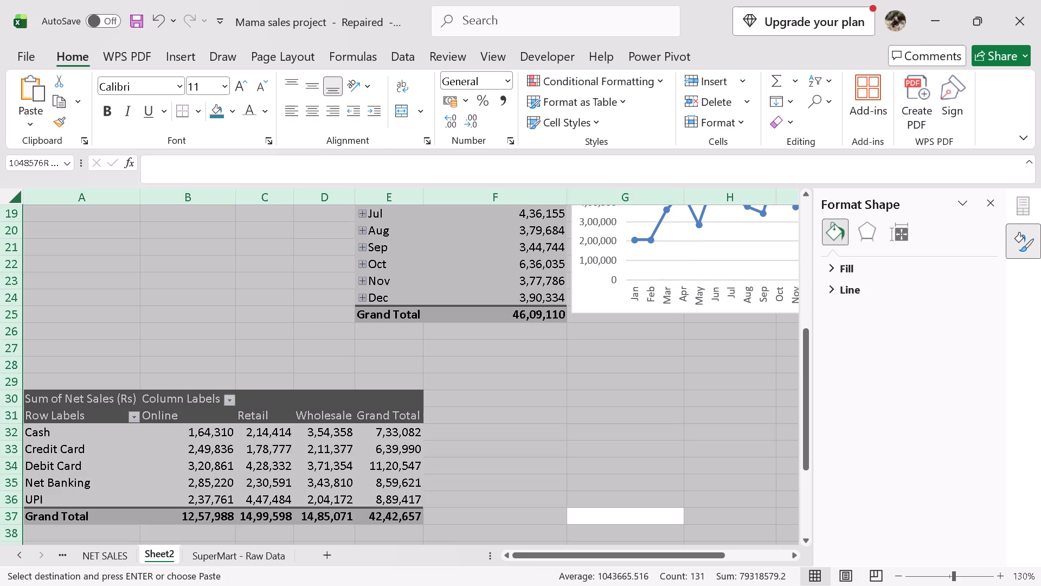
scroll(251, 365, "up", 6)
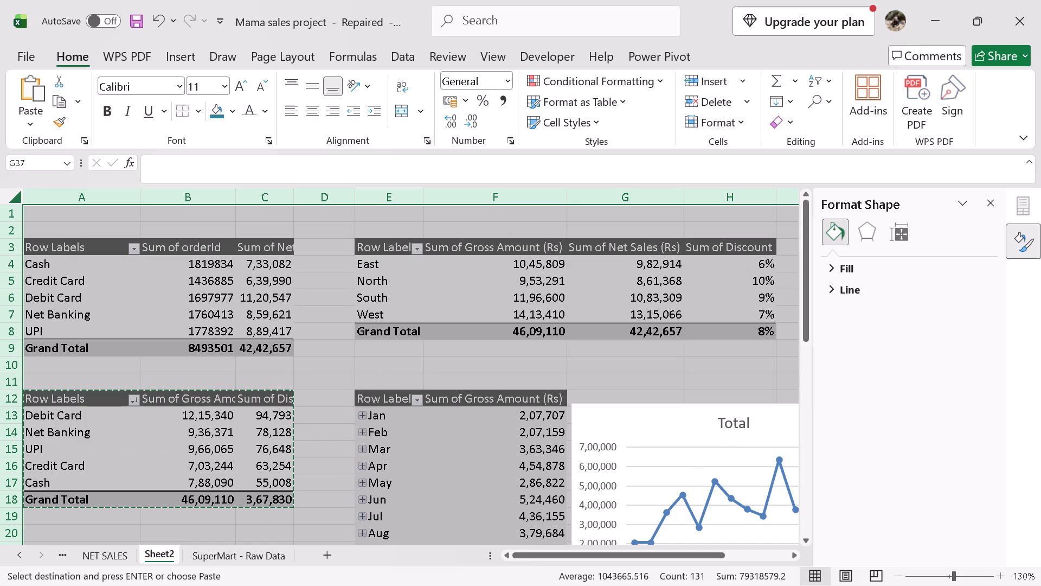
key("alt+h")
key("alt+o")
key("alt+o")
key("alt+o")
key("alt+o")
key("alt+o")
key("alt+o")
key("alt+o")
key("alt+o")
key("alt+o")
key("alt+o")
key("alt+o")
key("alt+o")
key("alt+o")
key("alt+o")
key("alt+o")
key("alt+o")
key("alt+o")
key("alt+o")
key("alt+o")
key("alt+o")
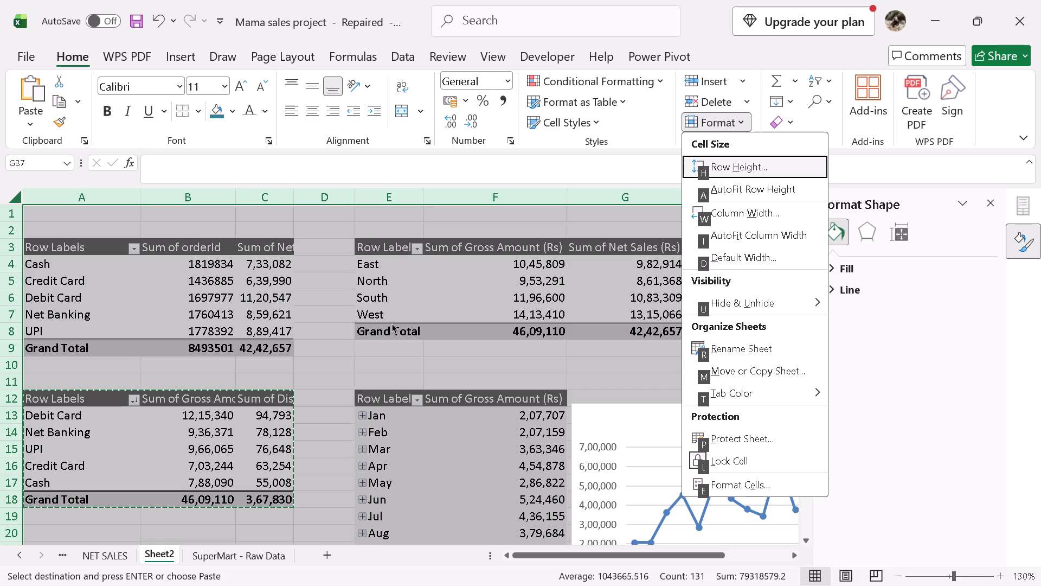
key("alt+i")
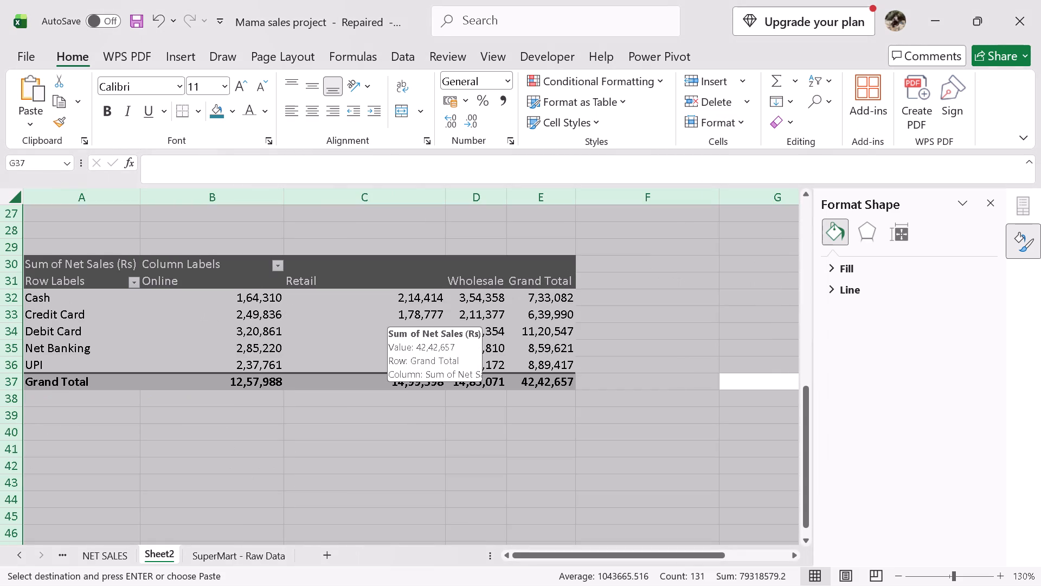
left_click(369, 478)
Look over the PivotTables and the monthly line chart across Sheet2 to check the column layout.
scroll(357, 464, "up", 14)
scroll(415, 434, "down", 7)
left_click_drag(552, 555, 659, 552)
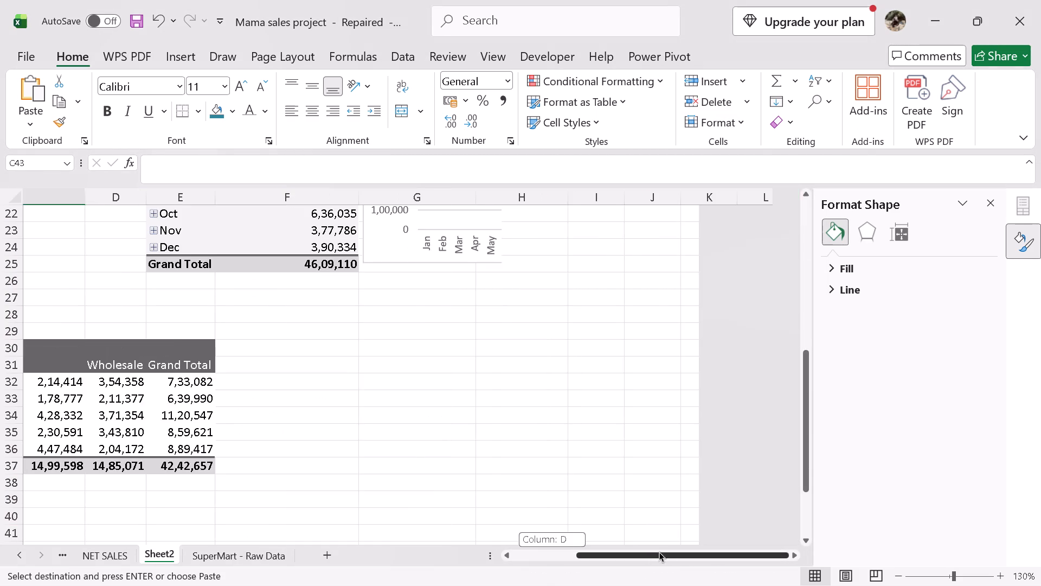
left_click_drag(659, 552, 666, 547)
scroll(576, 476, "up", 4)
left_click_drag(624, 557, 533, 557)
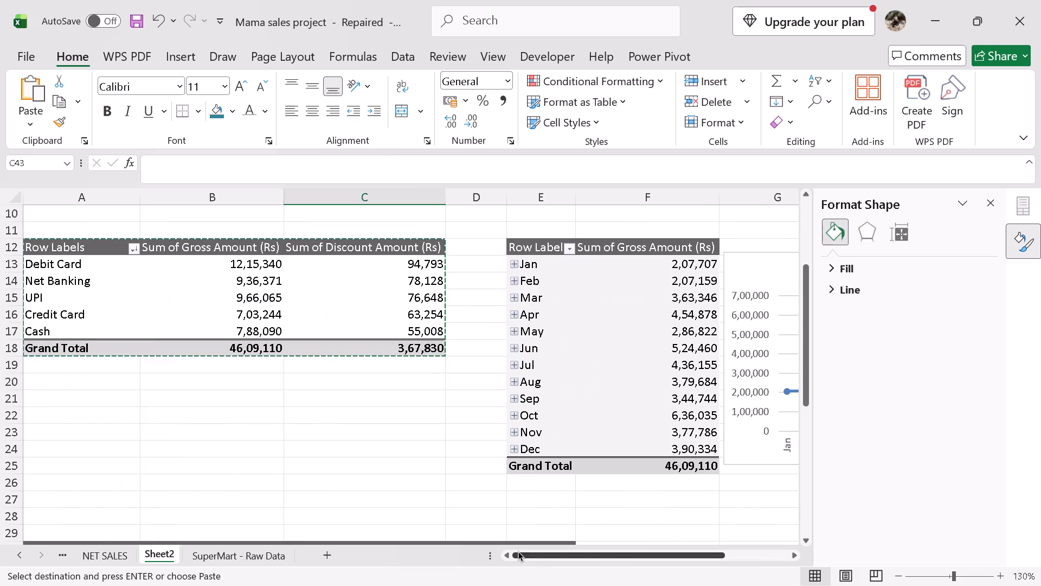
scroll(258, 476, "up", 6)
scroll(357, 517, "down", 2)
left_click(333, 473)
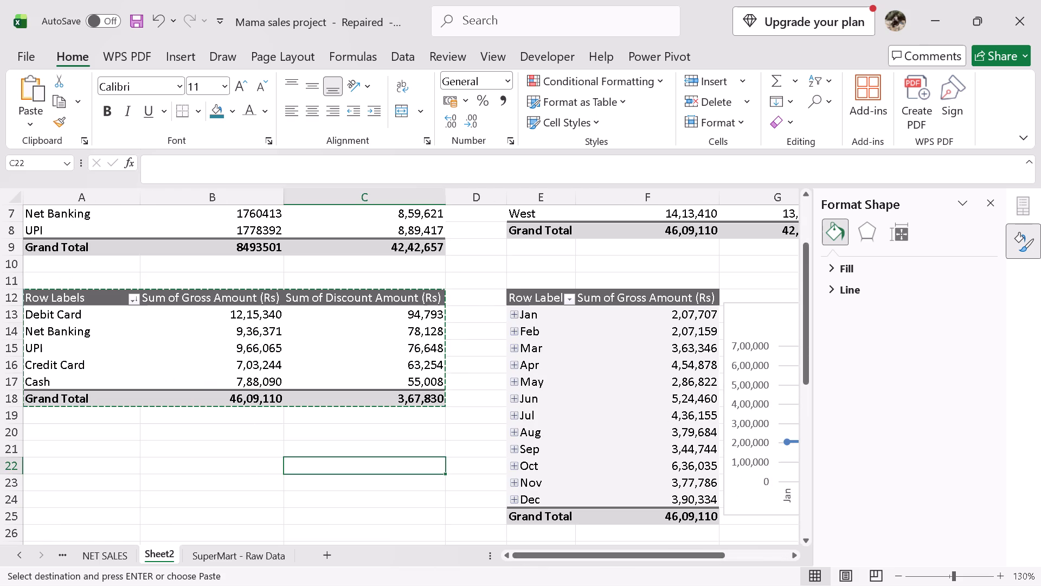
Rename the Sheet2 worksheet as Finance.
scroll(239, 468, "up", 1)
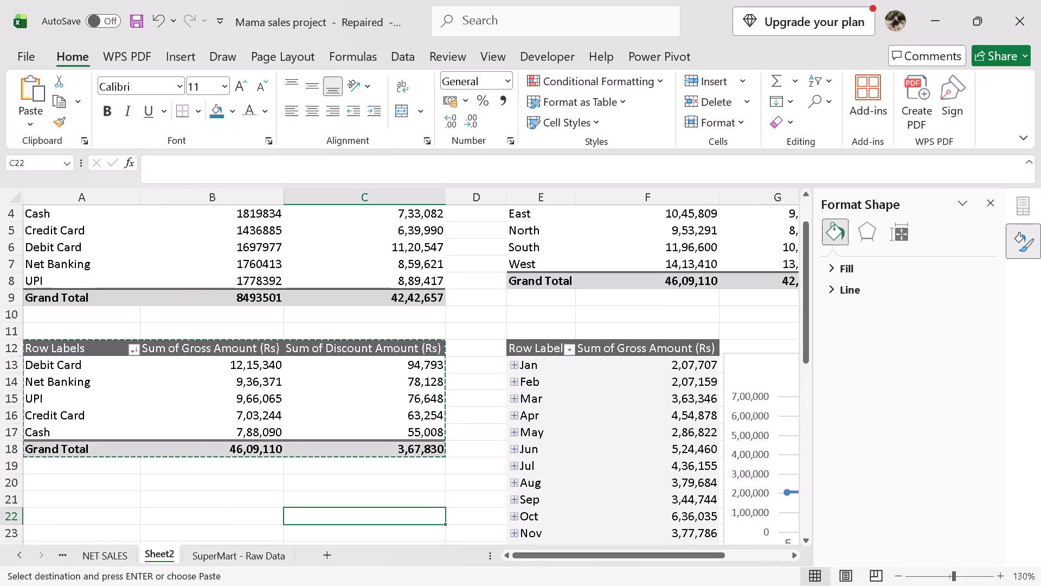
scroll(239, 468, "up", 1)
right_click(163, 558)
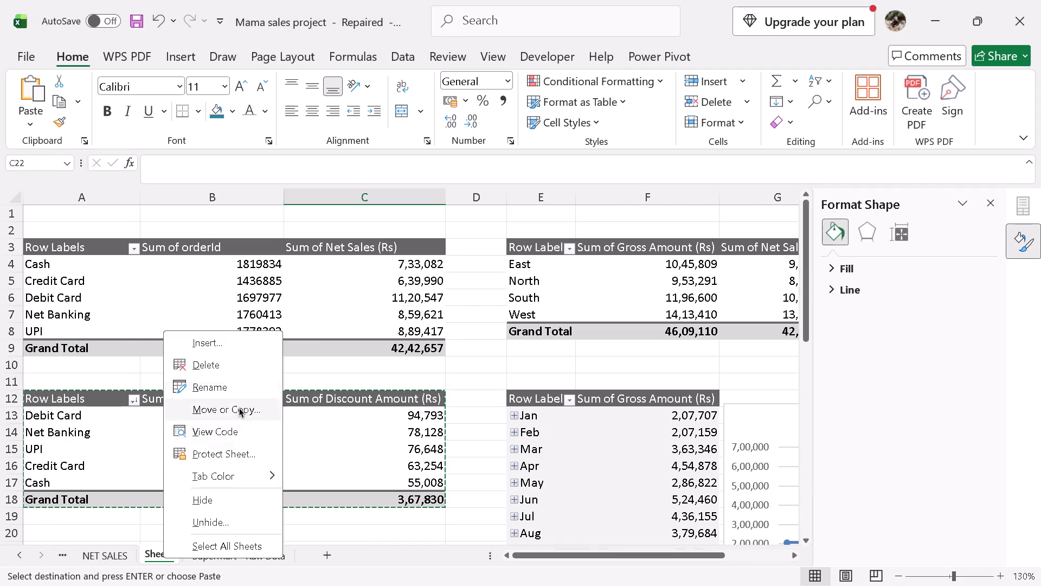
left_click(225, 384)
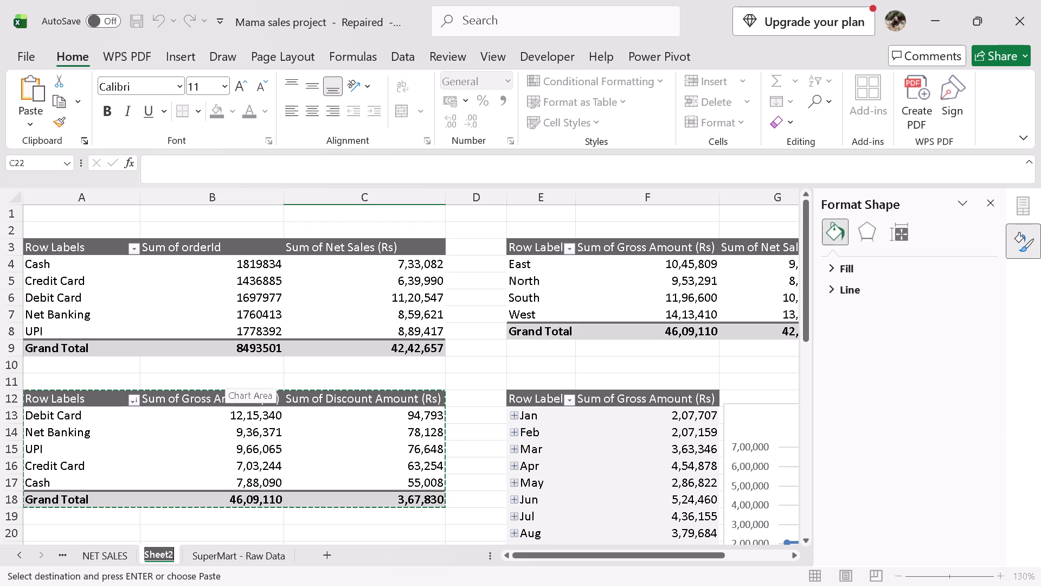
key("shift+f")
type("inance")
key("Return")
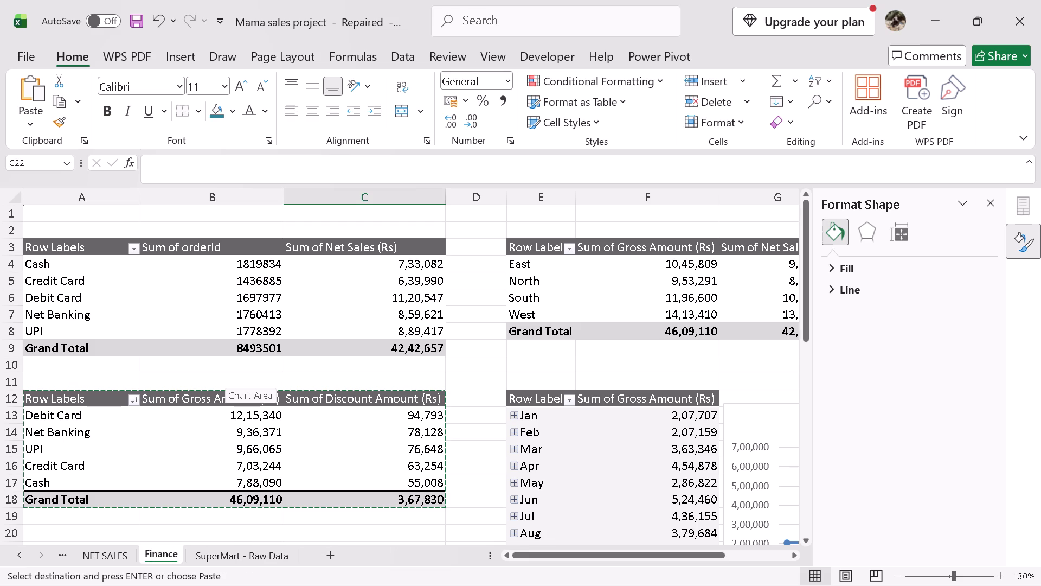
Insert a blank row above row 1 of the Finance sheet.
scroll(220, 370, "up", 1)
left_click(483, 351)
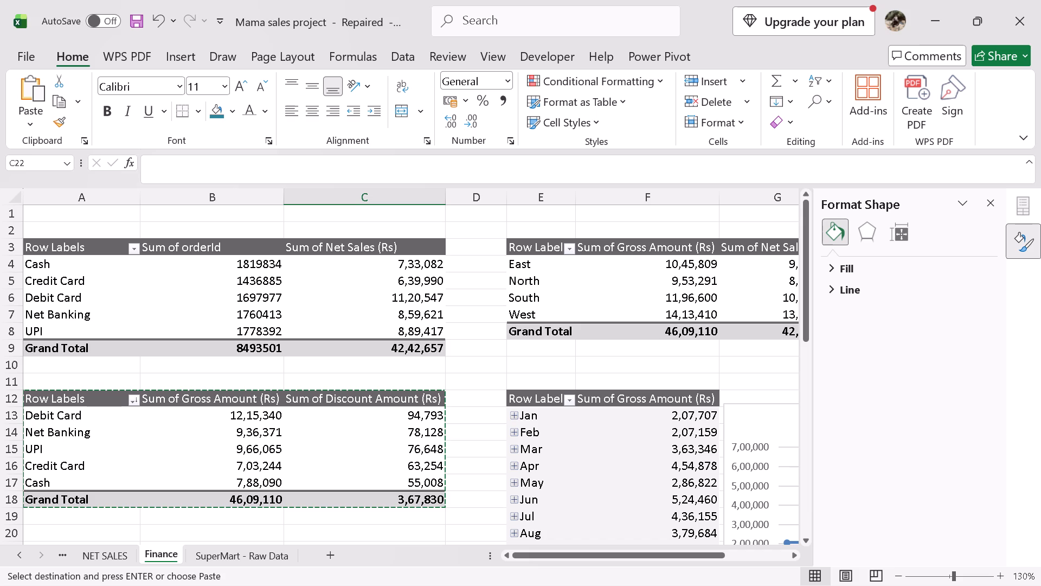
scroll(437, 393, "up", 4)
left_click(72, 211)
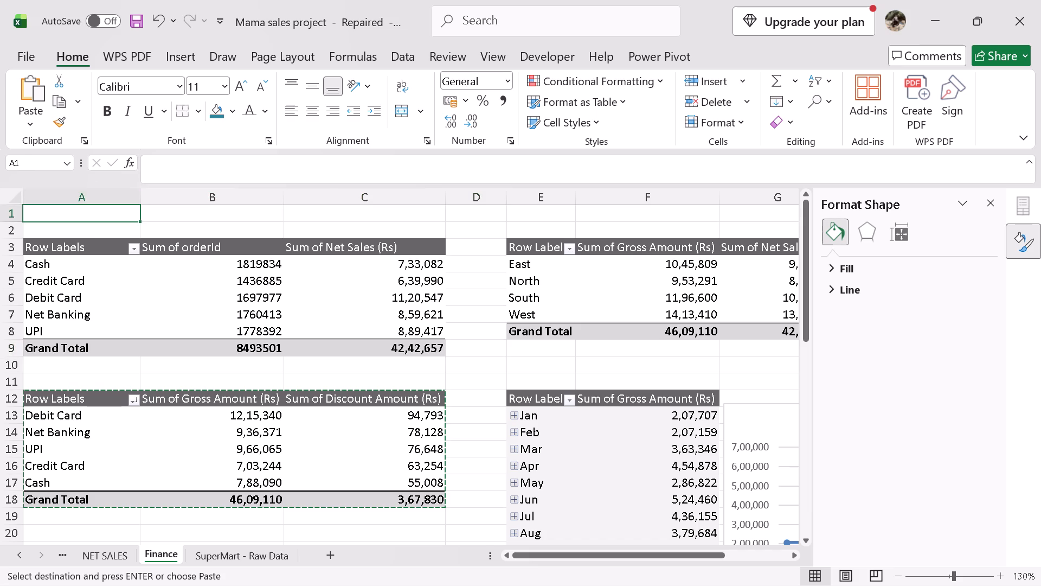
right_click(3, 218)
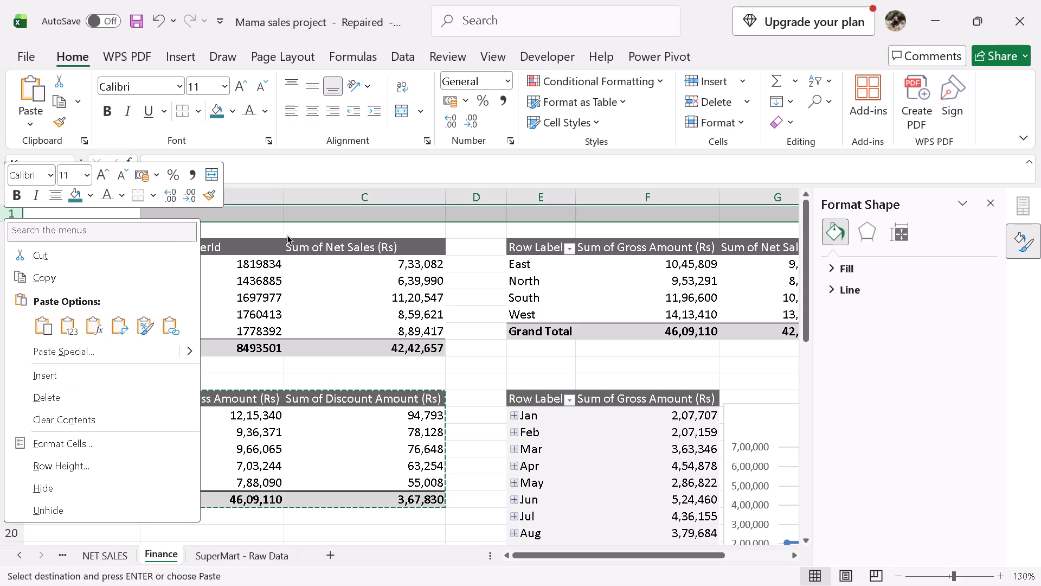
left_click(266, 218)
left_click(16, 212)
right_click(16, 212)
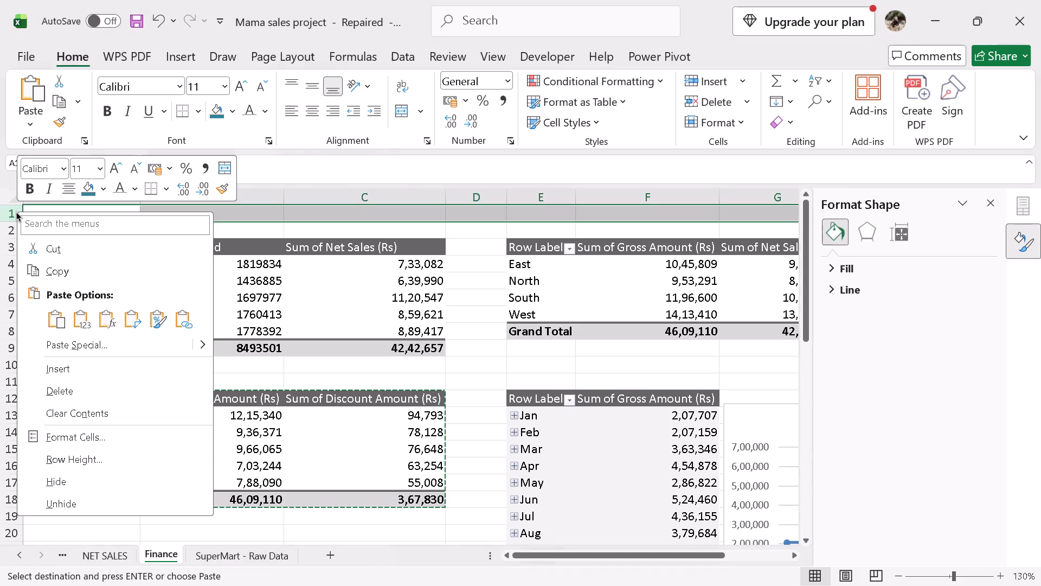
left_click(38, 367)
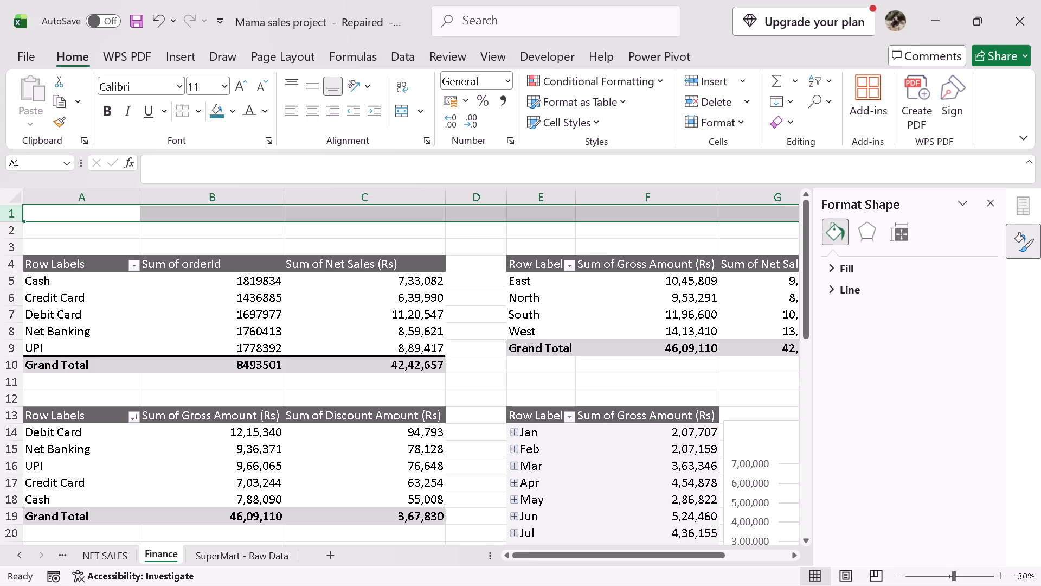
Merge and center cells A1:J1 on the Finance sheet to form a title row.
left_click_drag(556, 550, 655, 538)
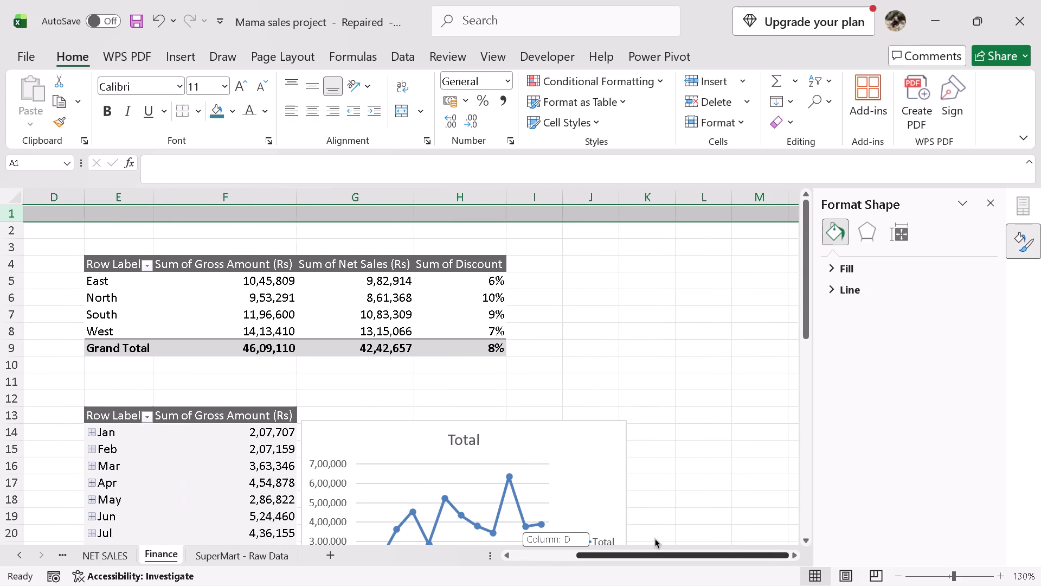
left_click_drag(655, 538, 655, 537)
left_click(552, 250)
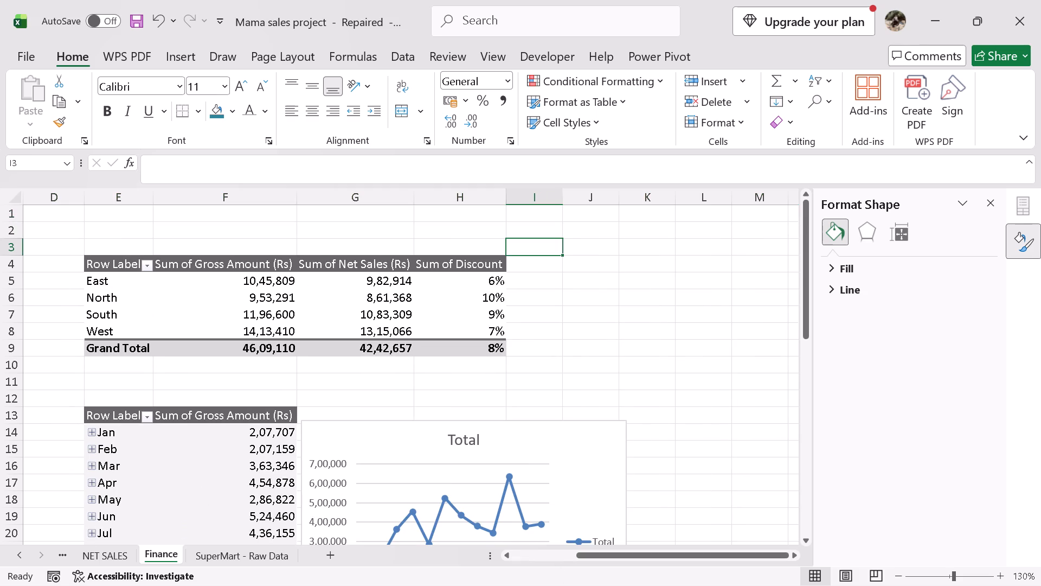
left_click(539, 213)
left_click_drag(580, 214, 391, 206)
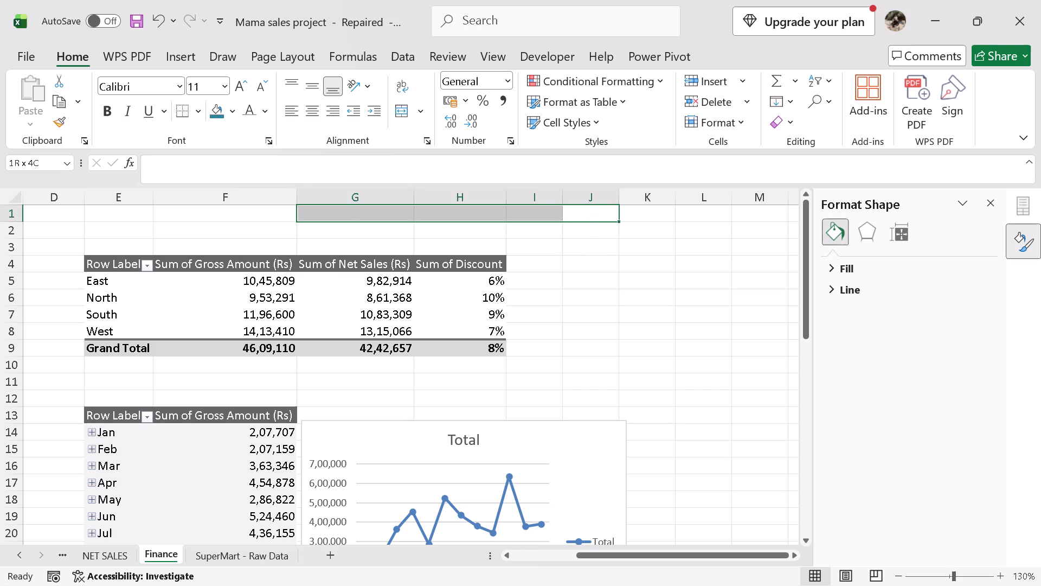
left_click_drag(391, 206, 20, 204)
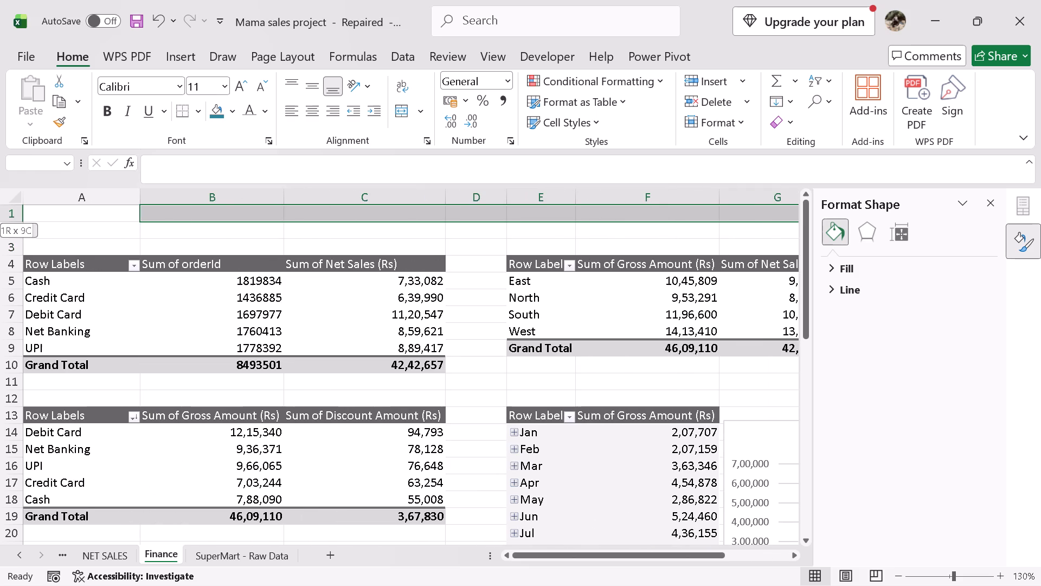
left_click_drag(20, 204, 22, 207)
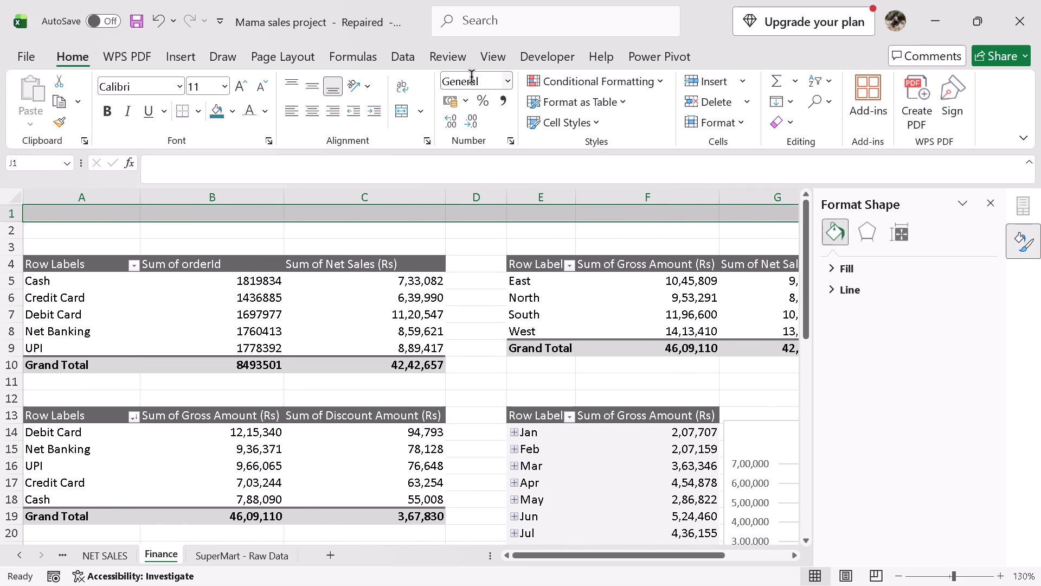
left_click(408, 109)
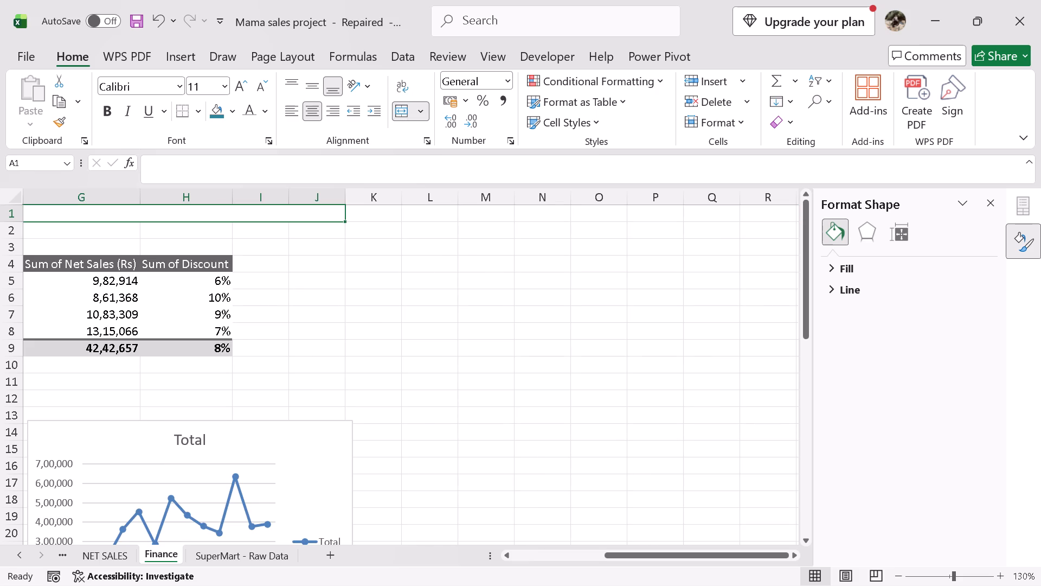
Enter the title "Payment Mode & Revenue Reconcilation" in the merged A1 cell of the Finance sheet.
left_click_drag(632, 557, 486, 551)
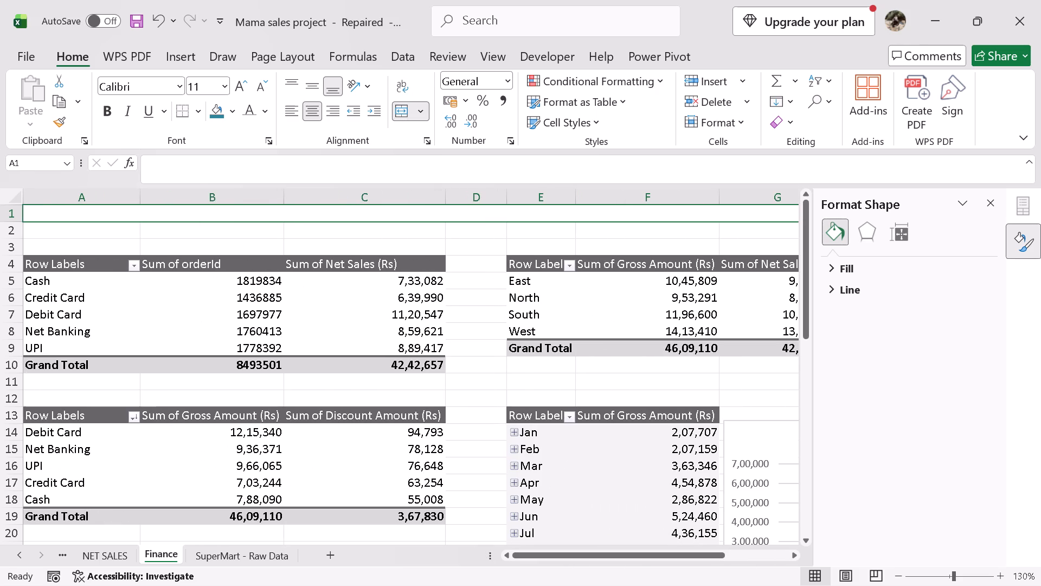
double_click(345, 216)
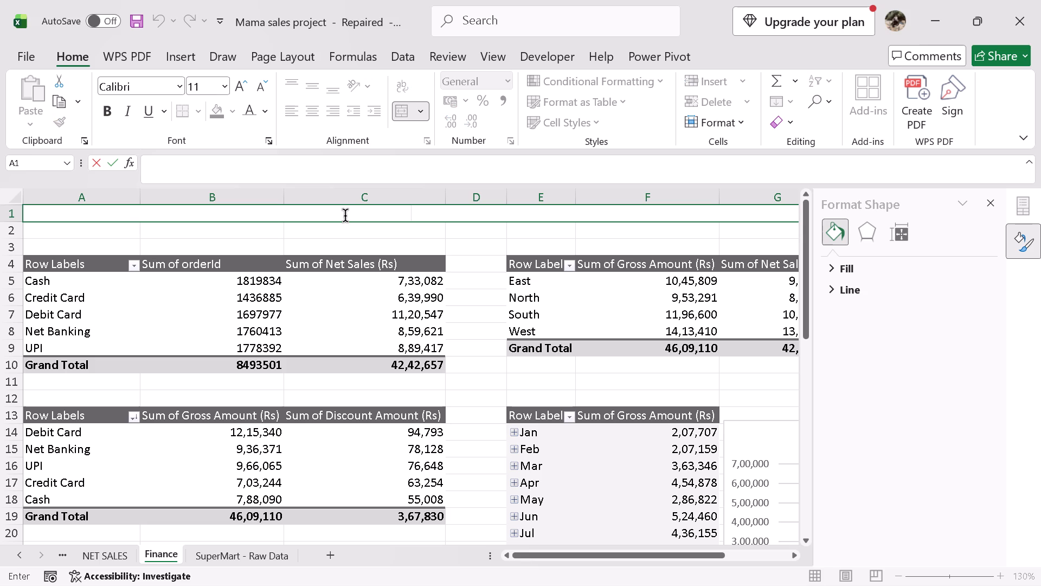
type("Paynebn===")
key("BackSpace")
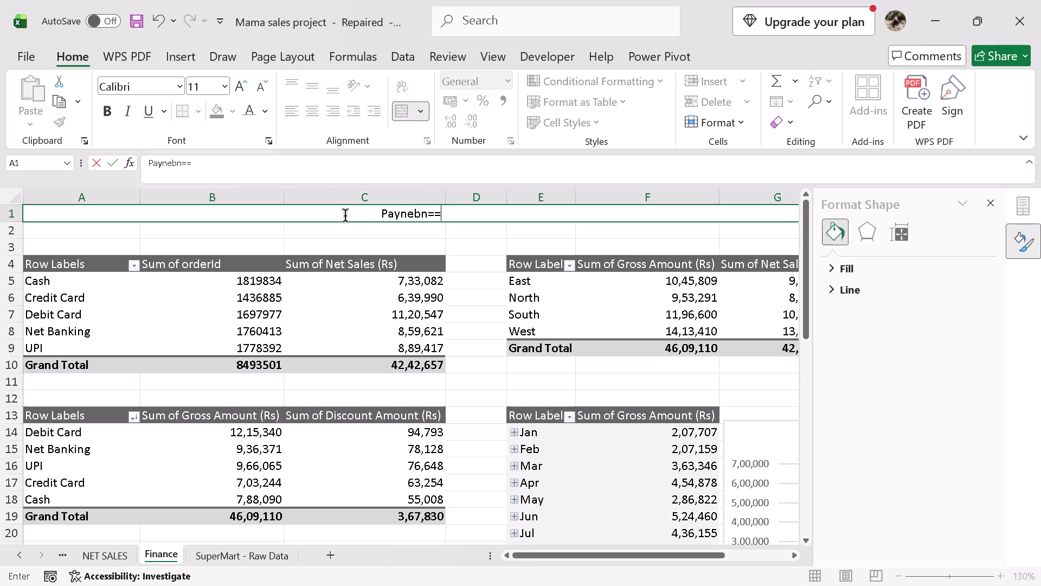
key("BackSpace")
key("BackSpace")
key("BackSpace")
key("BackSpace")
key("BackSpace")
key("BackSpace")
type("ment")
key("space")
type("Mode")
key("space")
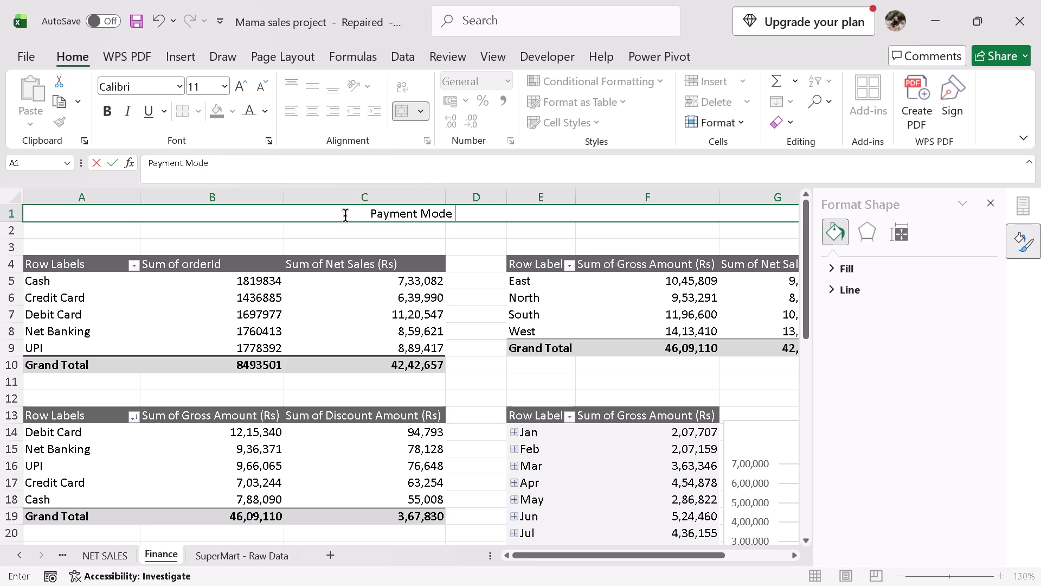
key("shift+ampersand")
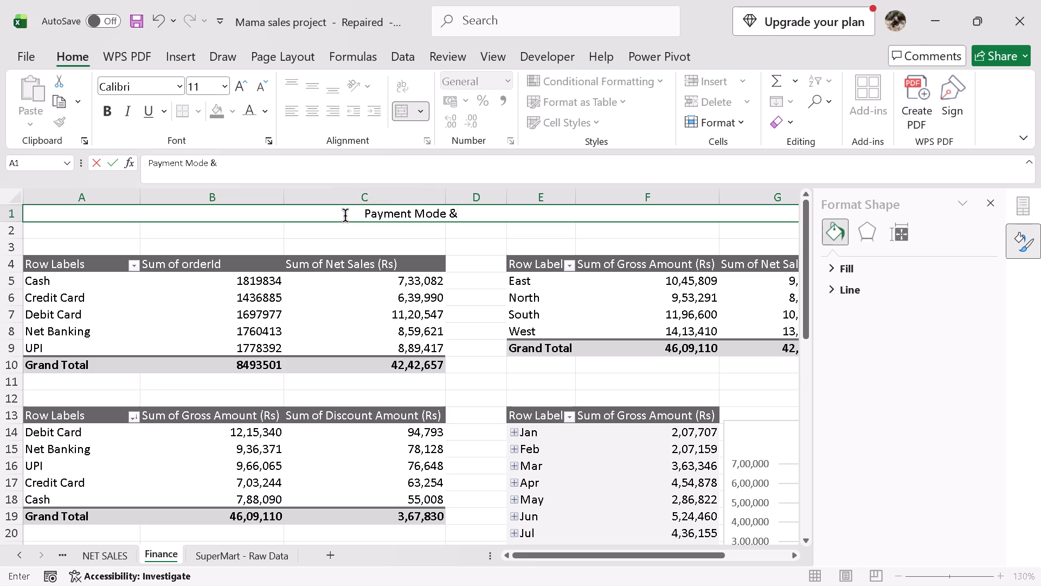
key("space")
type("Revenue Reconcil")
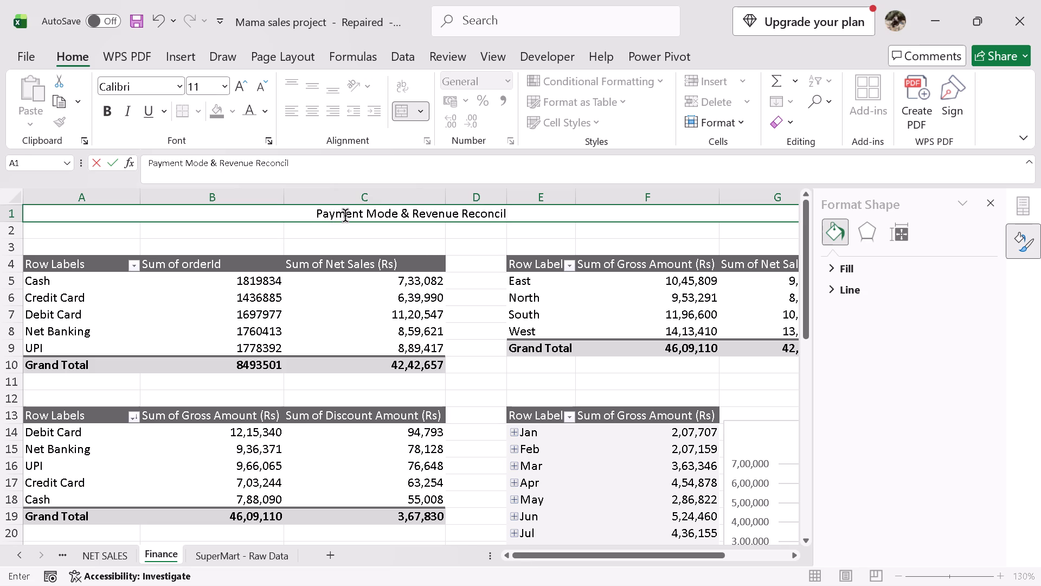
type("at")
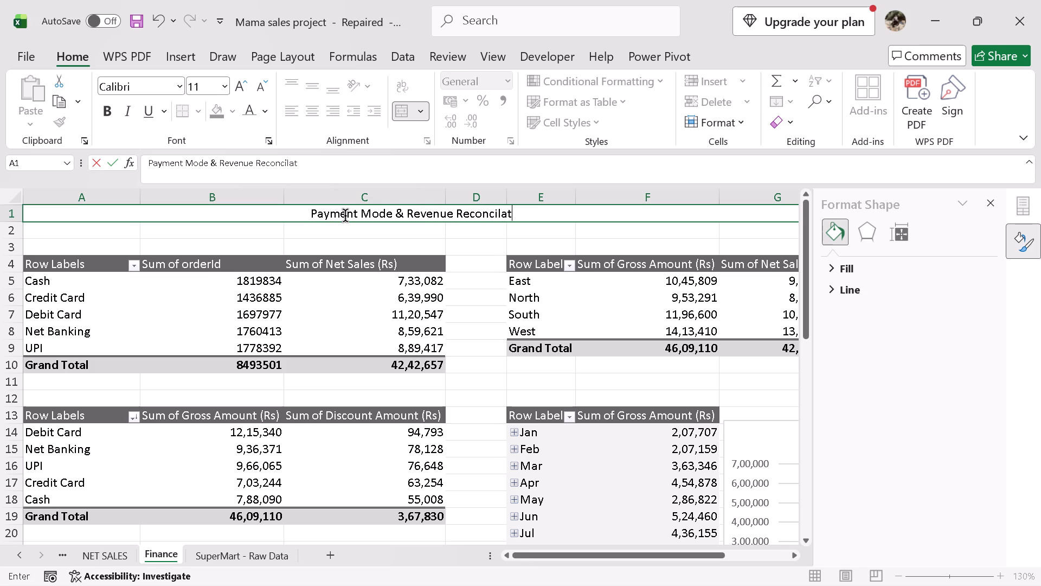
type("ion")
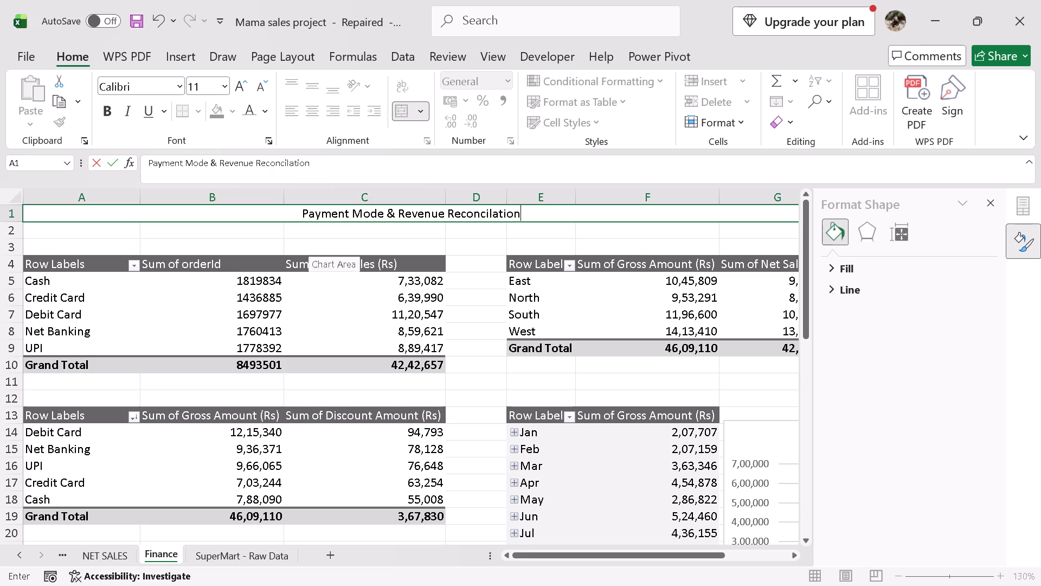
left_click(216, 240)
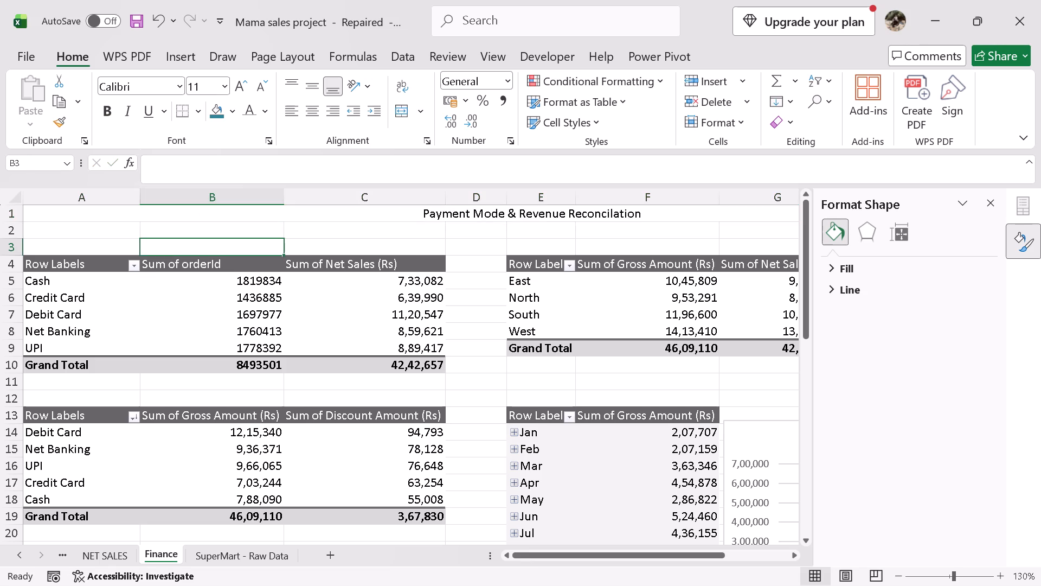
Give the merged title cell in row 1 a teal fill and white font colour.
left_click(221, 213)
left_click(223, 111)
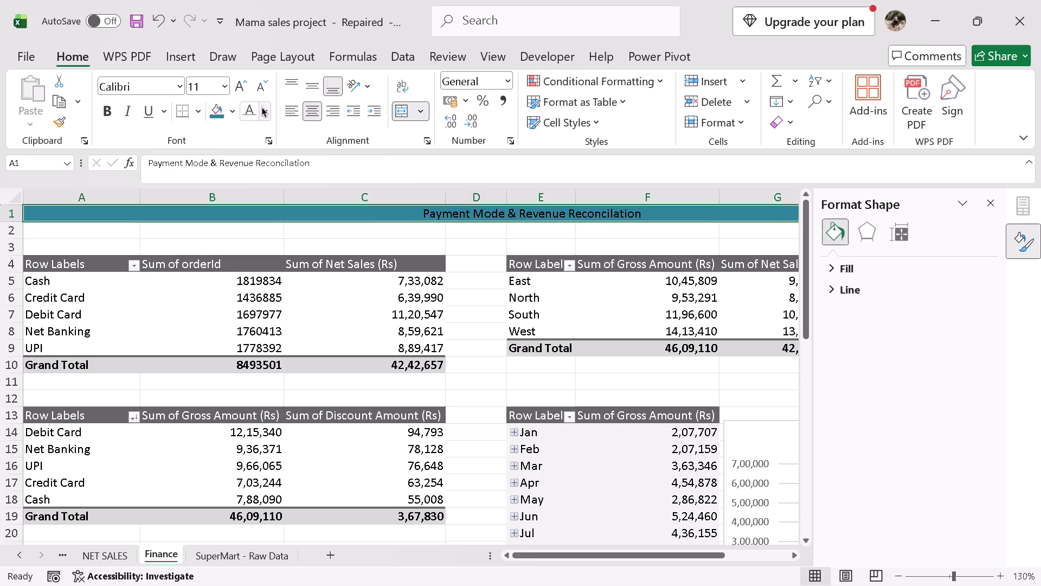
left_click(258, 106)
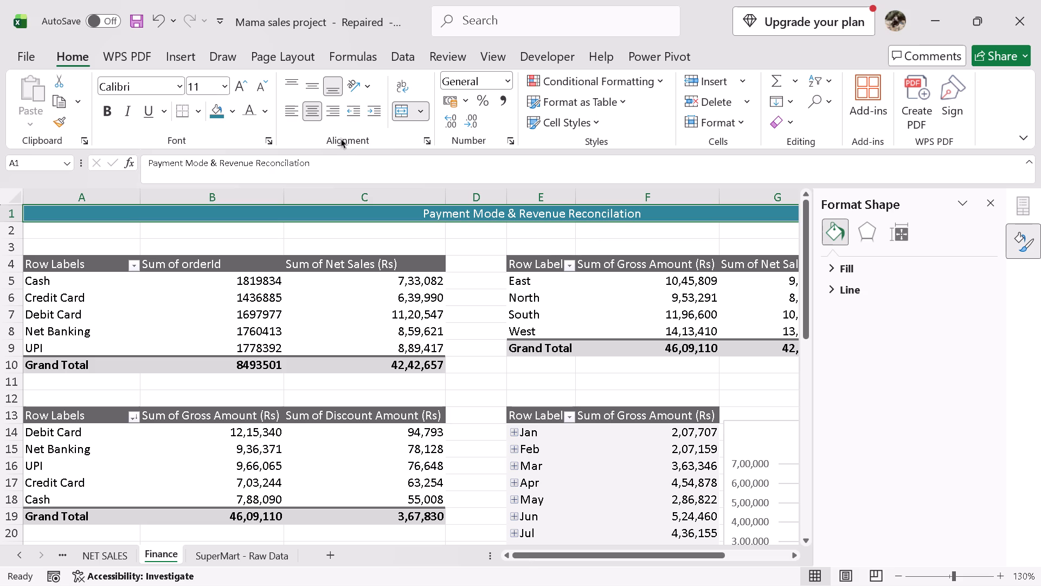
left_click(468, 339)
Look over the SuperMart - Raw Data sheet and the PivotTables on the NET SALES sheet.
left_click(222, 557)
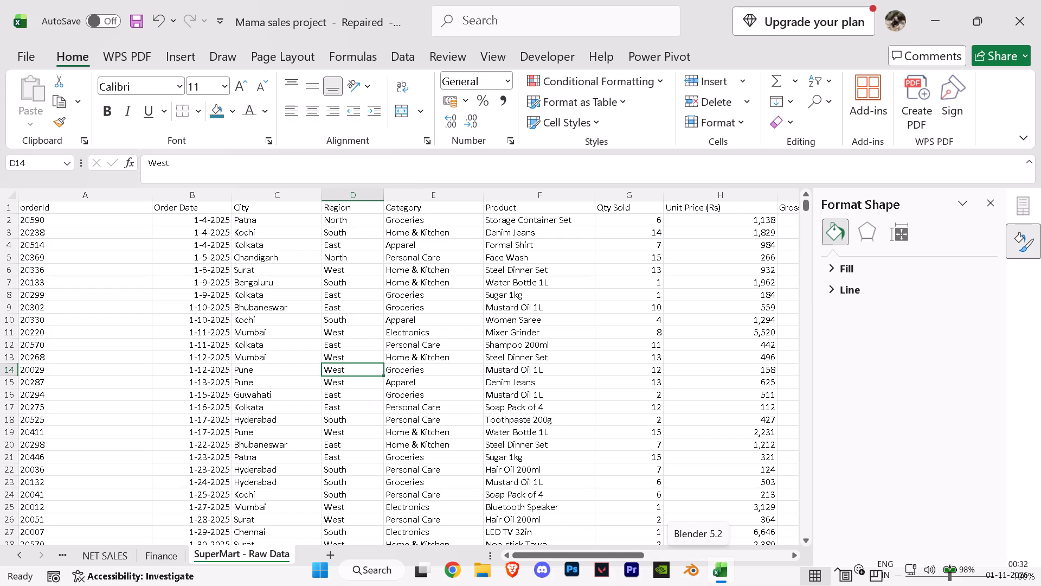
left_click_drag(523, 402, 532, 401)
left_click(295, 285)
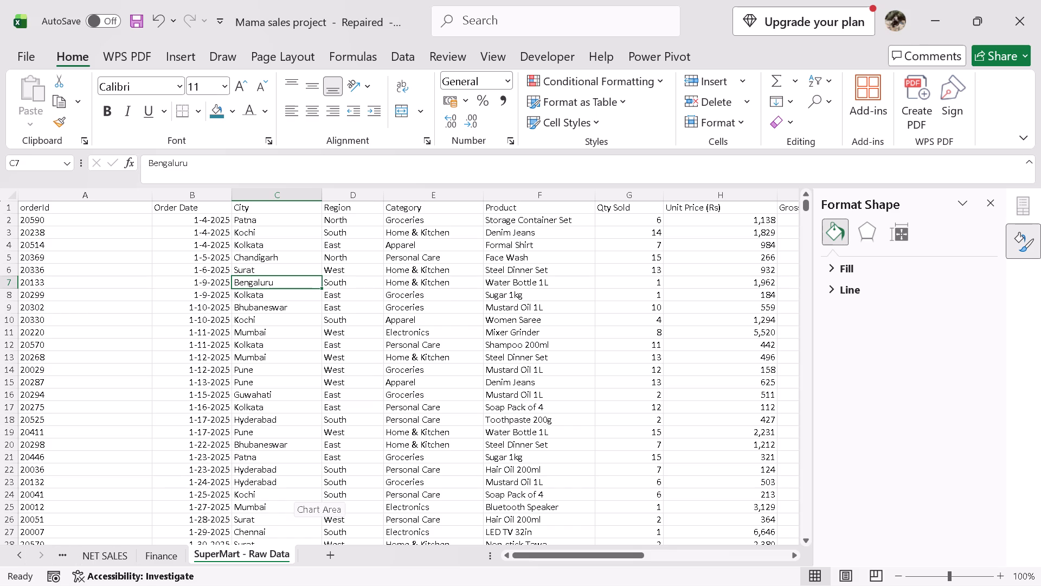
left_click(102, 562)
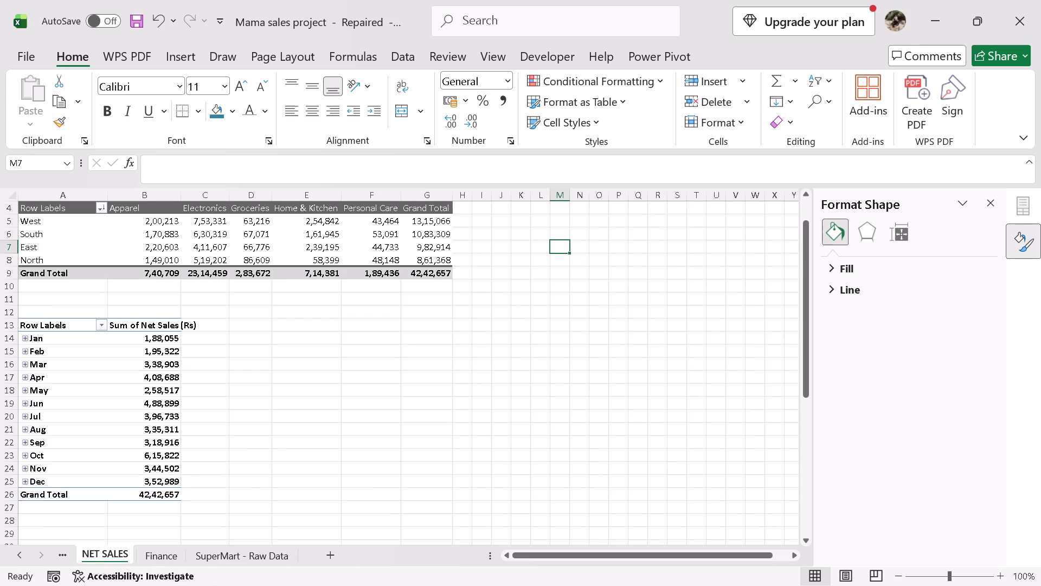
scroll(302, 435, "down", 3)
scroll(302, 434, "up", 5)
scroll(302, 434, "down", 9)
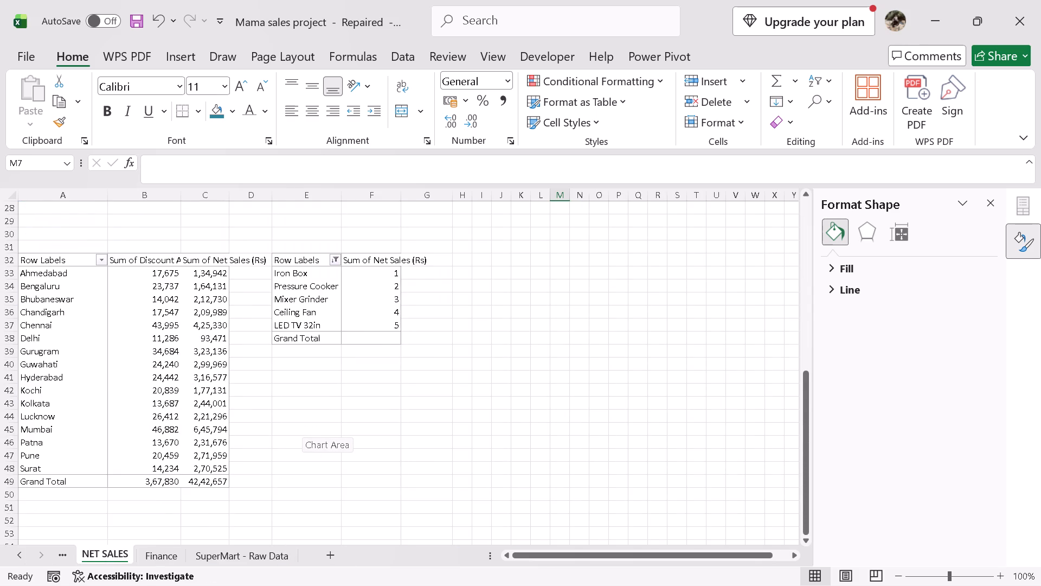
scroll(302, 434, "up", 3)
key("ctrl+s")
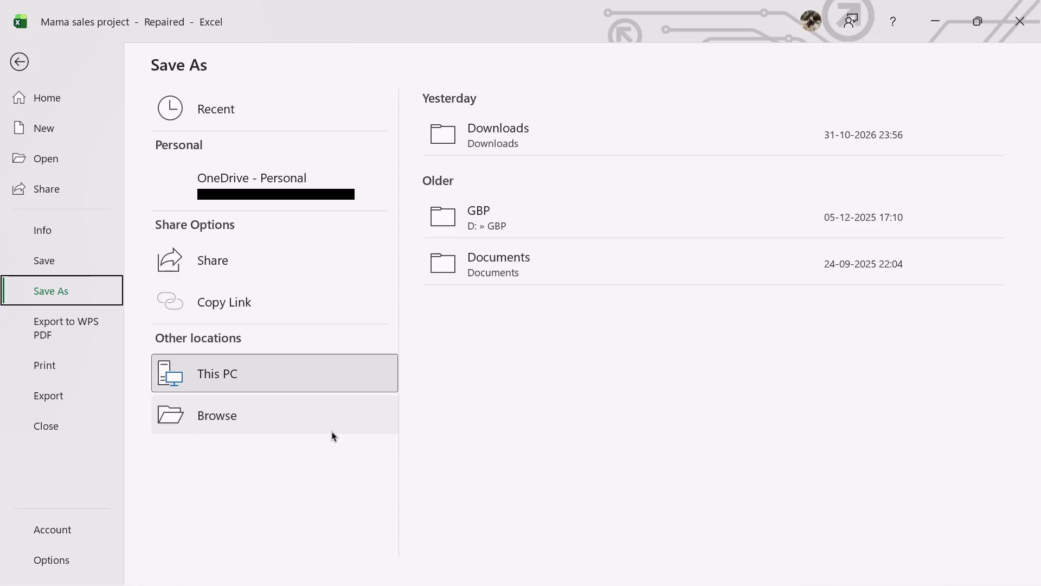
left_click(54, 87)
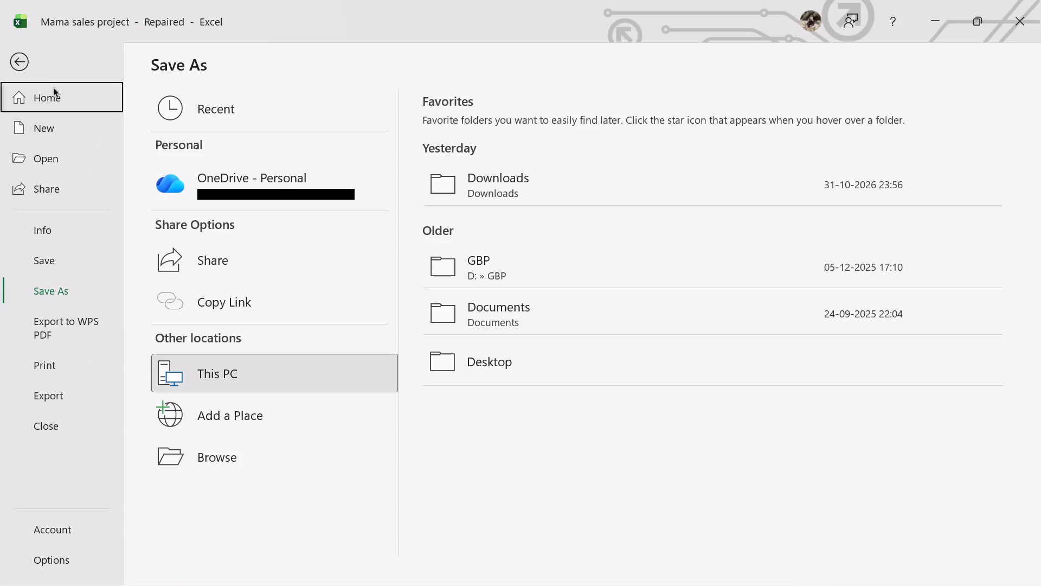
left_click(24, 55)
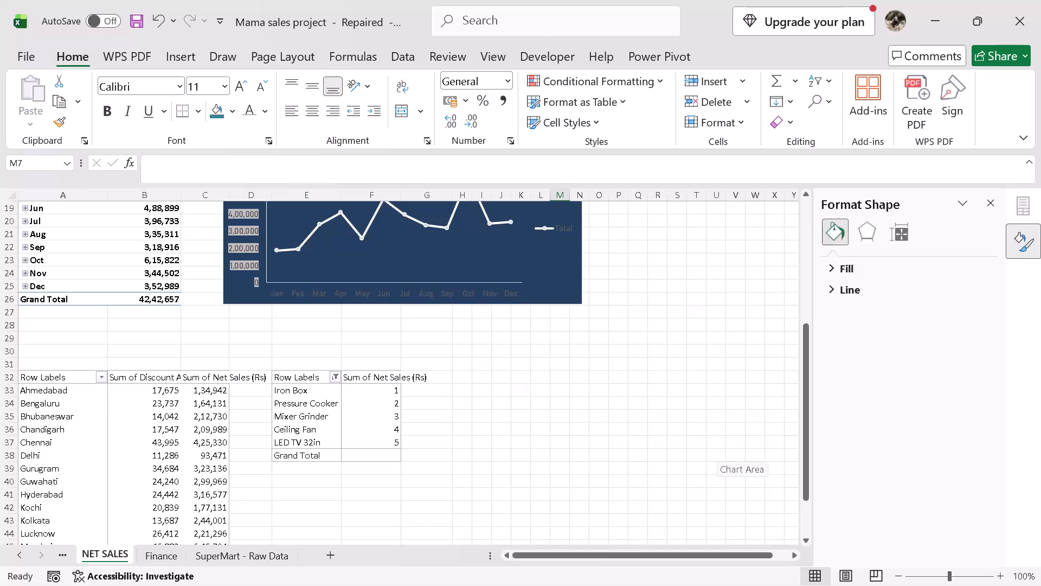
Return to the SuperMart - Raw Data sheet and select cell C14 in the City column.
left_click(279, 558)
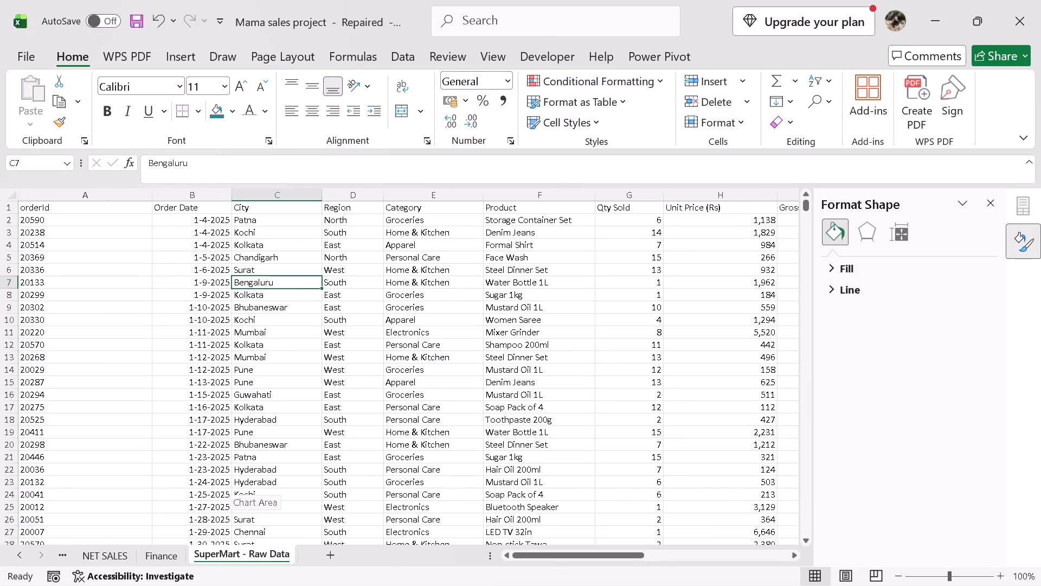
left_click(252, 373)
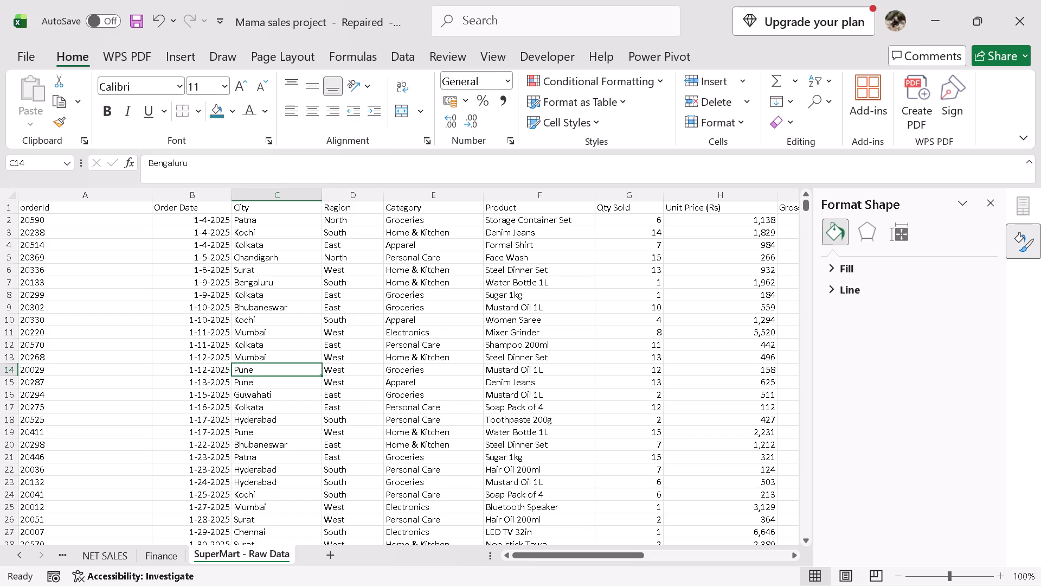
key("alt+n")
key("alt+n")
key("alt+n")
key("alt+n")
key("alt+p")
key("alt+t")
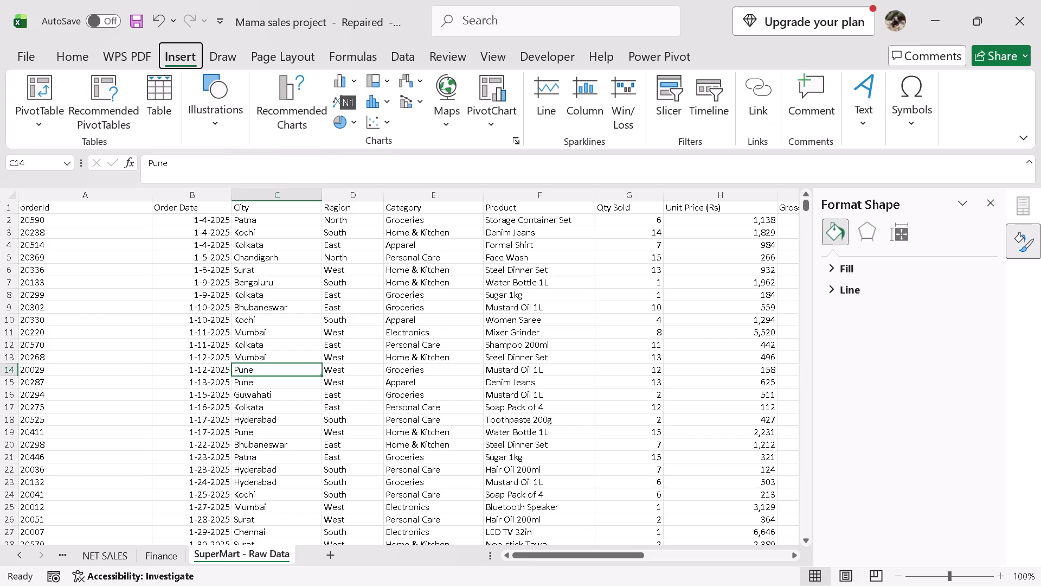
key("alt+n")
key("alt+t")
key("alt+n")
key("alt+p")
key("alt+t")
Insert a PivotTable from the SuperMart - Raw Data range A1:W421 on a new worksheet.
left_click(214, 334)
left_click(311, 312)
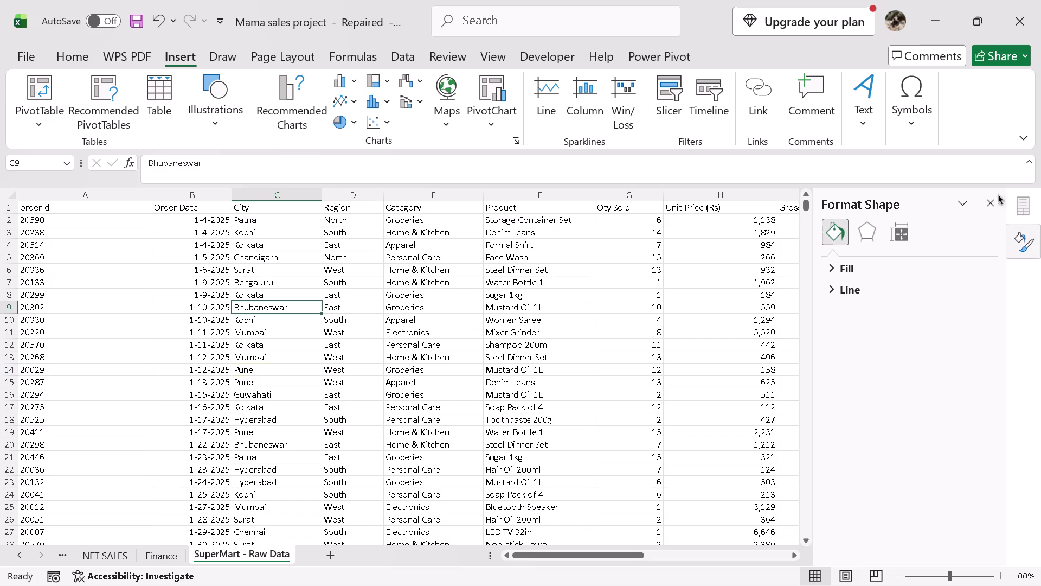
left_click(991, 197)
double_click(46, 94)
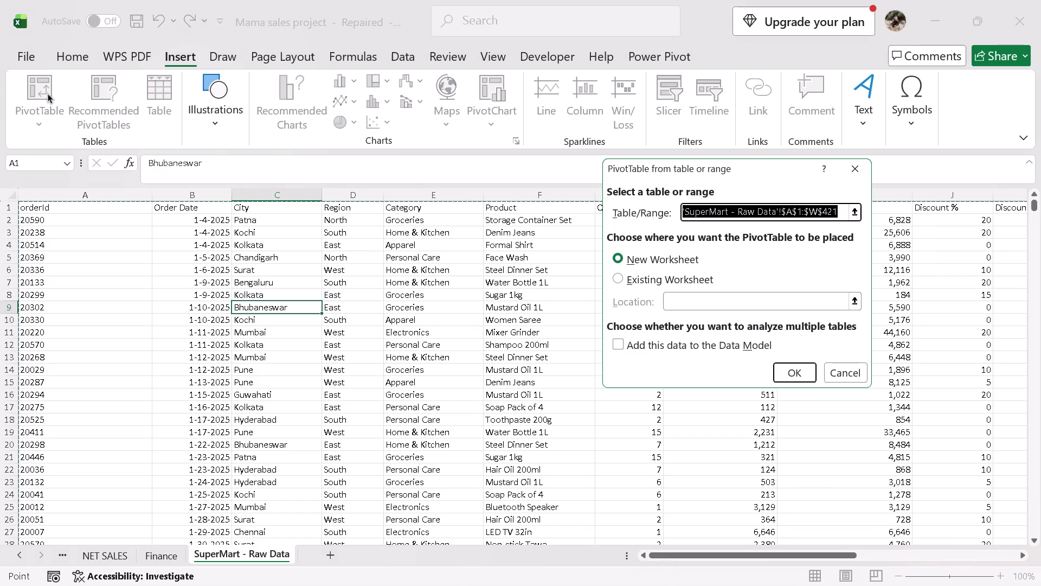
left_click(805, 370)
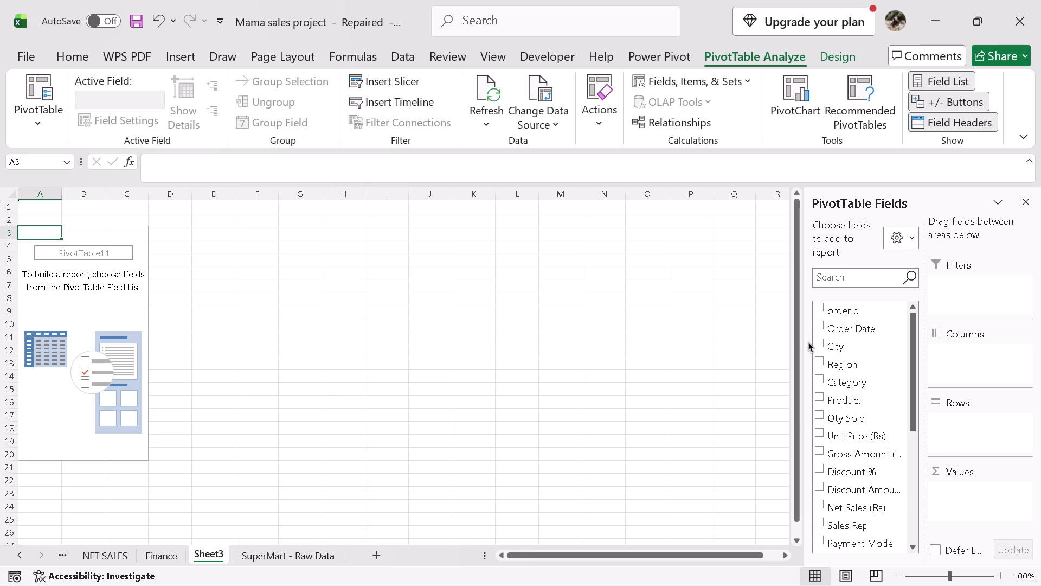
Build the PivotTable with Sales Rep as rows and Net Sales (Rs) and orderId as values.
left_click_drag(807, 342, 744, 353)
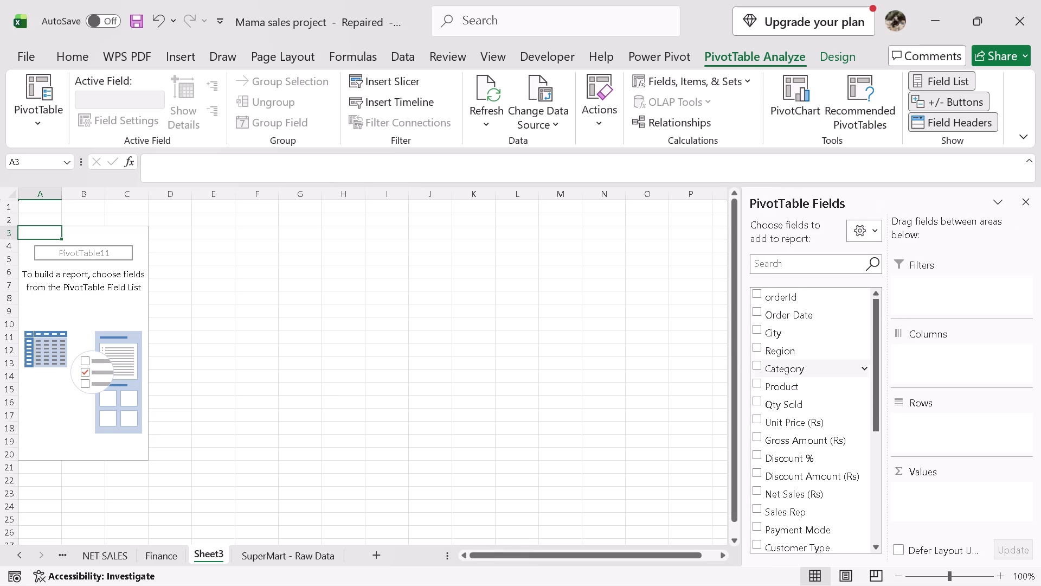
scroll(802, 415, "up", 3)
left_click_drag(798, 514, 921, 491)
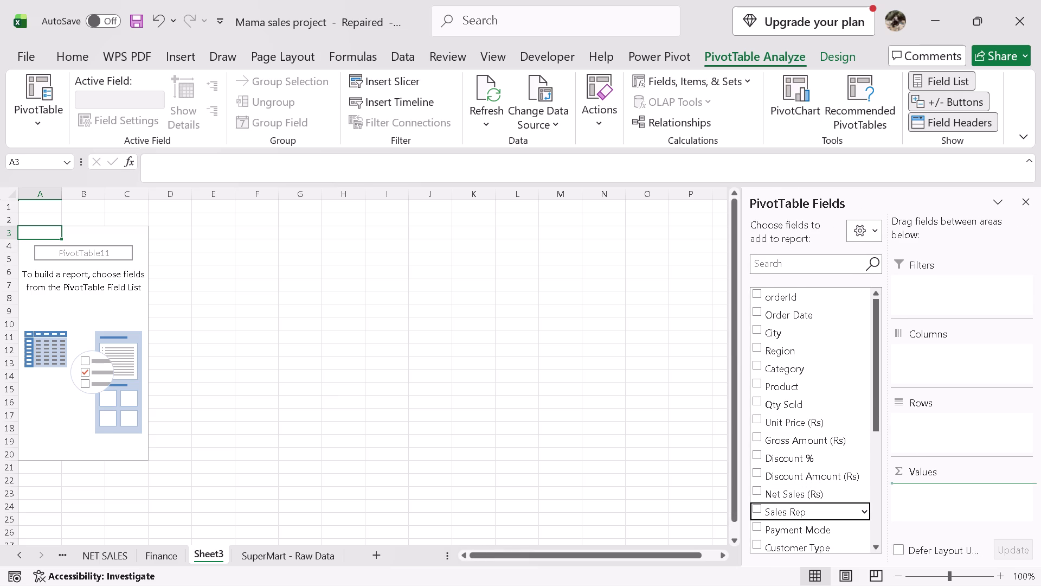
left_click_drag(921, 491, 946, 431)
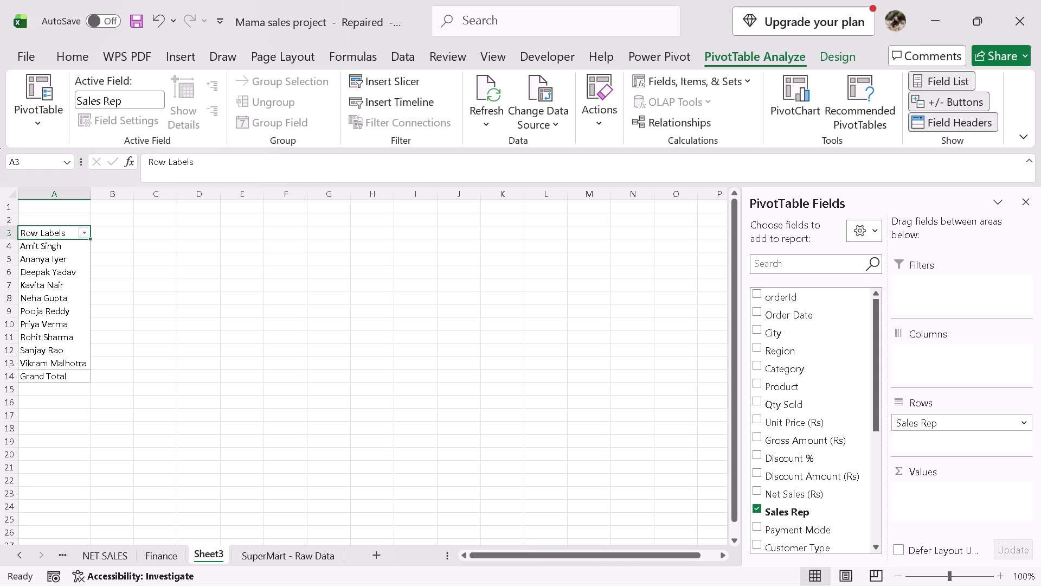
scroll(796, 498, "down", 2)
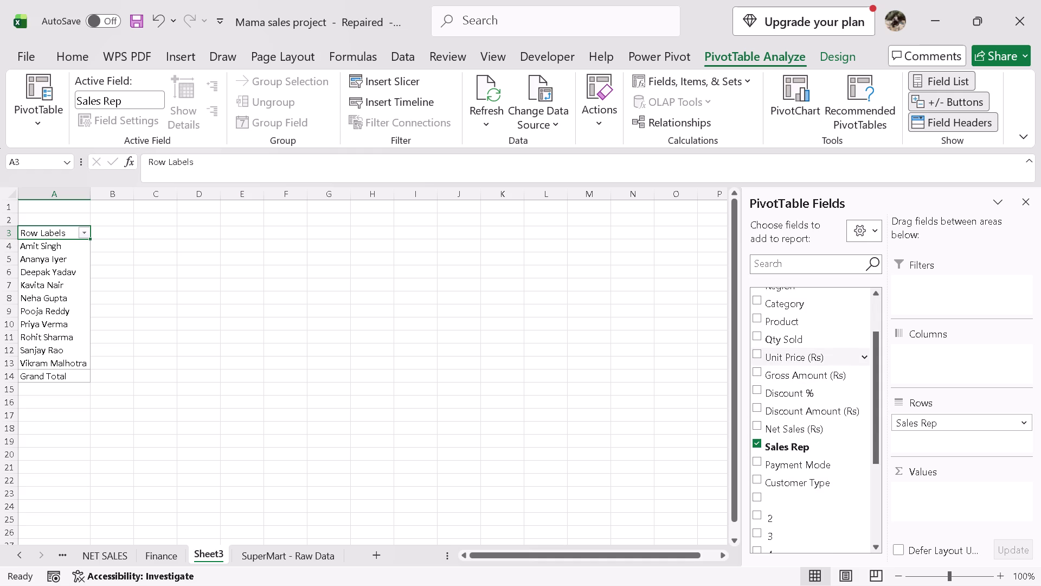
left_click_drag(799, 428, 947, 494)
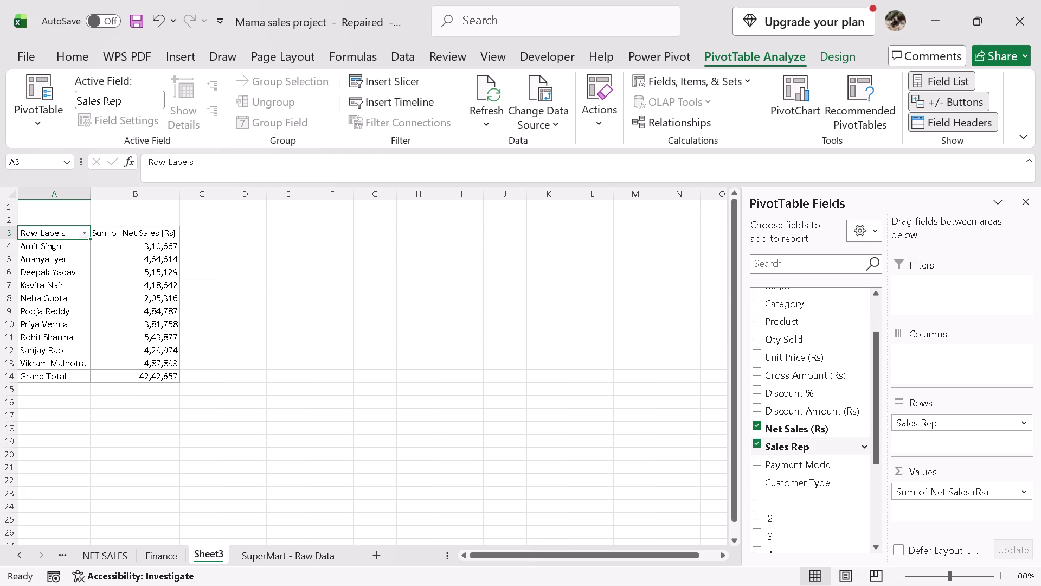
scroll(804, 383, "up", 3)
left_click_drag(802, 300, 939, 503)
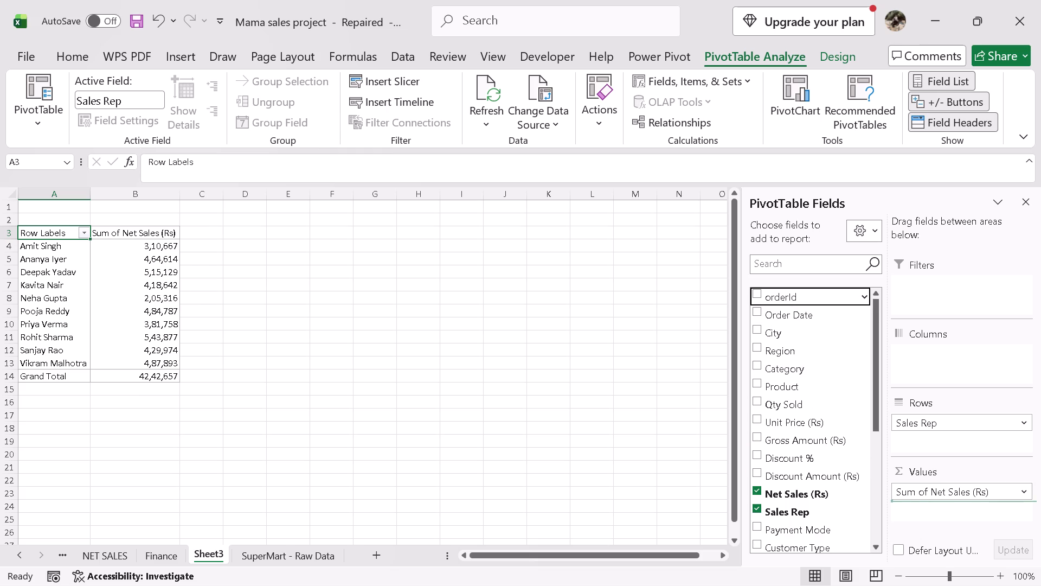
left_click_drag(939, 503, 939, 504)
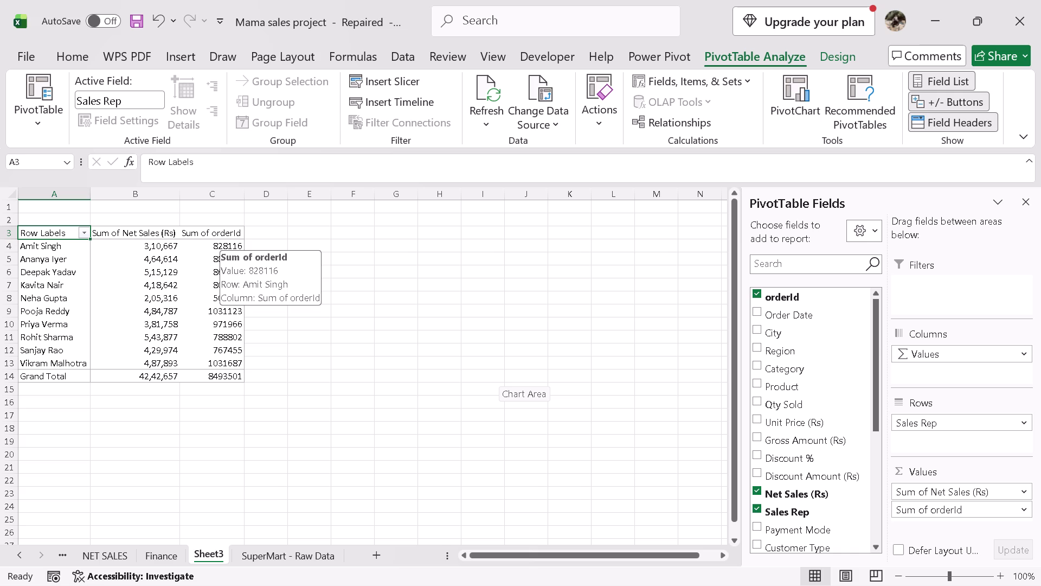
Change the orderId value field in the PivotTable to summarize by Count.
right_click(961, 508)
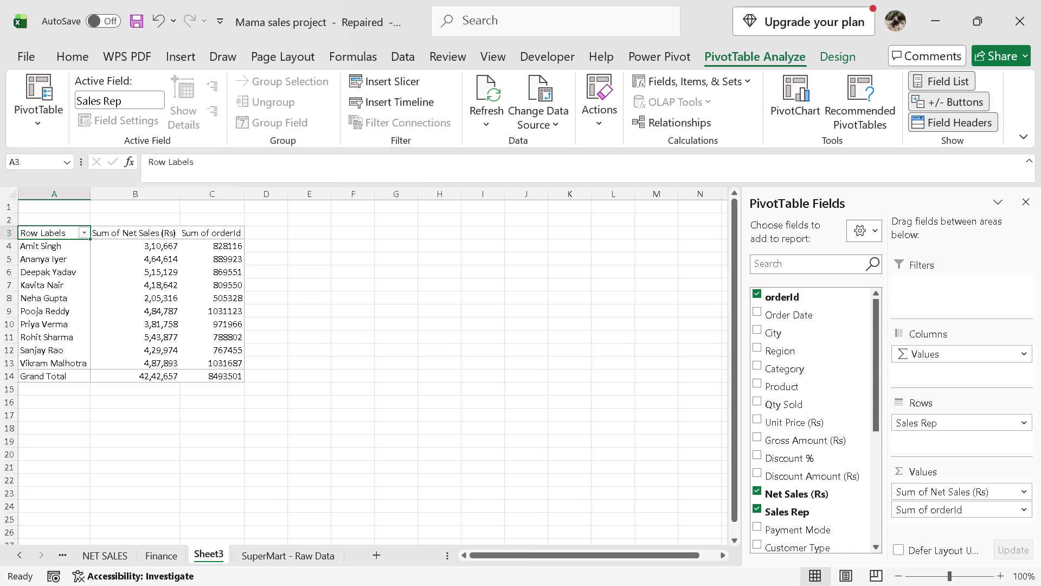
left_click(202, 232)
right_click(202, 232)
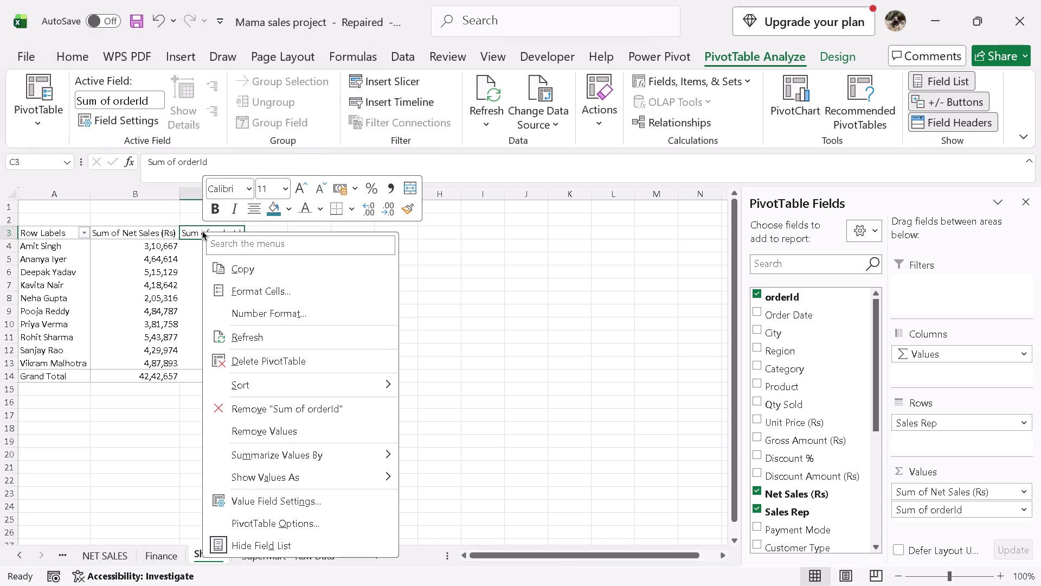
left_click(541, 322)
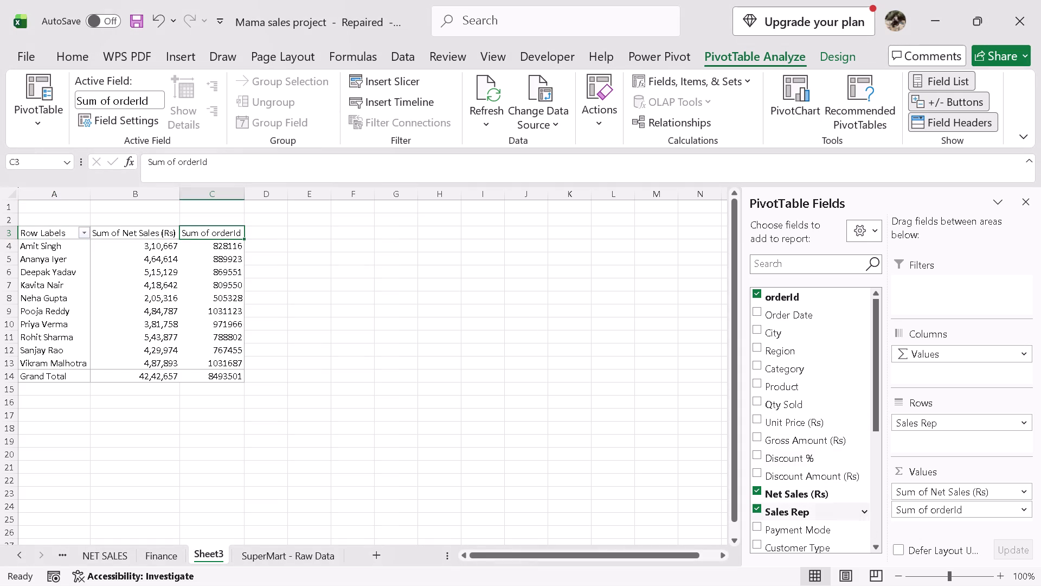
right_click(788, 300)
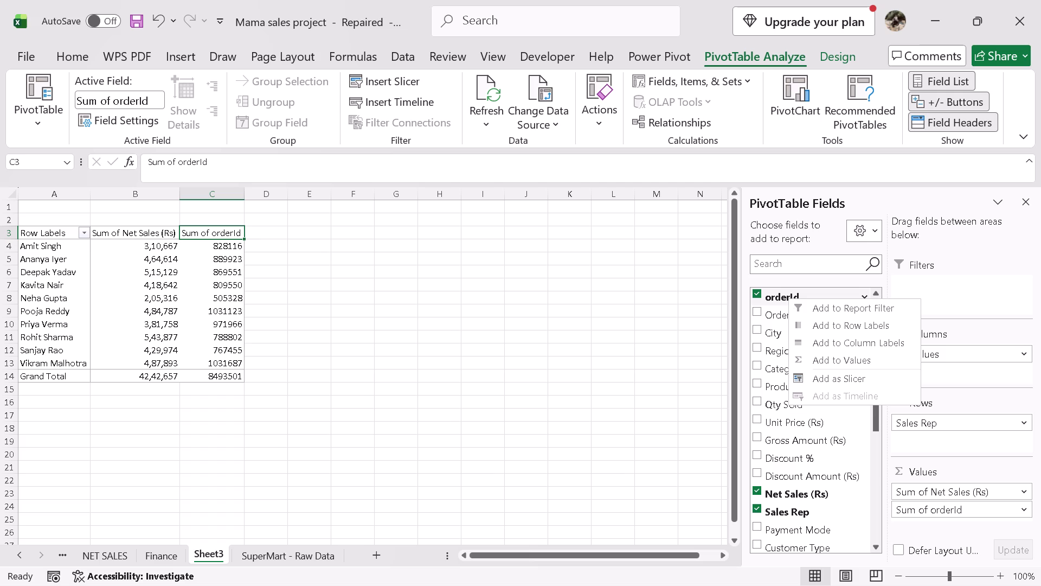
left_click(1023, 508)
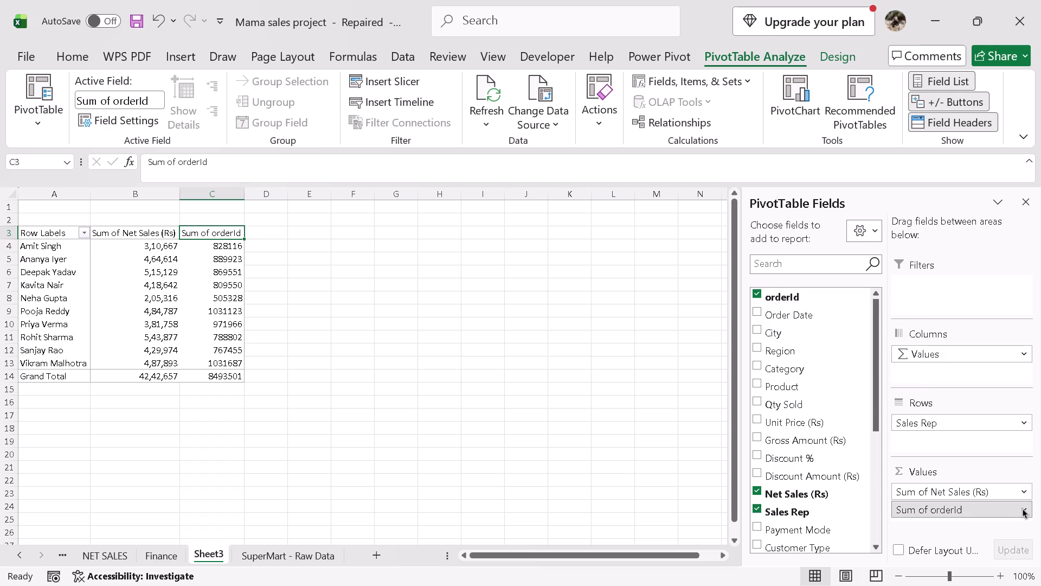
left_click(1009, 493)
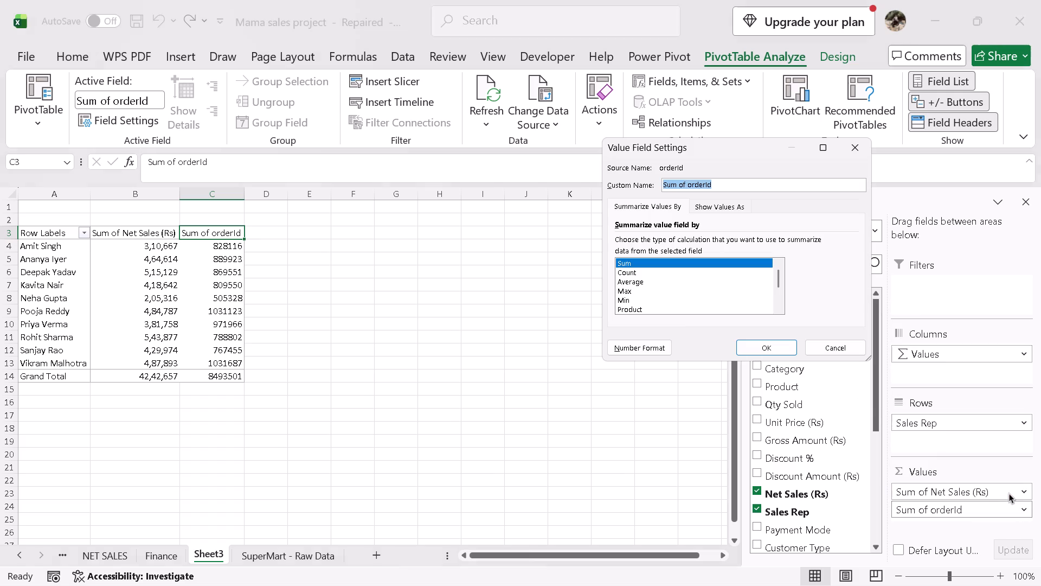
left_click(645, 276)
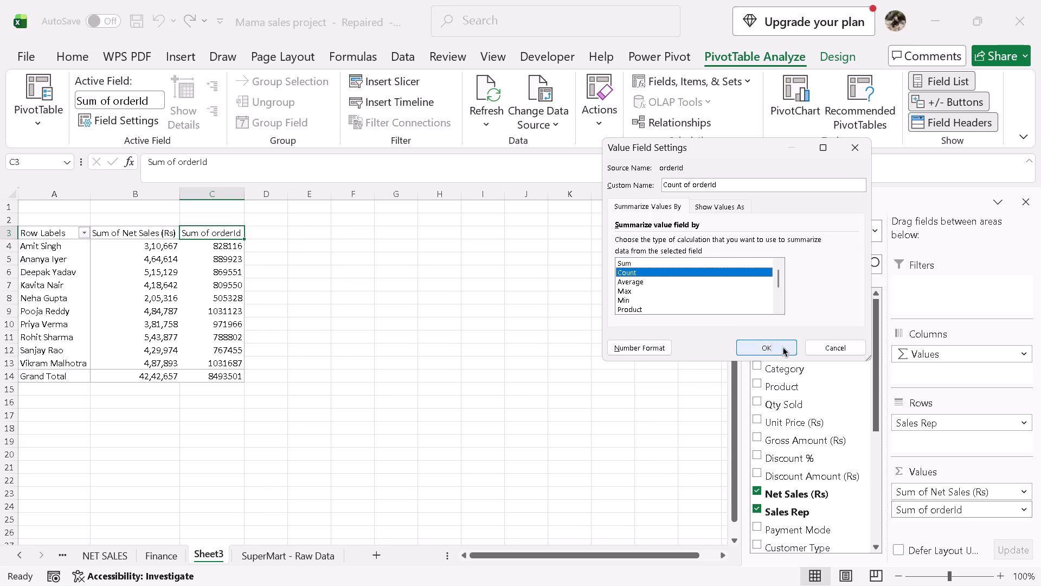
left_click(773, 342)
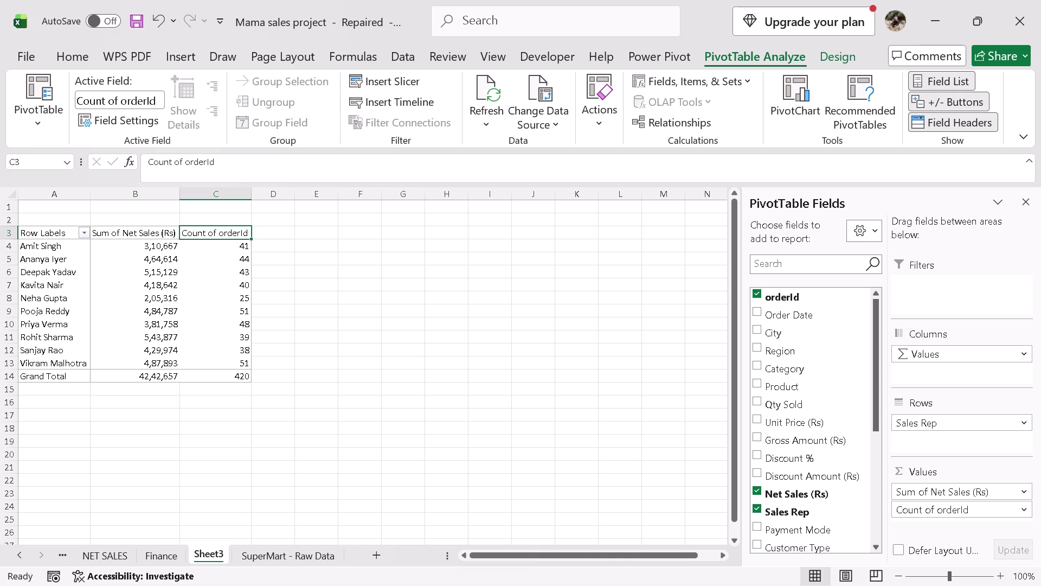
left_click(403, 343)
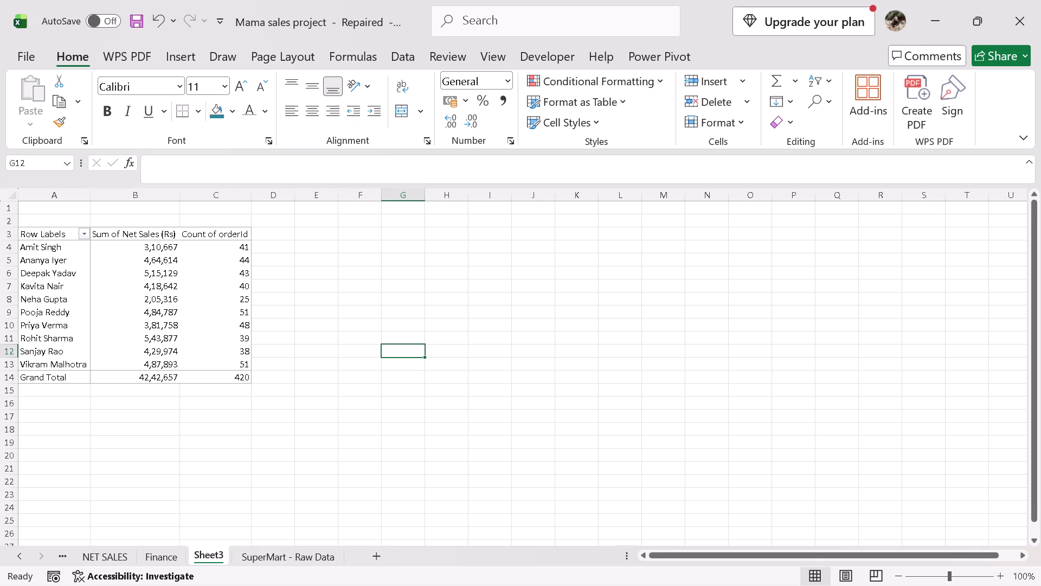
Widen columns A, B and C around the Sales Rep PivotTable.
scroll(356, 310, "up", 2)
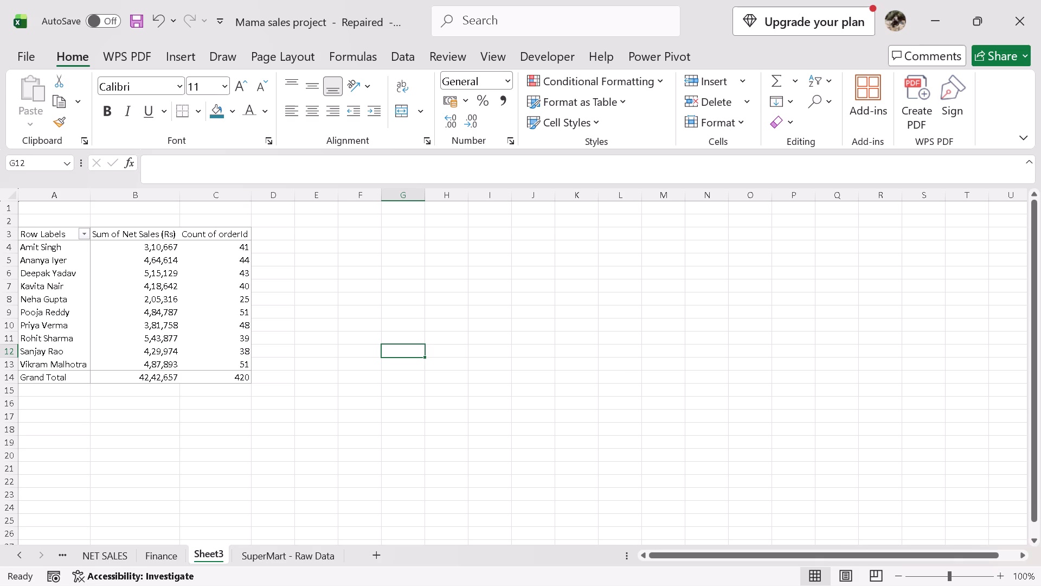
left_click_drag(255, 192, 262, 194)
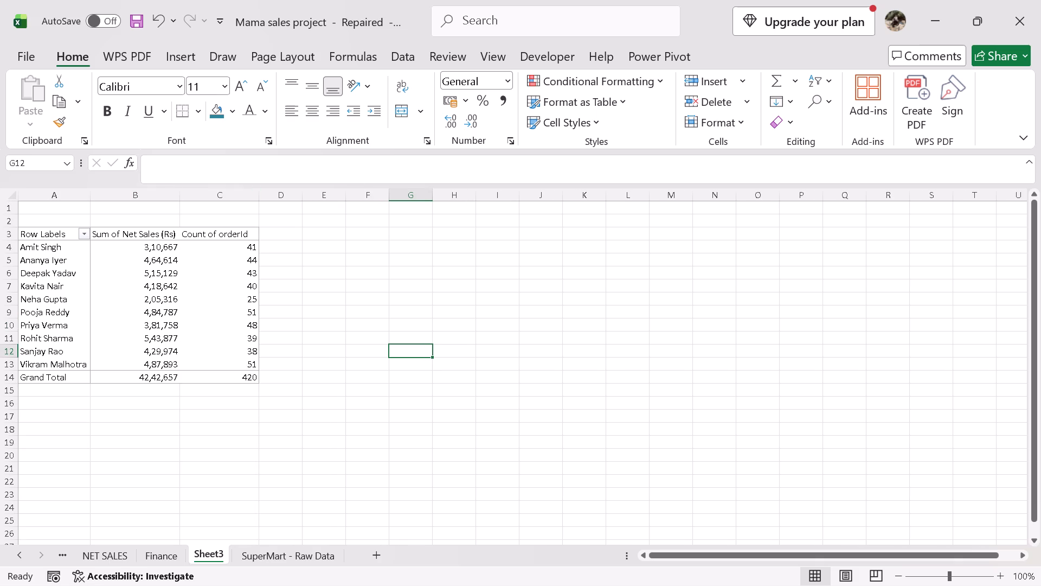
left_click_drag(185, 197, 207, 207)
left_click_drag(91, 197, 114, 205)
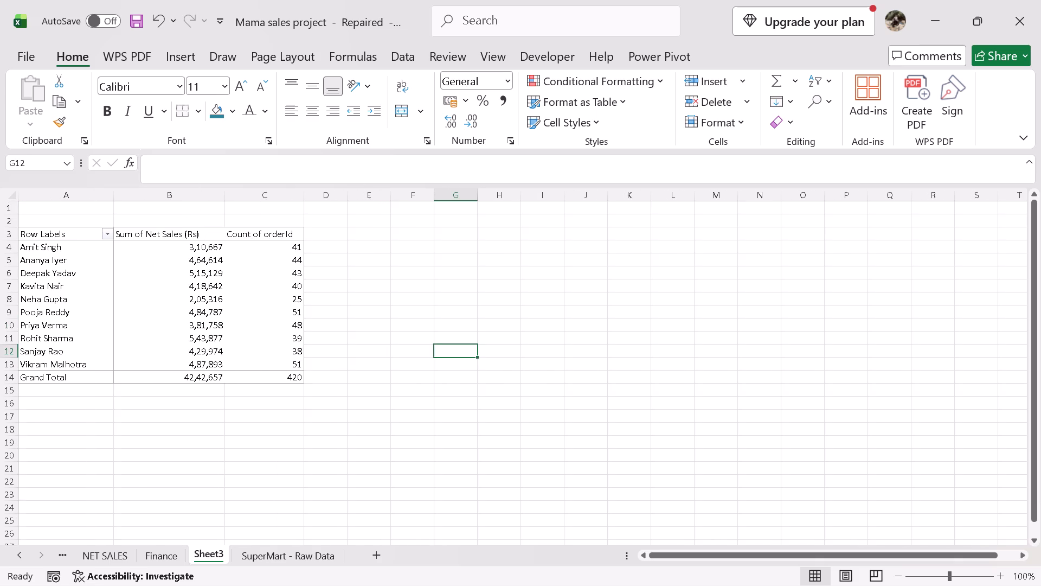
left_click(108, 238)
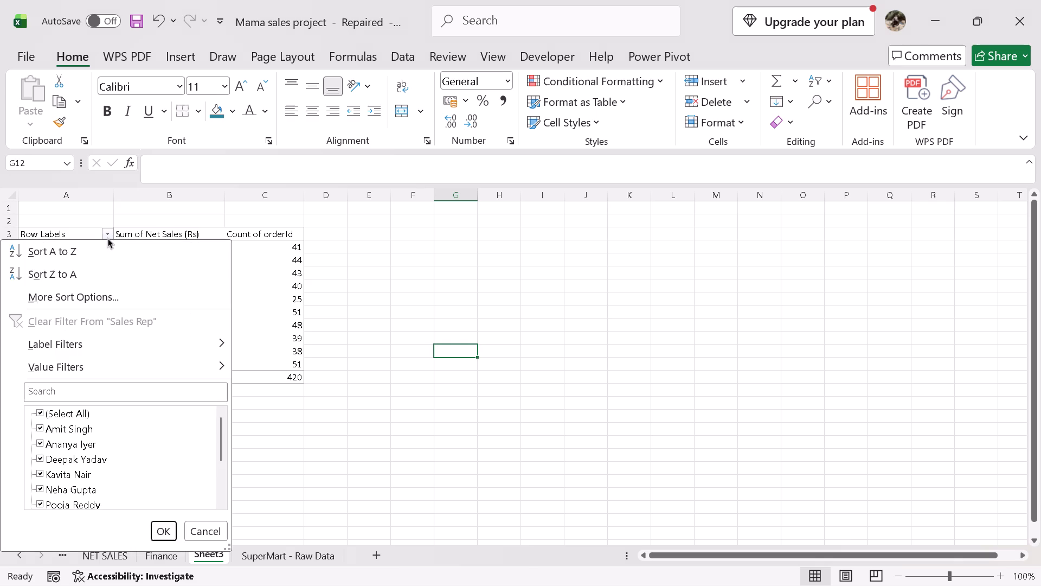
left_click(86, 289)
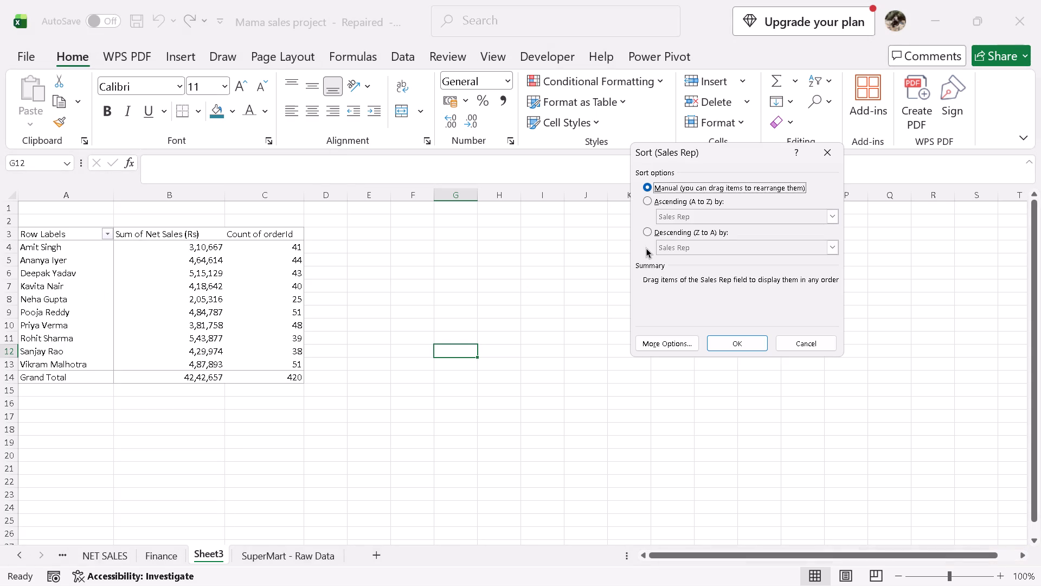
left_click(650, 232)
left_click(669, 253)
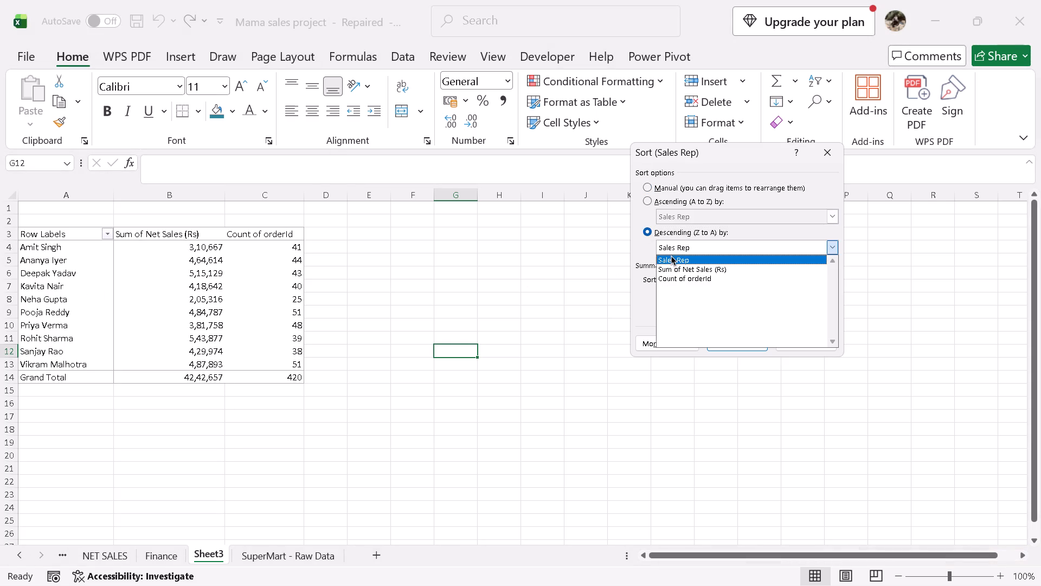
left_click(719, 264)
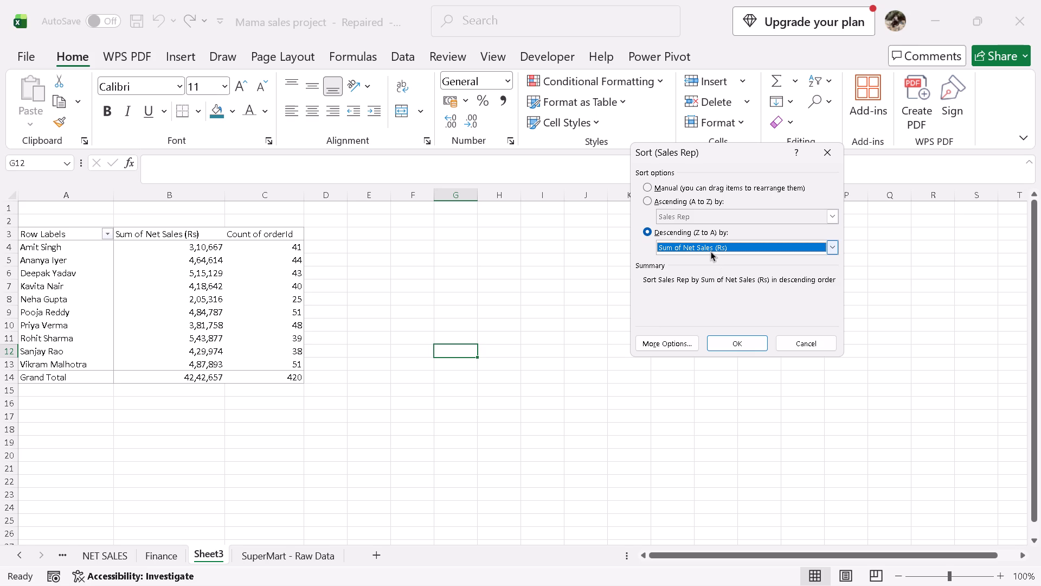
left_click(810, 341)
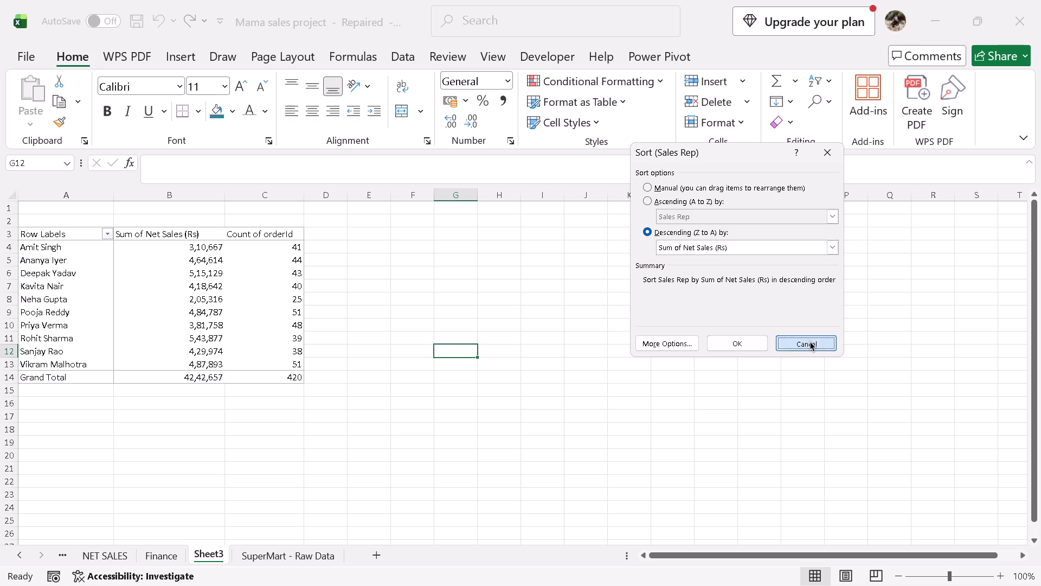
Apply a Top 10 value filter to the Sales Rep rows showing the top 3 items by Sum of Net Sales (Rs).
left_click(108, 236)
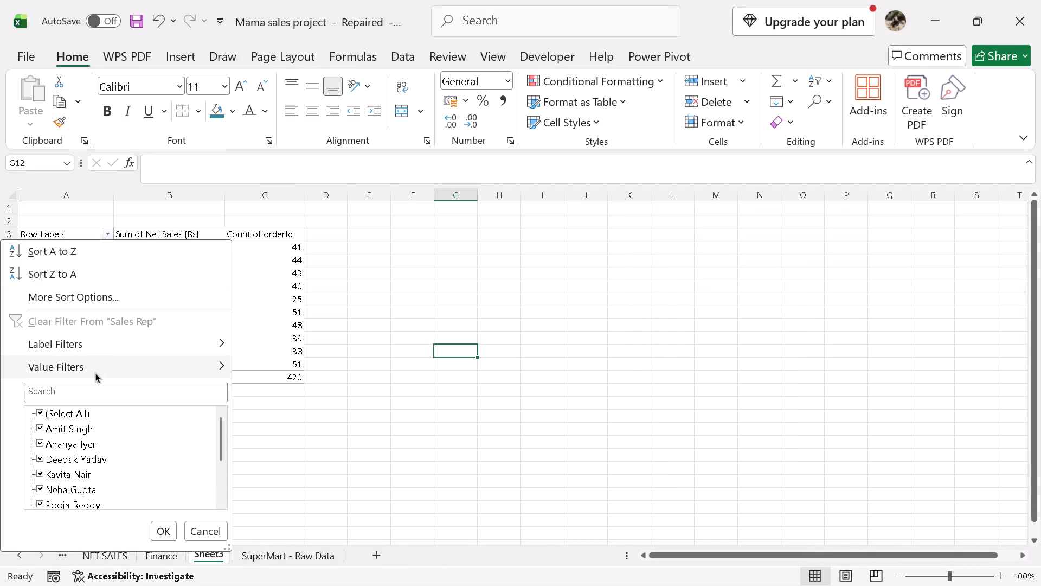
left_click(95, 373)
left_click(296, 566)
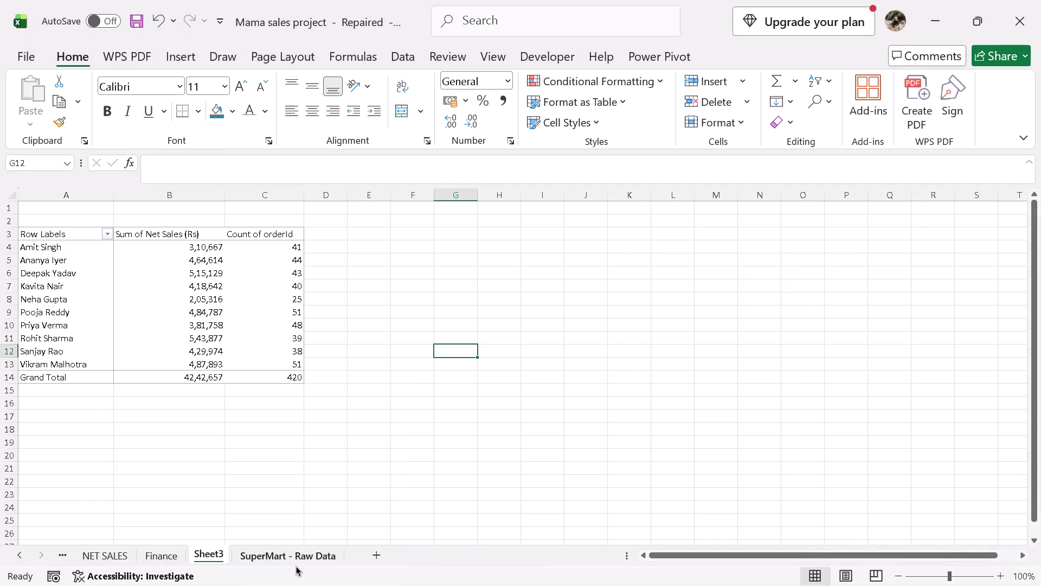
left_click_drag(688, 251, 626, 265)
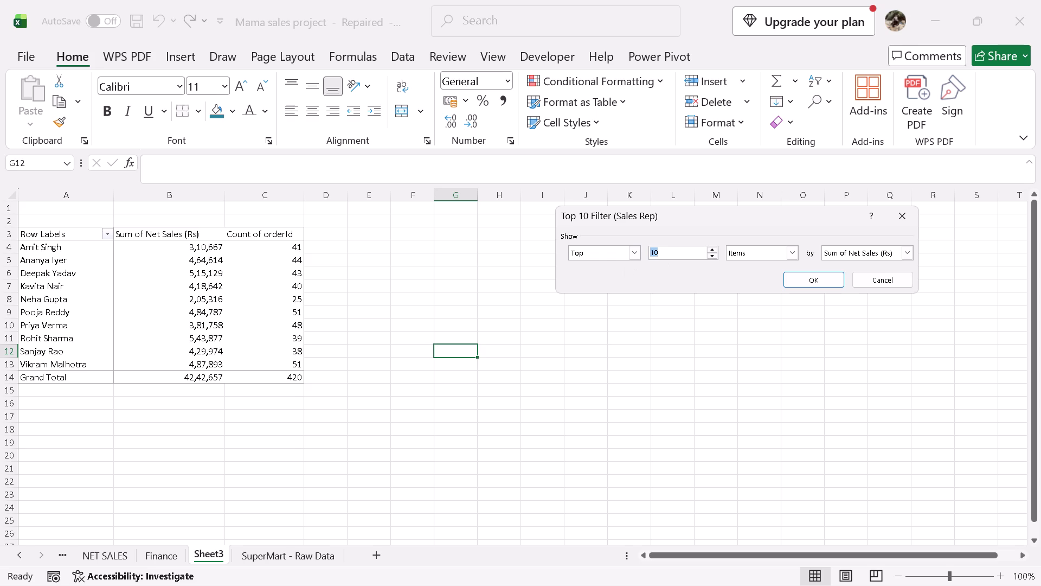
key("3")
left_click(824, 284)
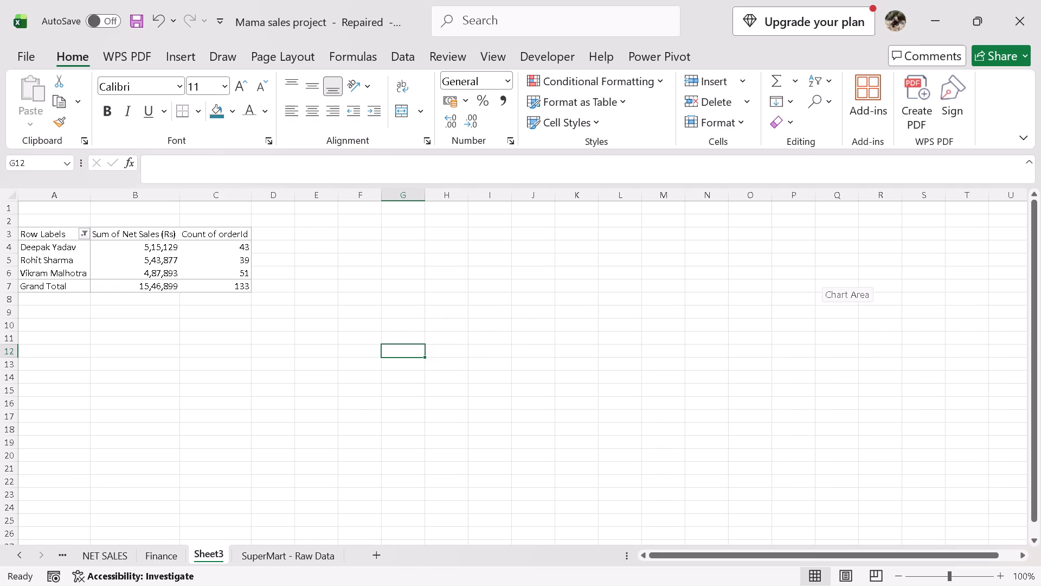
left_click(436, 235)
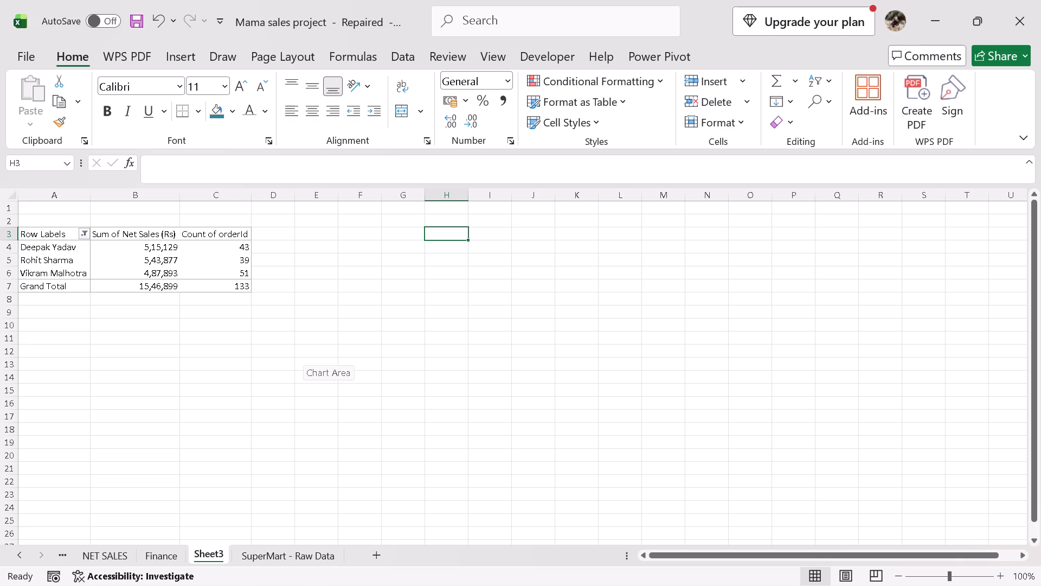
Copy the whole top-3 Sales Rep PivotTable and paste the copy below it at cell A10.
left_click_drag(54, 233, 115, 270)
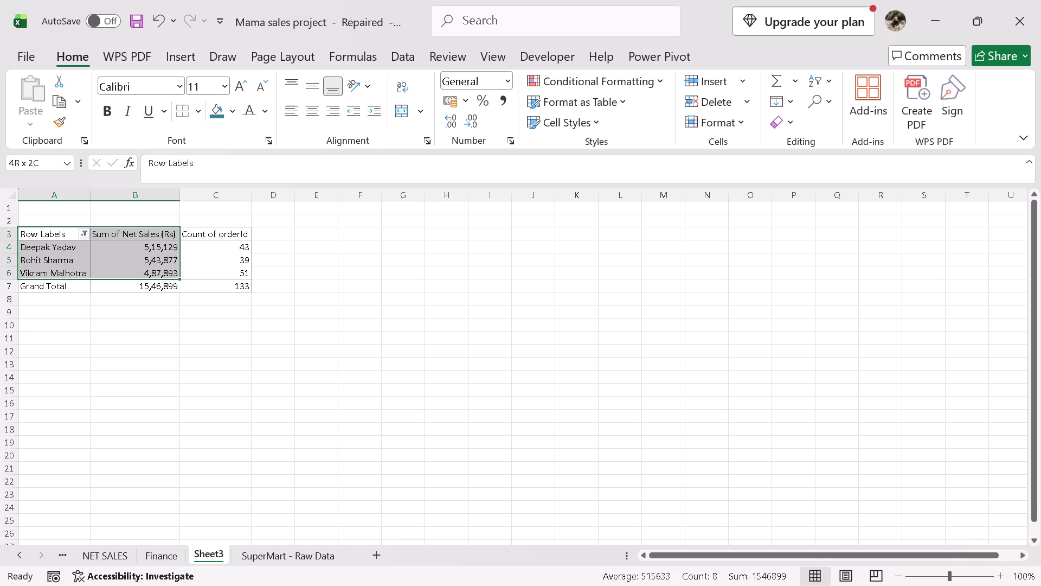
left_click_drag(115, 270, 195, 286)
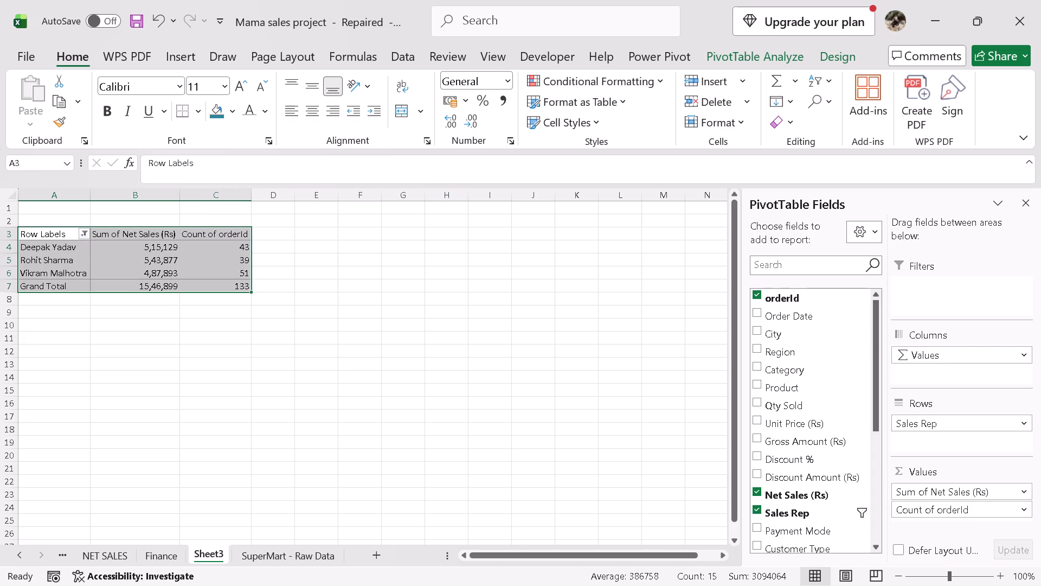
key("ctrl+c")
left_click(48, 324)
key("ctrl+v")
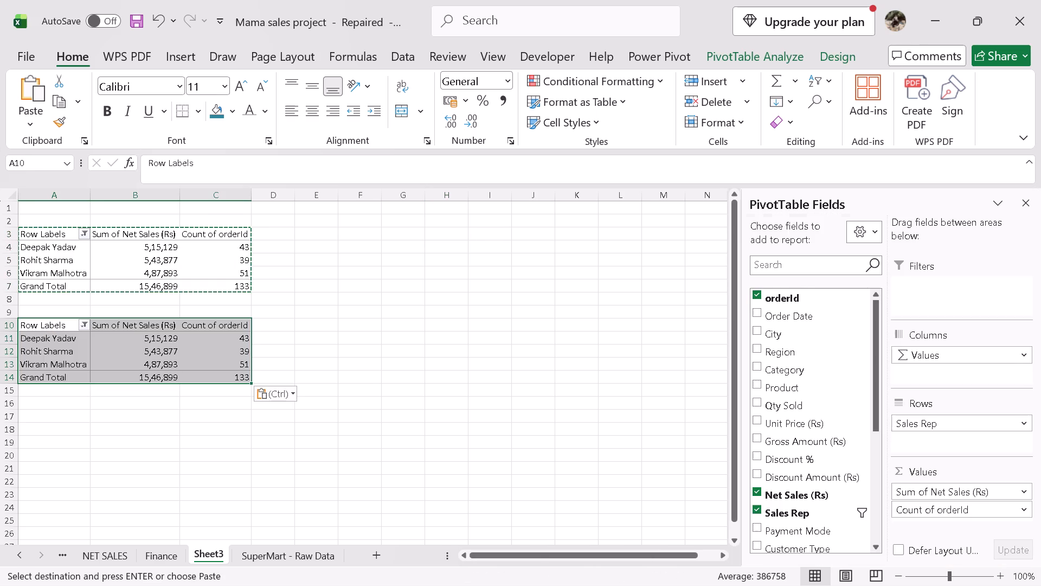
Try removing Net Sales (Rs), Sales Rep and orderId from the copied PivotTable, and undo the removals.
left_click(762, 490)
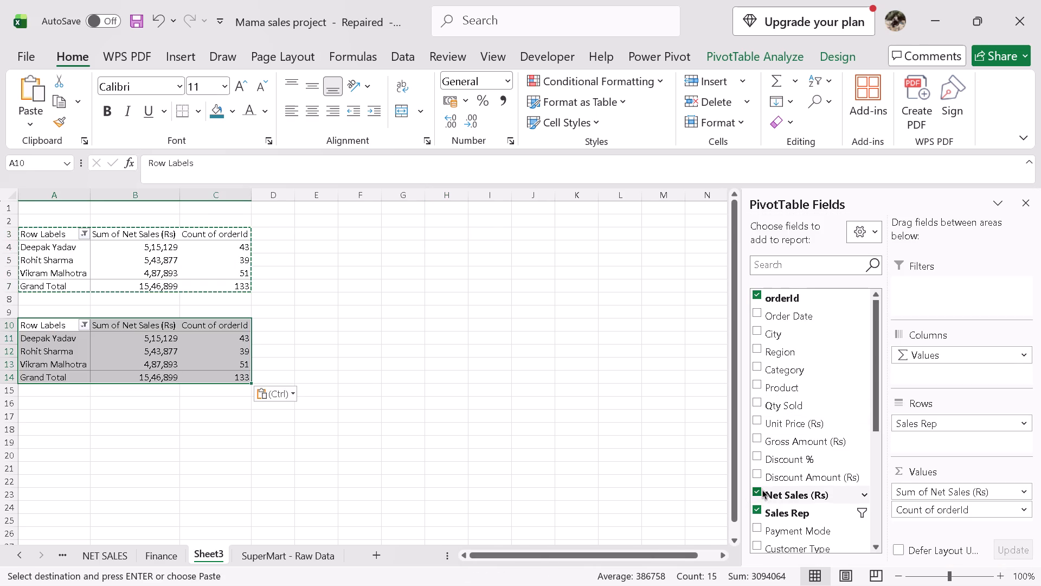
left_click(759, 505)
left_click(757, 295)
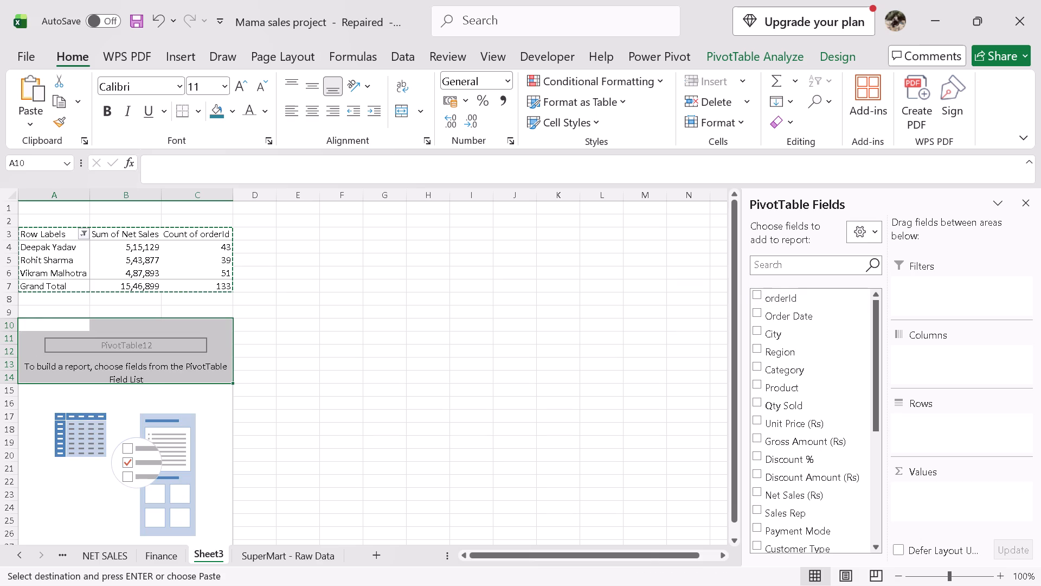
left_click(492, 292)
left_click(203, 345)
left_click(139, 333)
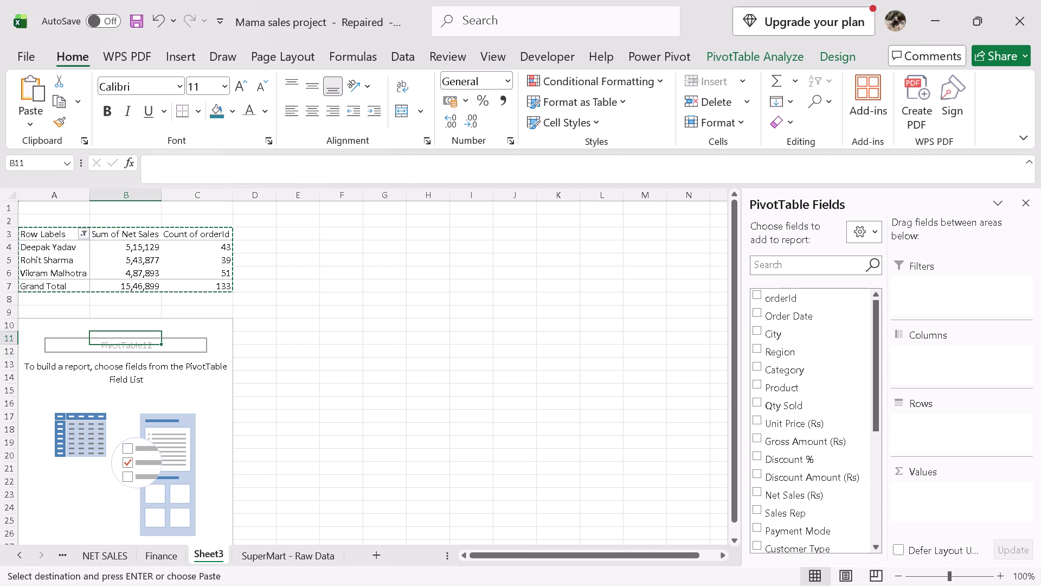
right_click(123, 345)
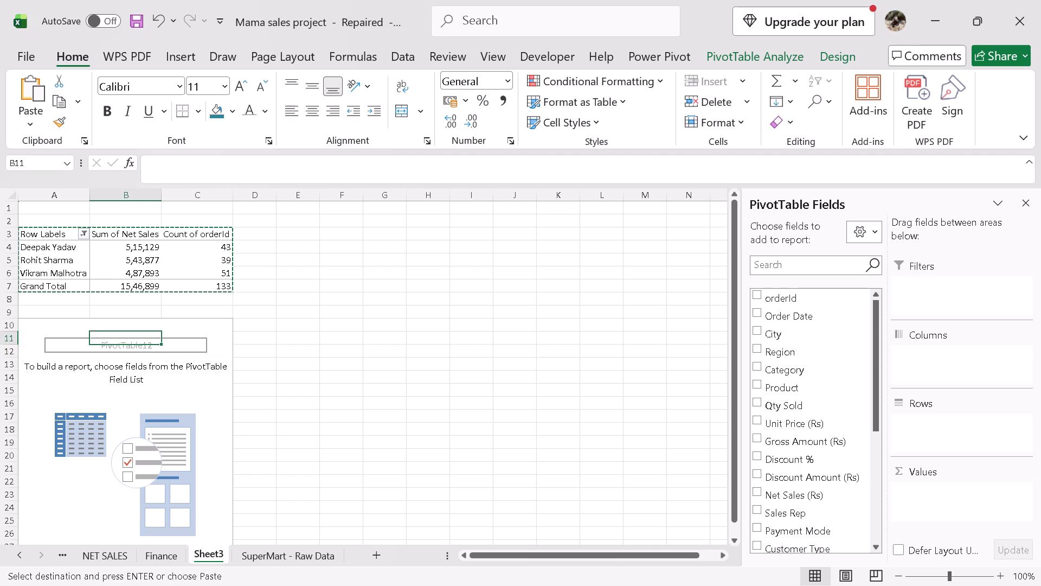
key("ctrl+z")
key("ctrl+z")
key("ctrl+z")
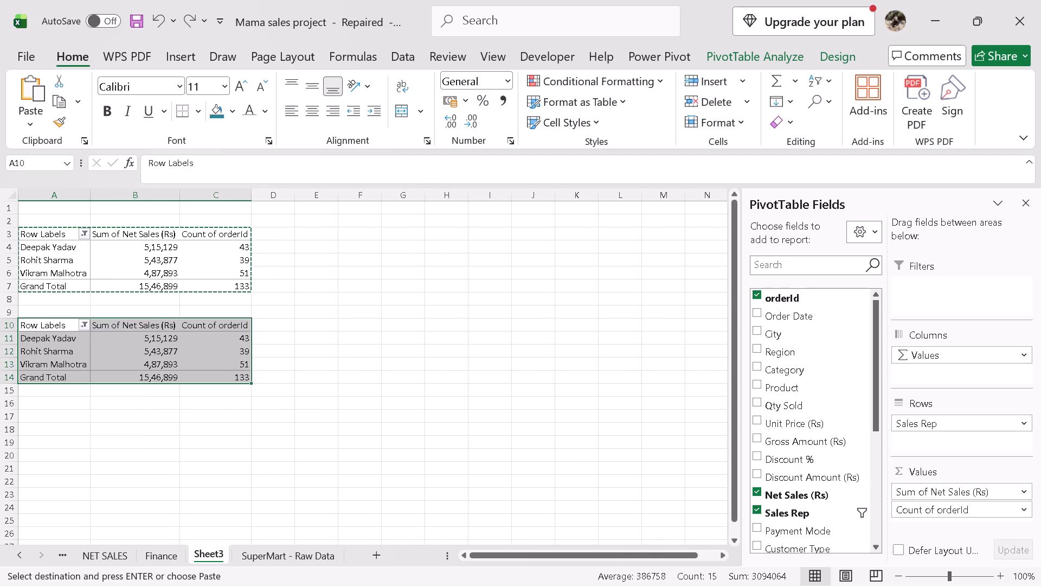
Change the copied PivotTable's Top 10 value filter on Sales Rep to the bottom 3 items by Sum of Net Sales (Rs).
left_click(78, 323)
left_click(87, 323)
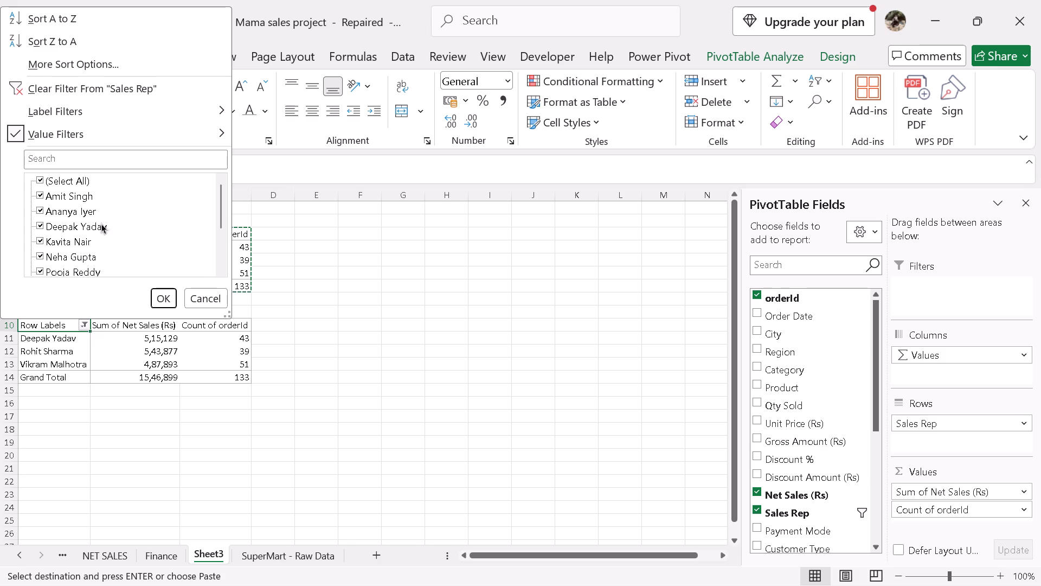
left_click(86, 128)
left_click(287, 347)
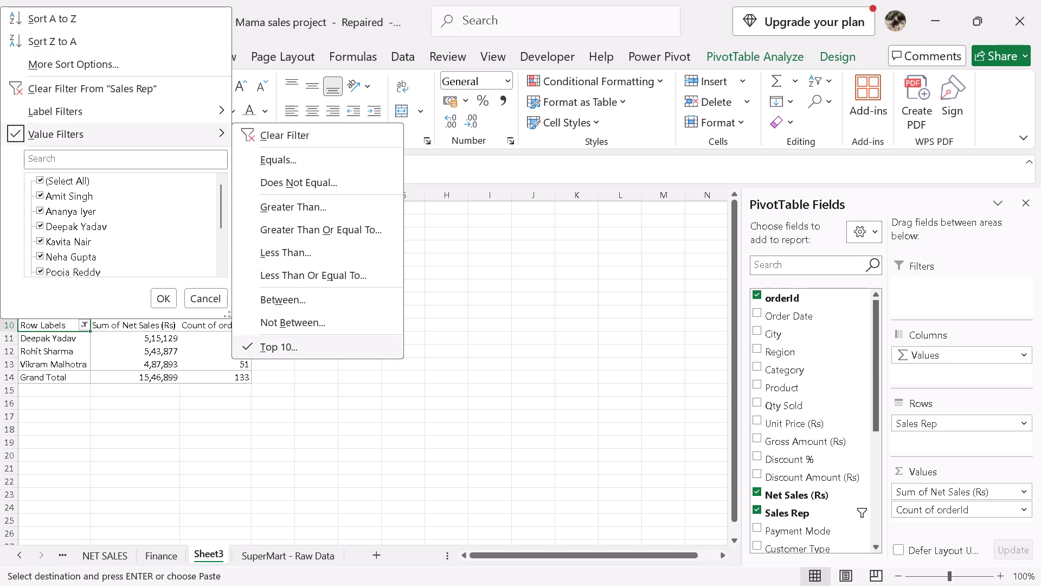
left_click(634, 253)
left_click(613, 271)
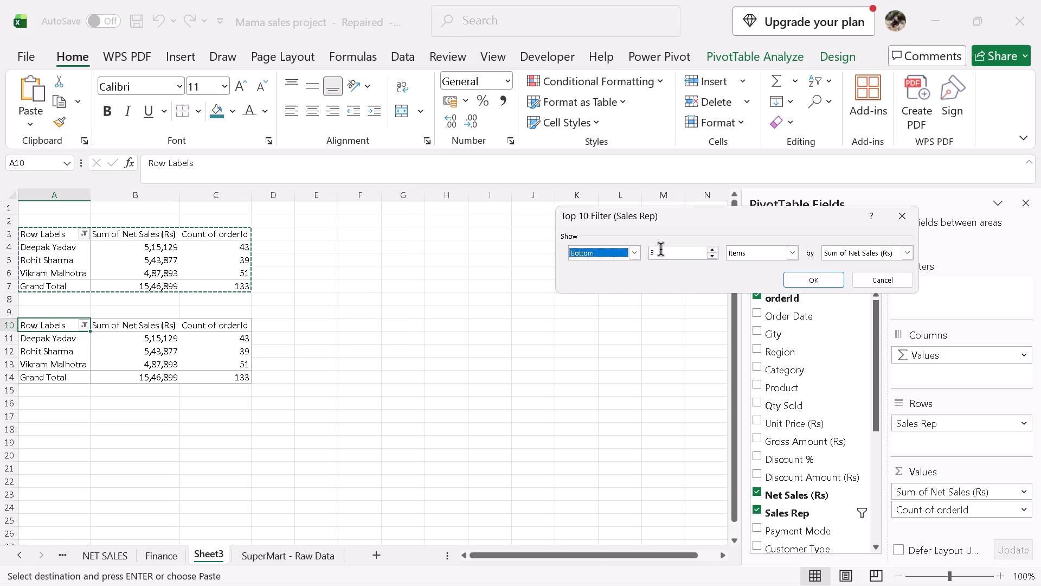
left_click_drag(661, 250, 618, 261)
key("3")
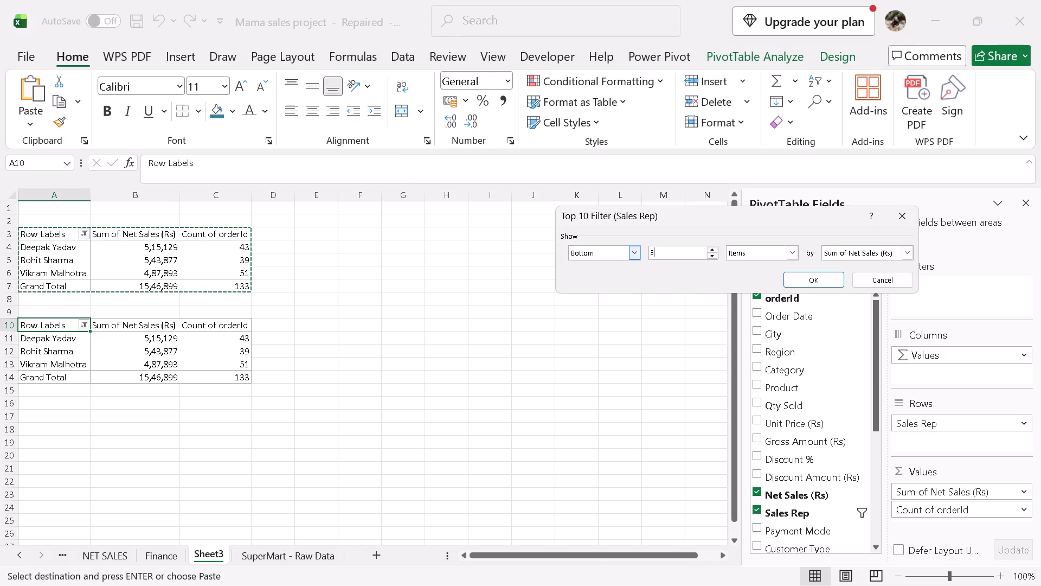
left_click(804, 275)
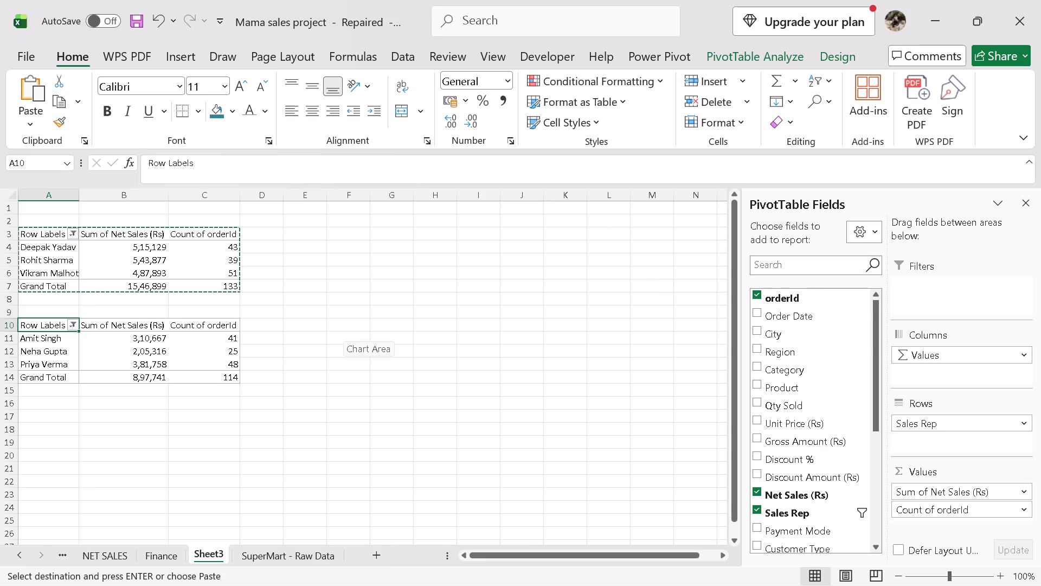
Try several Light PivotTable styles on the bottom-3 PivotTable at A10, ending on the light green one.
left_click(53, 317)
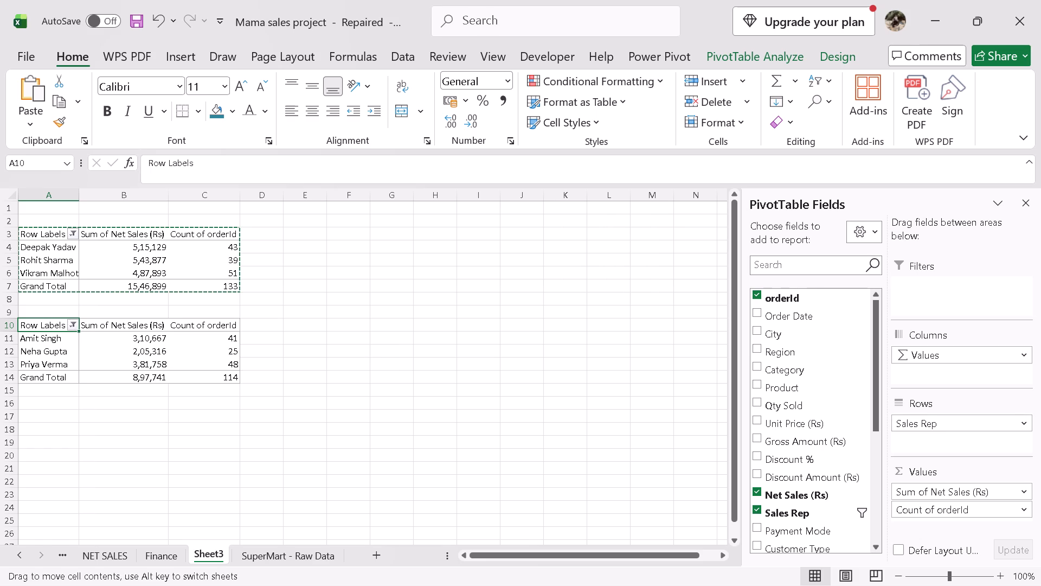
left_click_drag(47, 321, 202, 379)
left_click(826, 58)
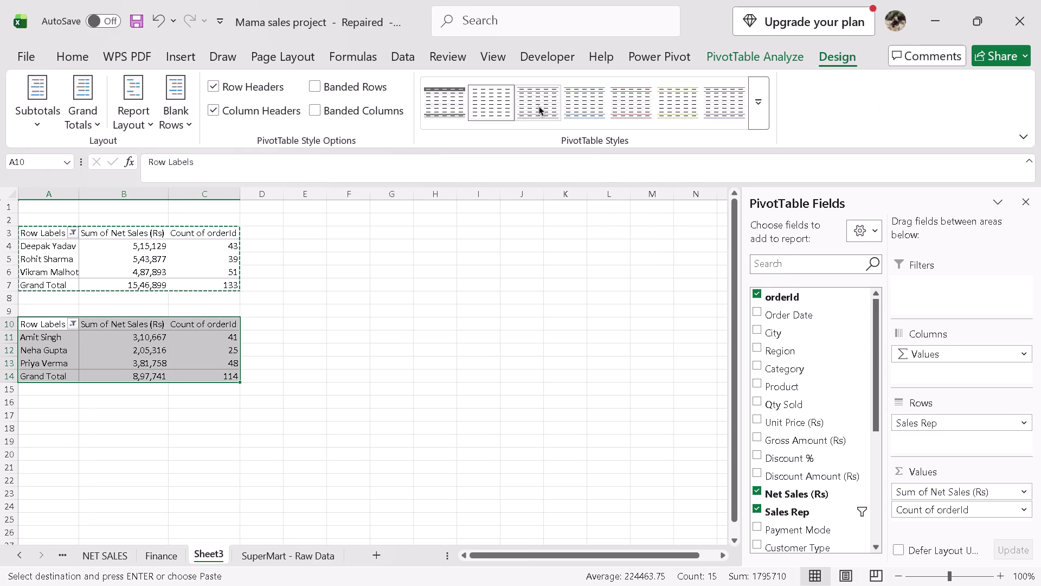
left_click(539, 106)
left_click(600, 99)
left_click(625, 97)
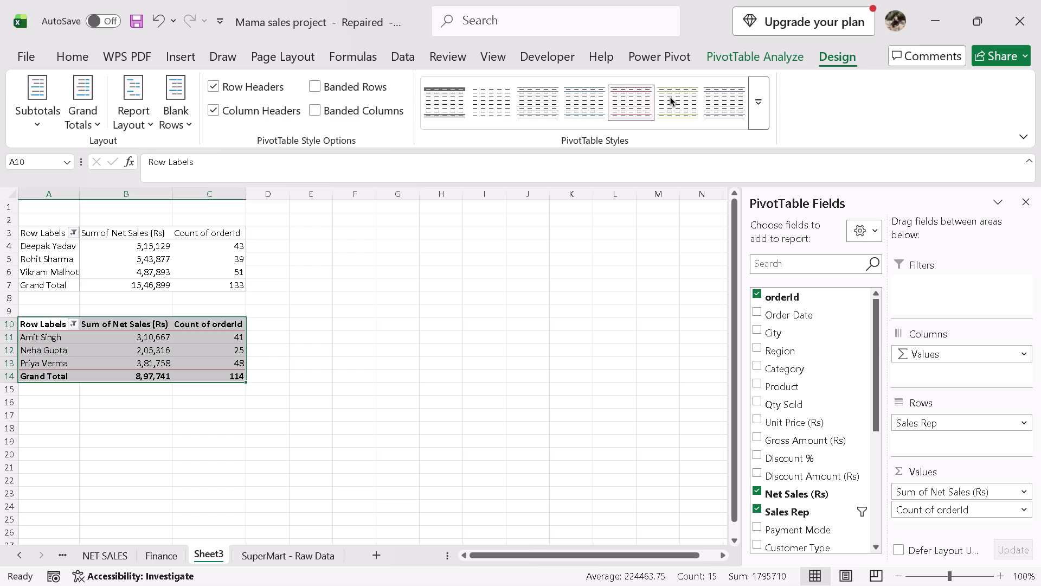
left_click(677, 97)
Apply the green style from the first row of Medium PivotTable styles to the top-3 PivotTable at A3.
left_click_drag(44, 233, 168, 259)
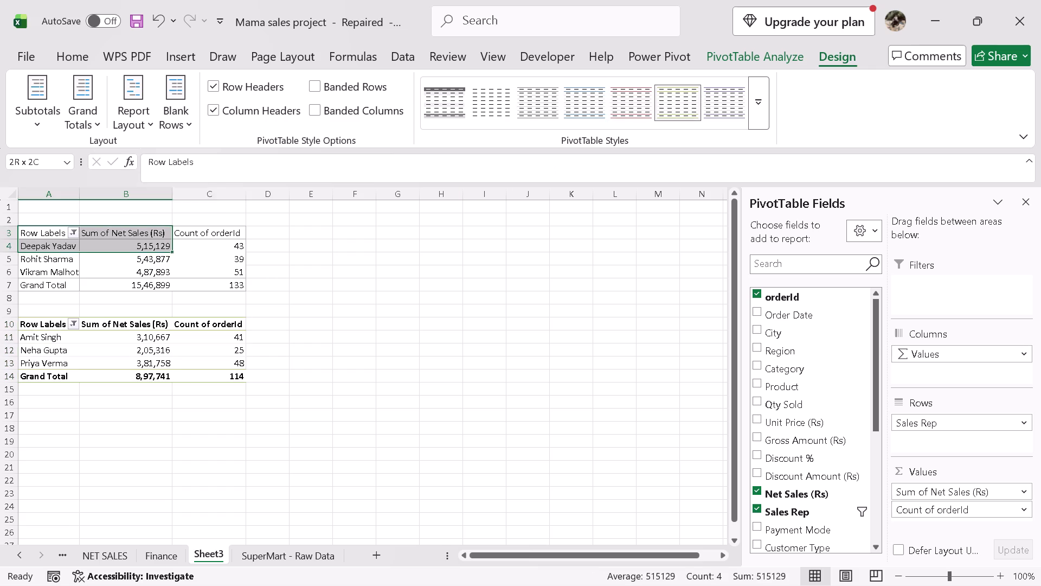
left_click_drag(168, 259, 203, 283)
left_click(740, 104)
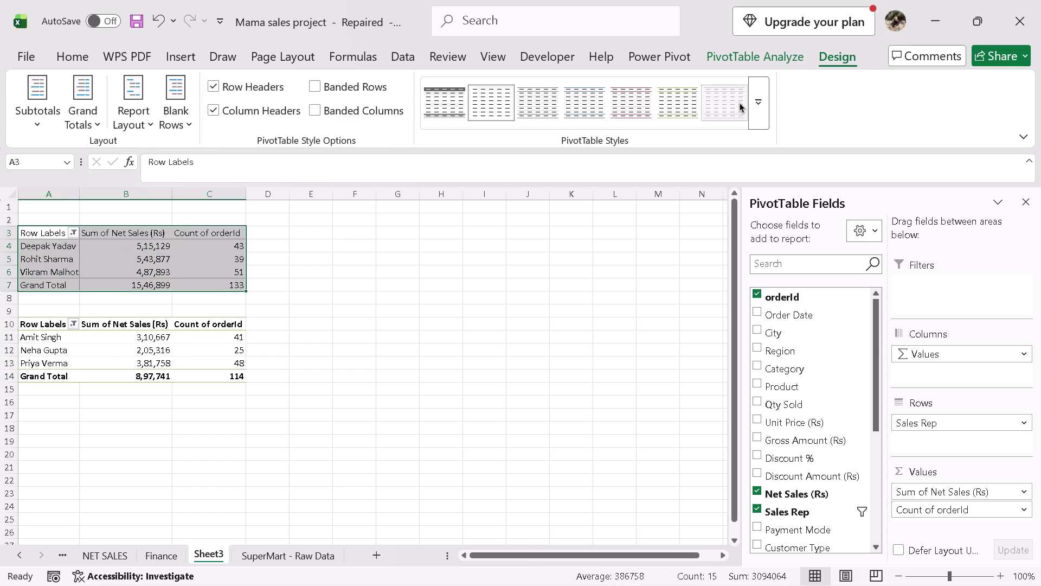
left_click(759, 119)
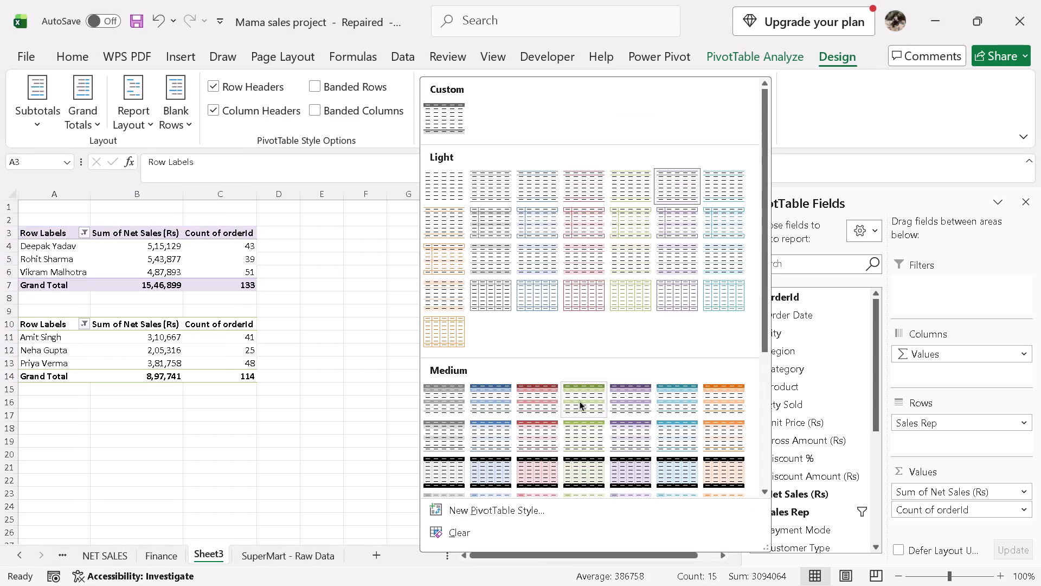
left_click(580, 401)
Apply the orange style from the second row of Medium PivotTable styles to the bottom-3 PivotTable at A10.
left_click_drag(52, 327, 196, 373)
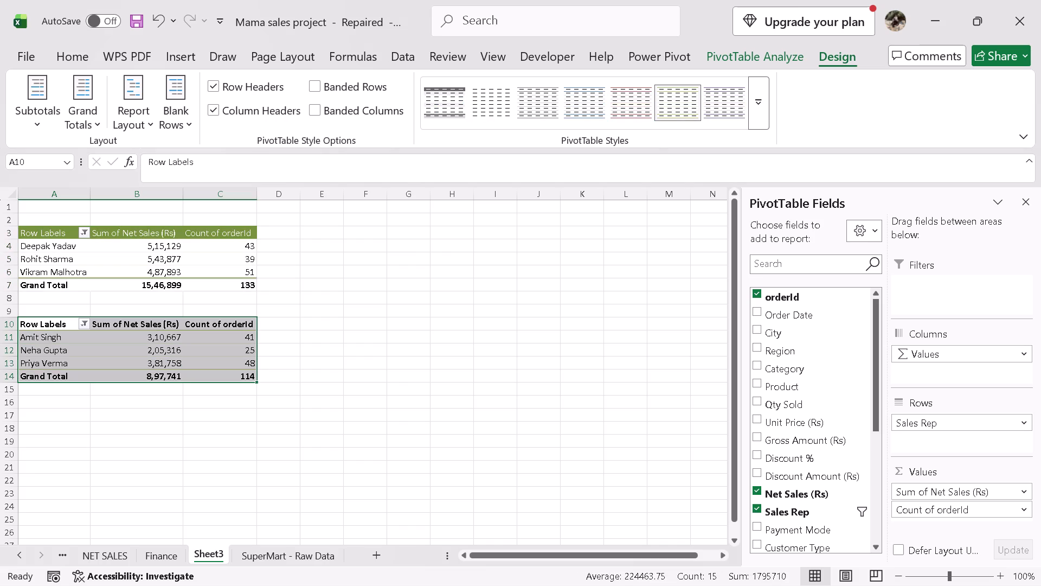
left_click(757, 114)
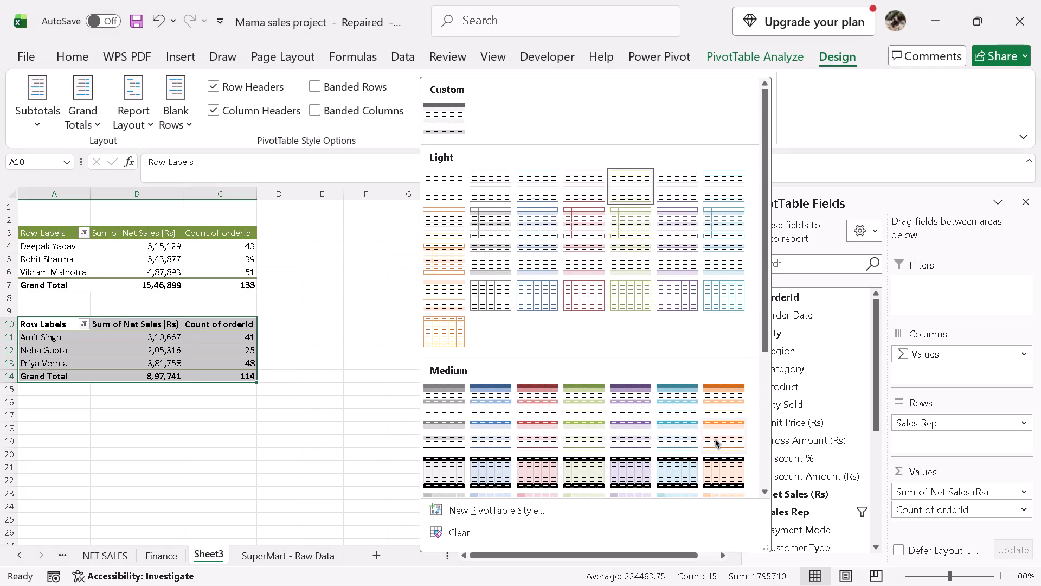
left_click(715, 438)
left_click(425, 328)
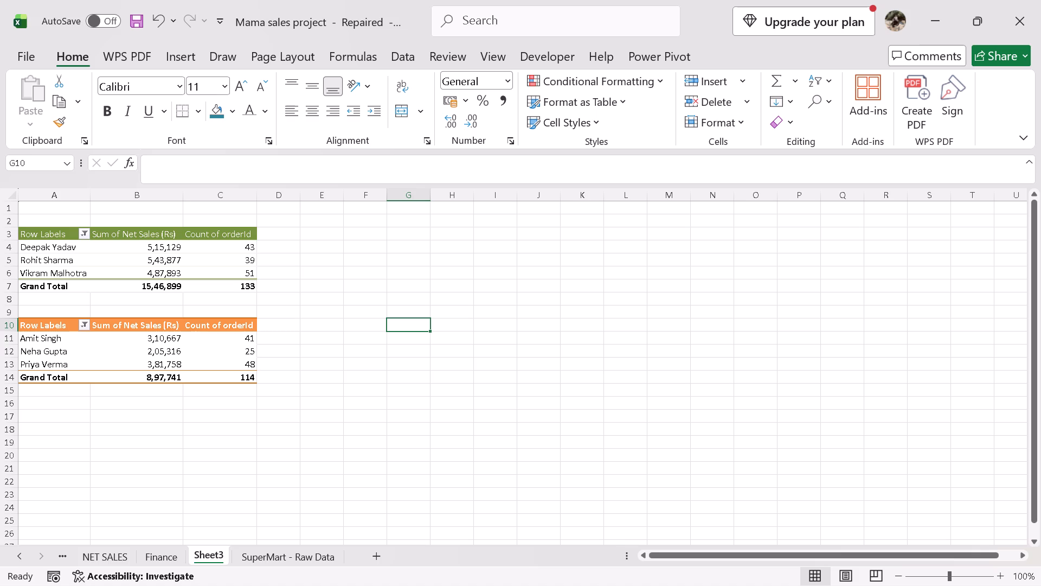
Add the Category field to the columns of the orange PivotTable, below Values.
scroll(349, 371, "down", 1)
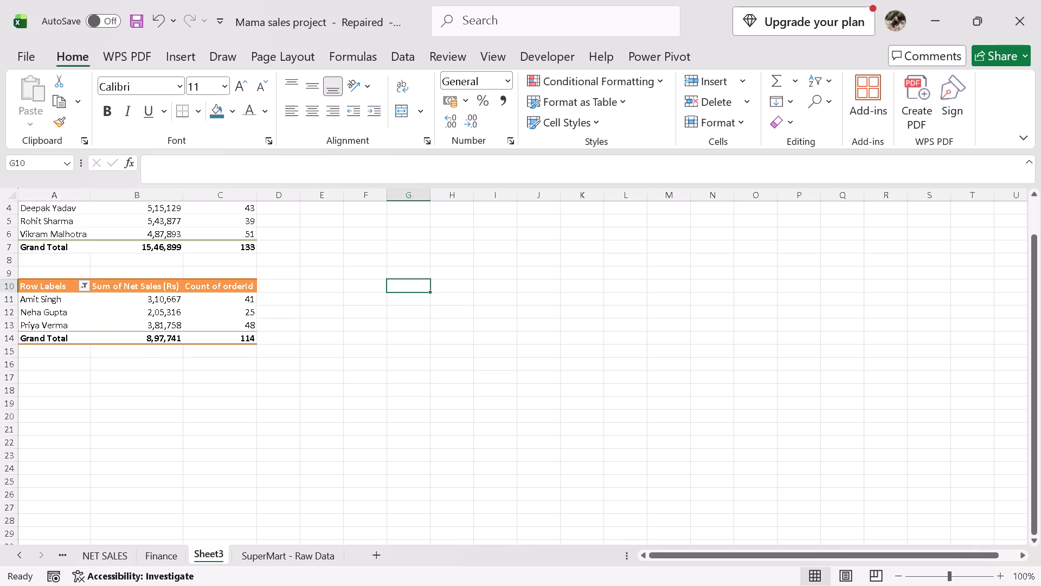
scroll(373, 395, "up", 1)
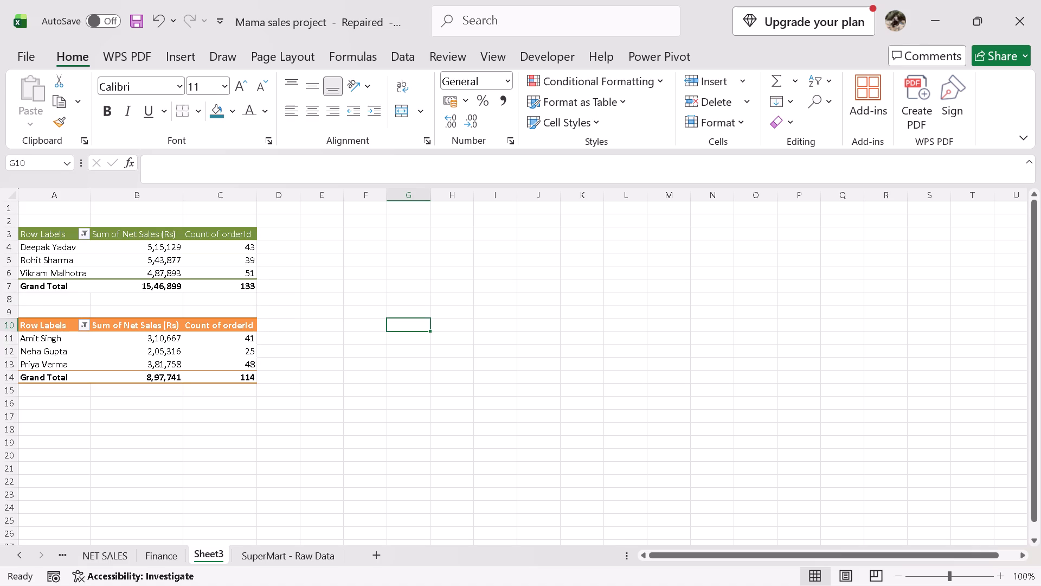
left_click(159, 336)
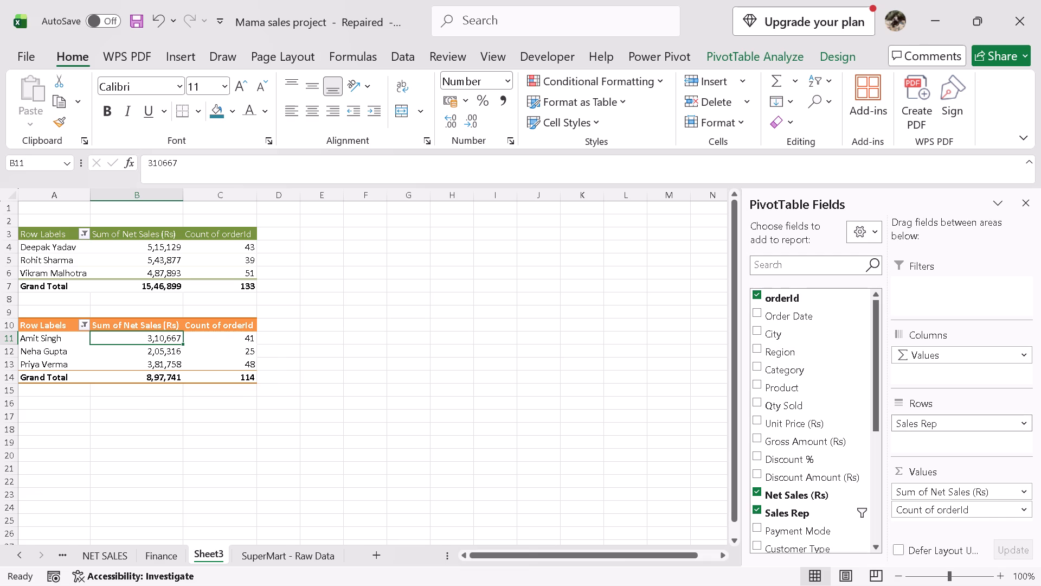
left_click_drag(777, 366, 905, 379)
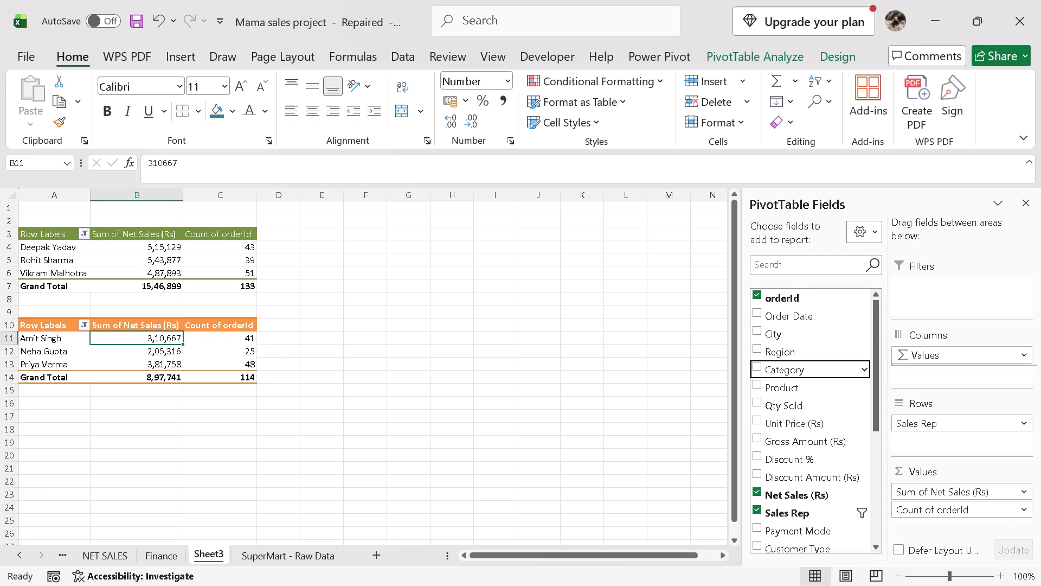
left_click_drag(905, 379, 914, 379)
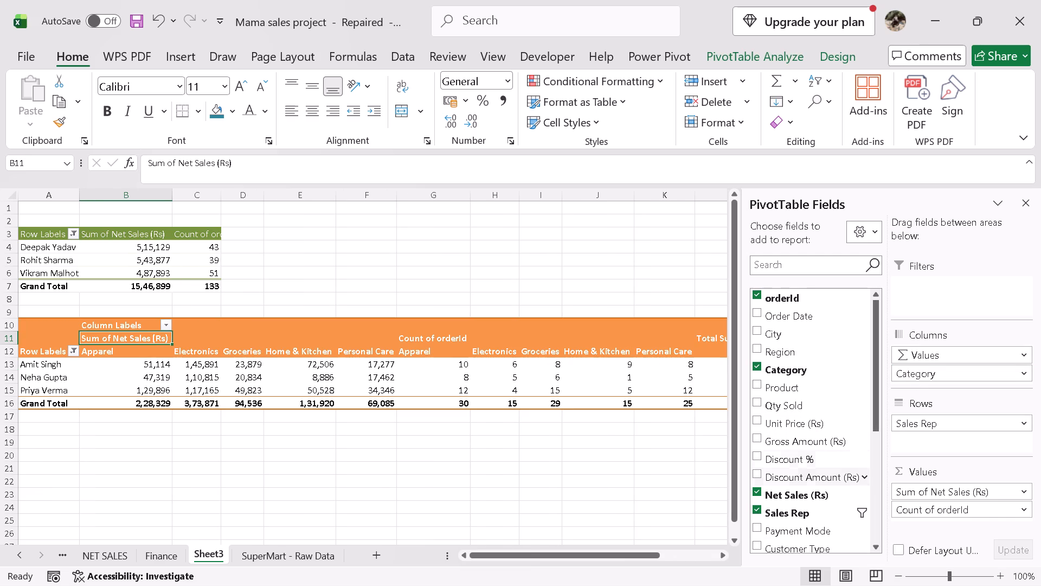
scroll(808, 485, "down", 1)
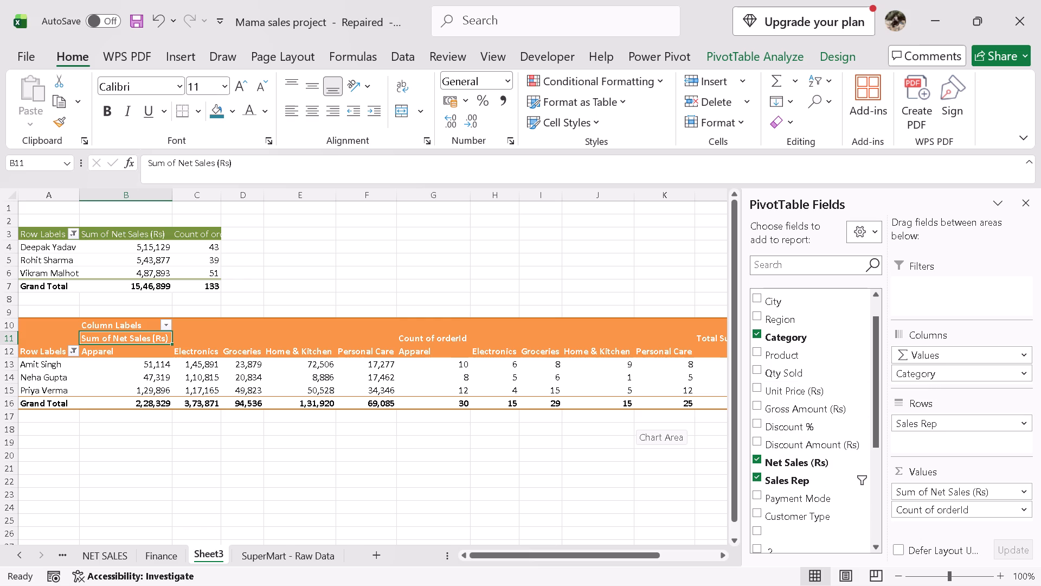
left_click(256, 461)
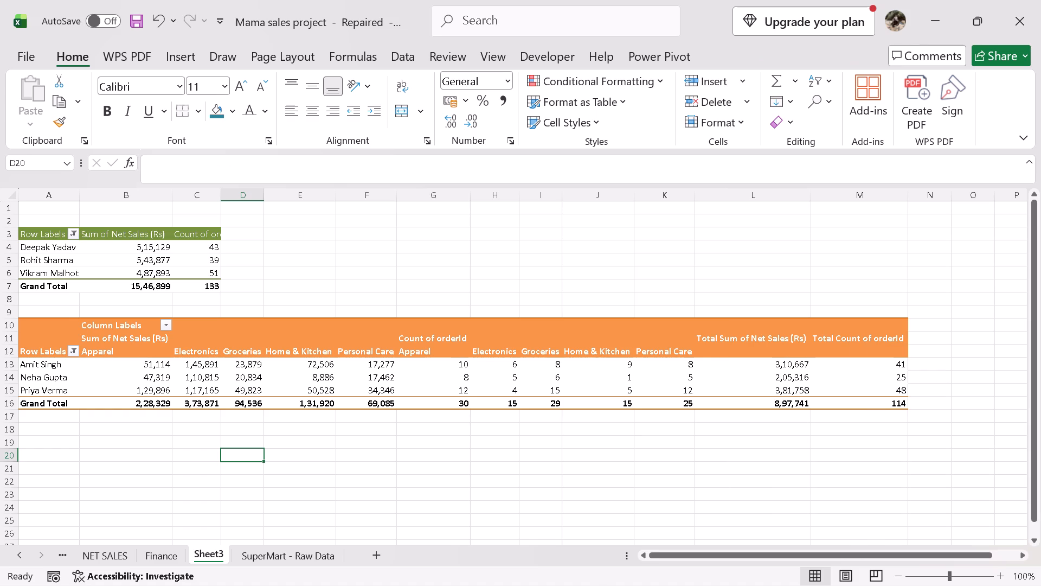
Clear the value filter on Sales Rep in the orange PivotTable and look across to its total columns.
left_click(75, 348)
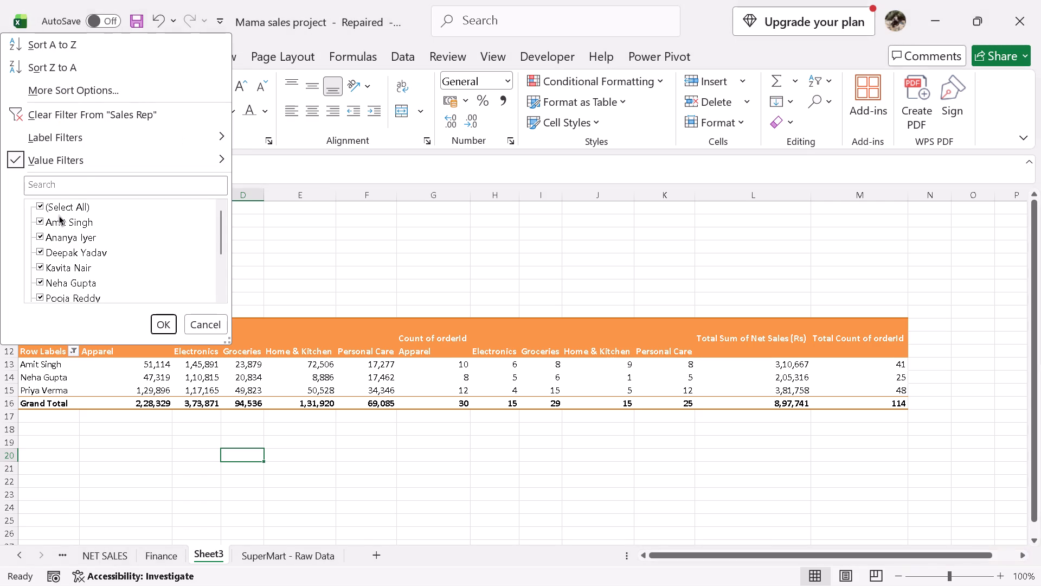
left_click(83, 160)
left_click(268, 163)
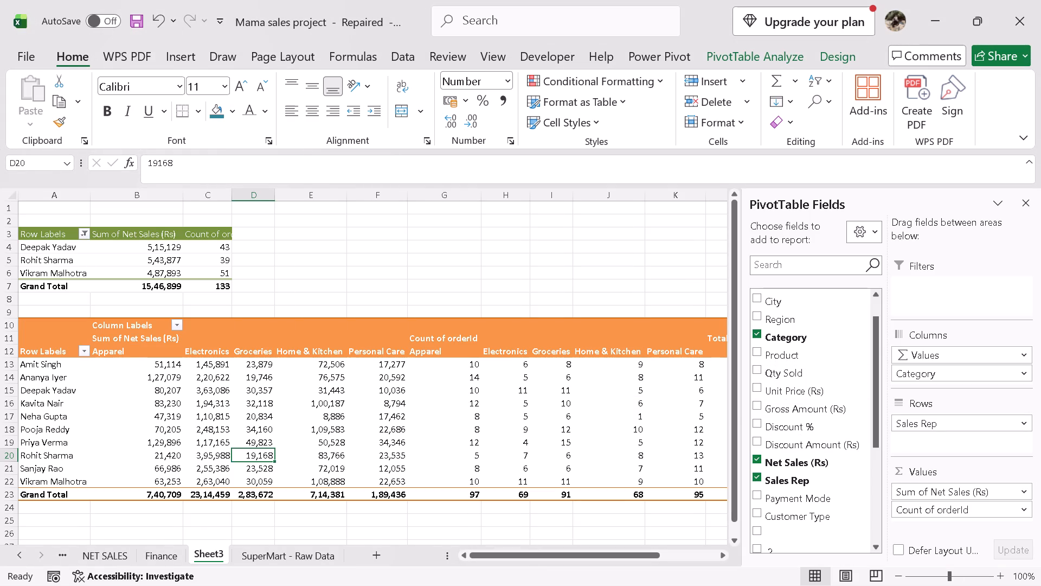
left_click_drag(518, 554, 583, 554)
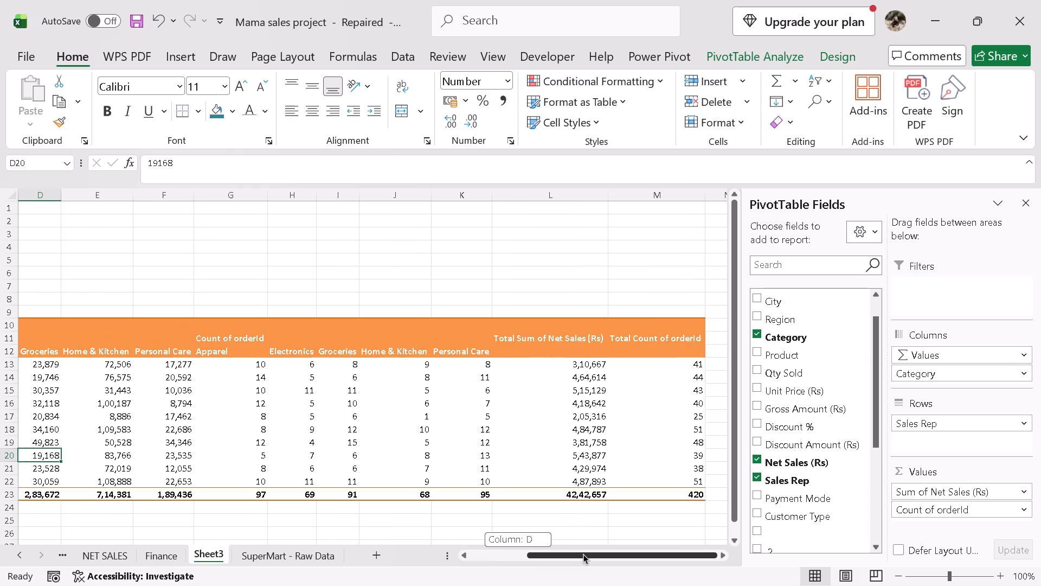
left_click_drag(583, 554, 579, 552)
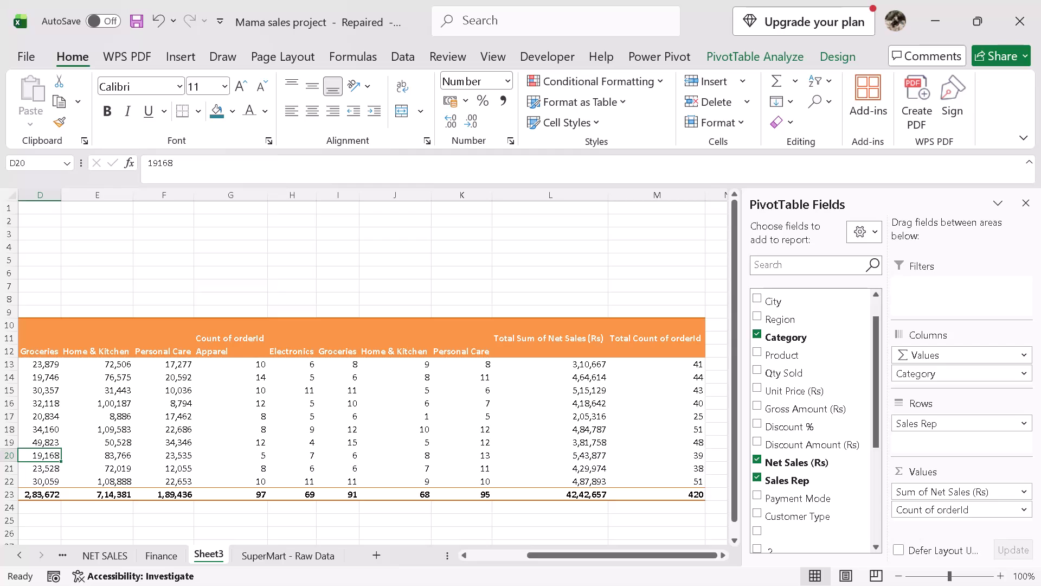
Close the workbook, saving it as Mama sales project in the Downloads folder and replacing the existing file.
left_click(1040, 0)
left_click(532, 330)
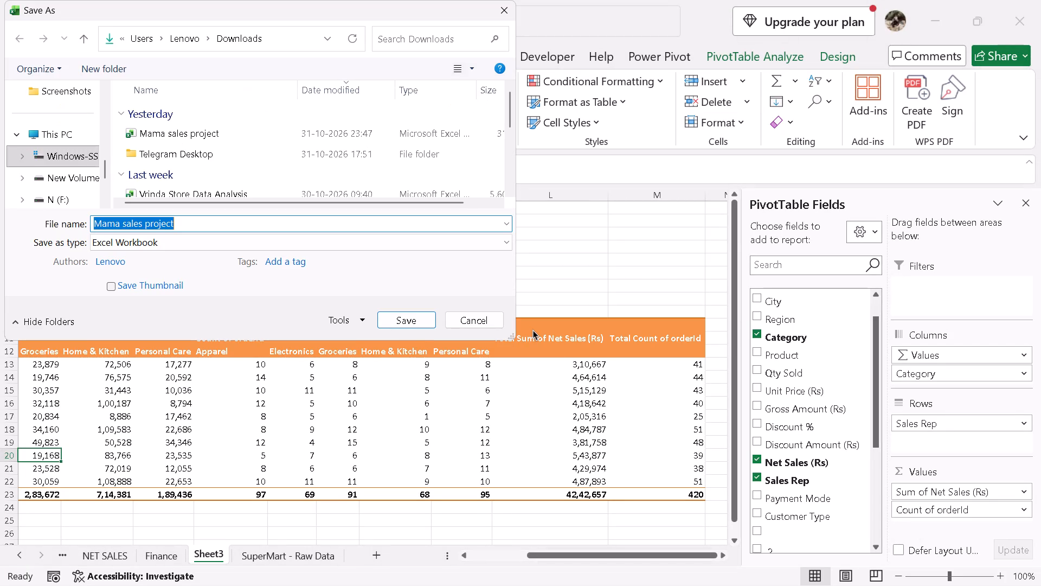
left_click(398, 319)
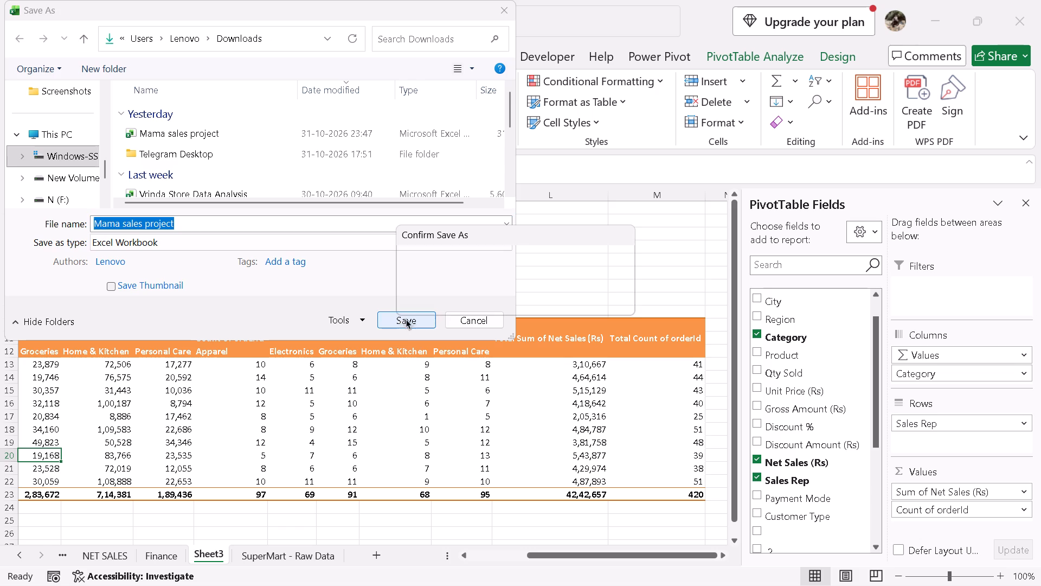
left_click(562, 298)
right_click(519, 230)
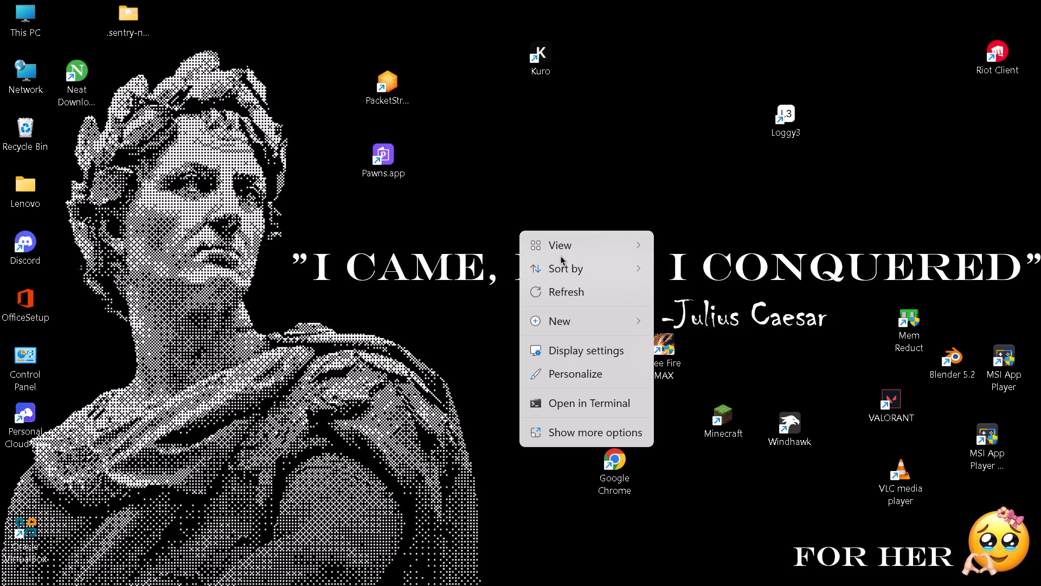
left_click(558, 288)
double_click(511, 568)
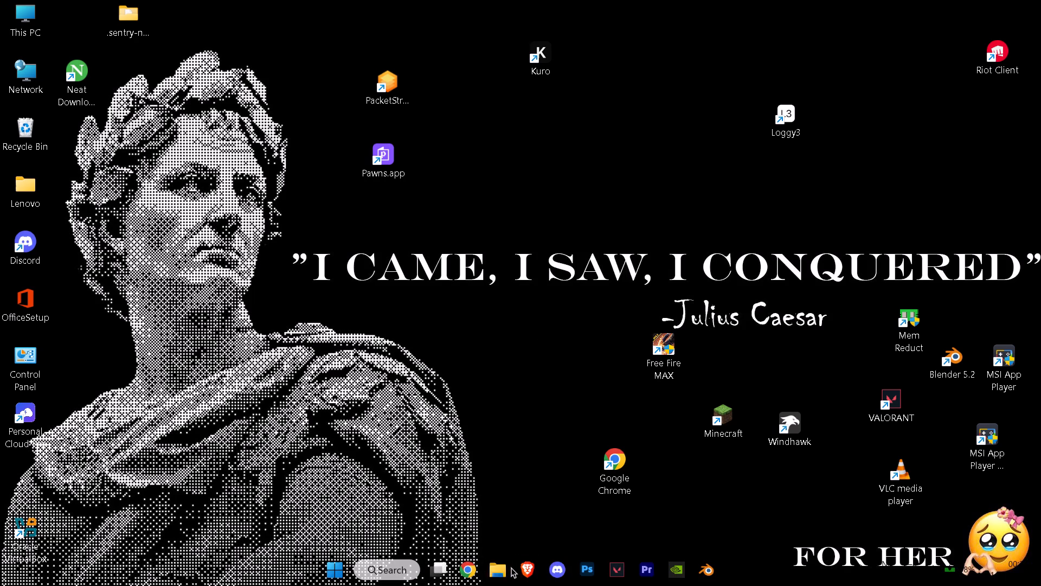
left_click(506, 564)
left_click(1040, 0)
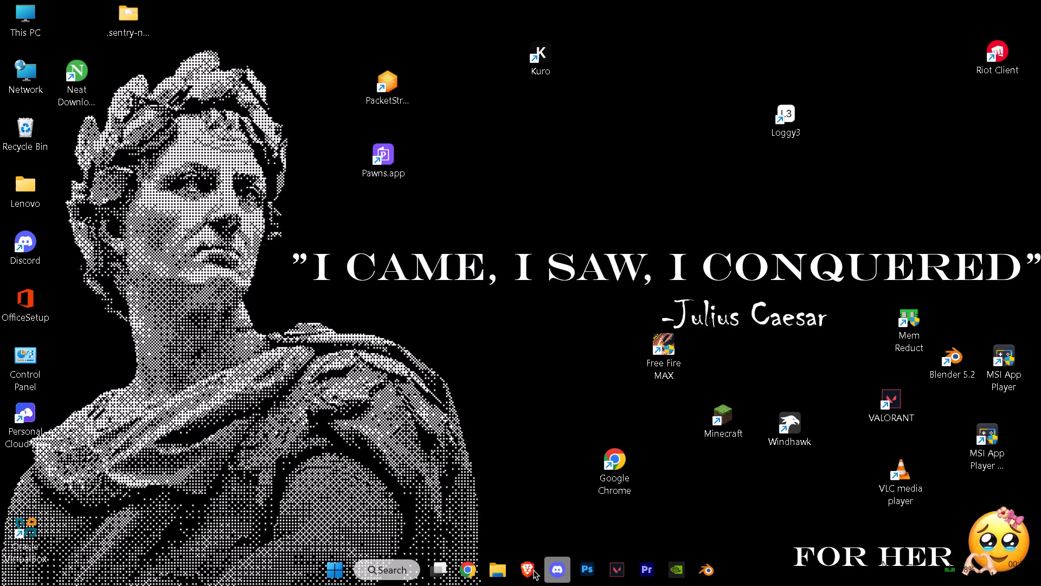
Switch to the Brave browser and close the Excel Real Life Project video and Mama sales tabs.
left_click(534, 570)
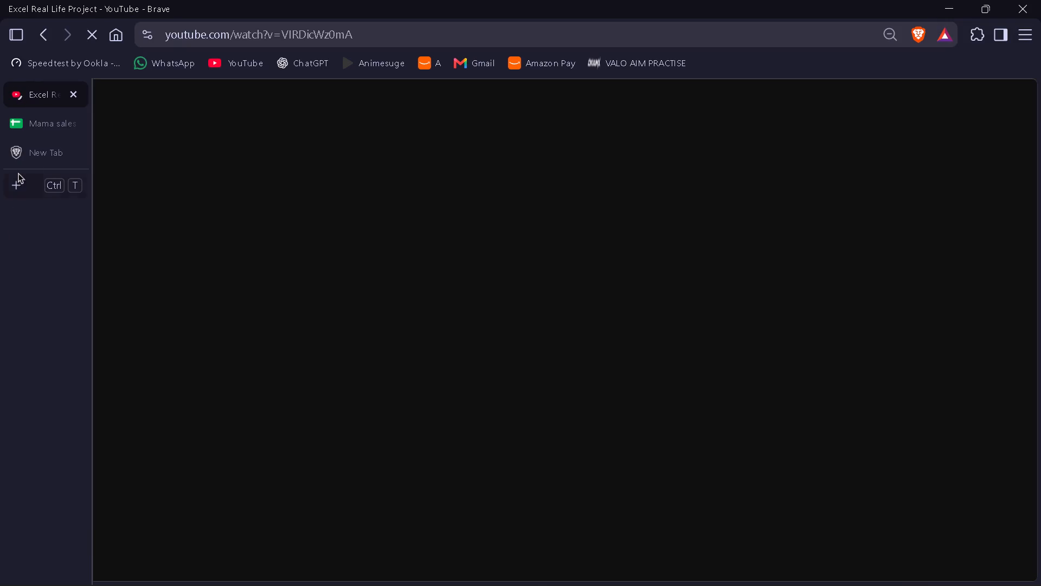
left_click(75, 95)
left_click(75, 95)
left_click(74, 94)
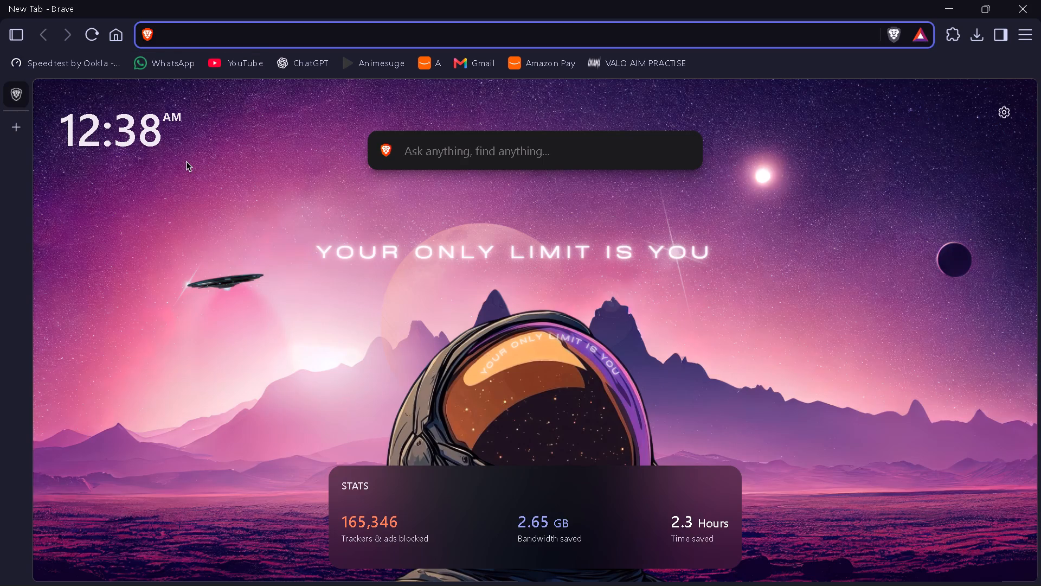
Open Reddit and go to its home feed.
type("reddit")
key("Return")
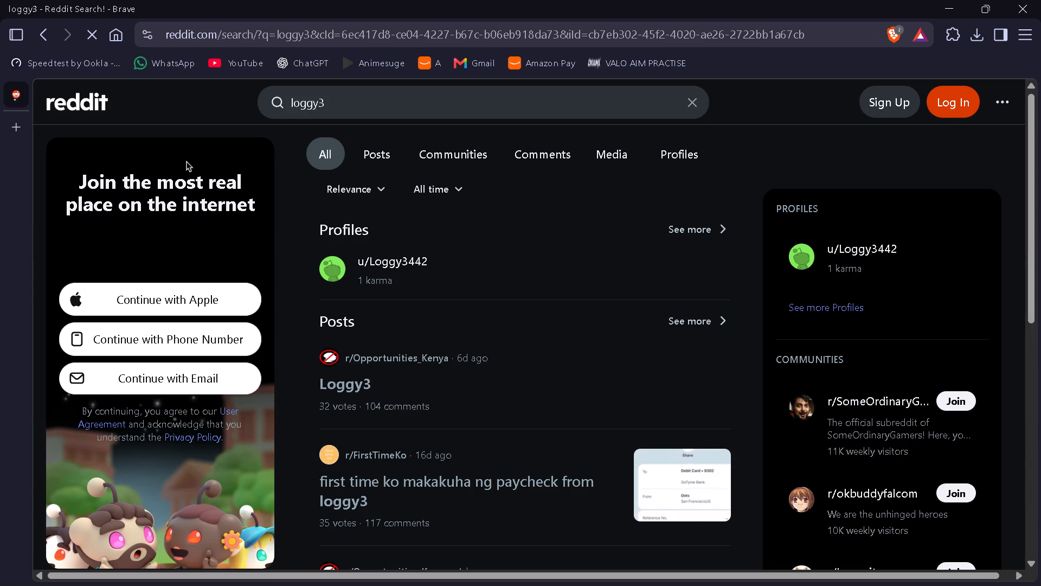
left_click(73, 117)
left_click(78, 109)
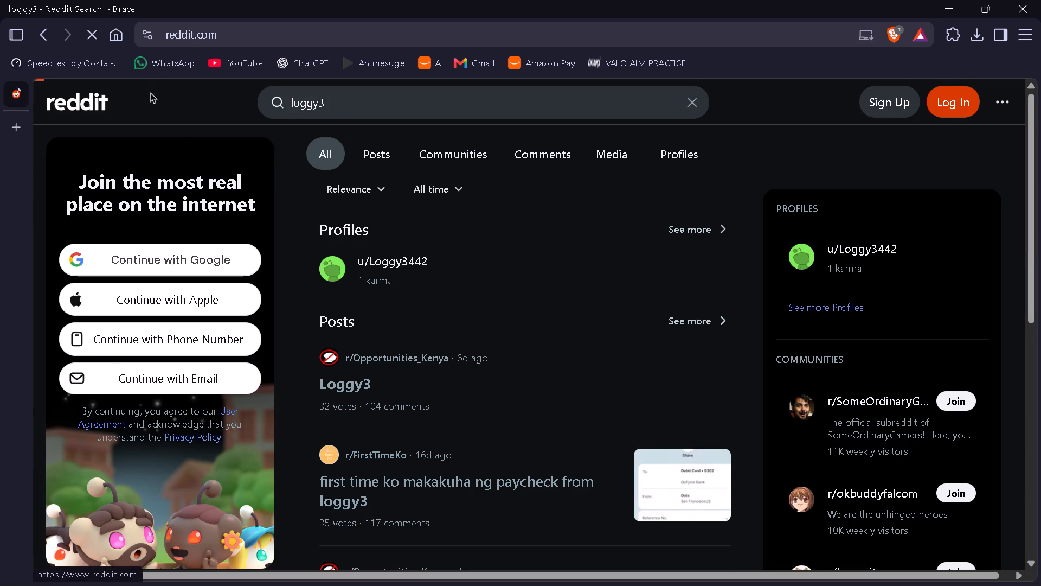
Look through the posts in the Reddit home feed.
scroll(637, 256, "down", 3)
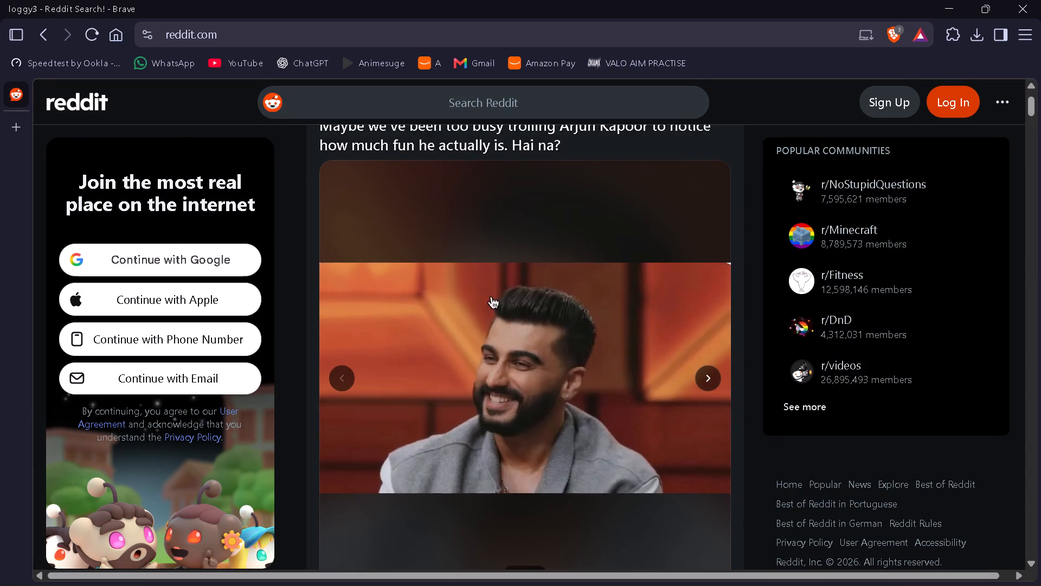
scroll(513, 285, "down", 6)
scroll(549, 298, "up", 2)
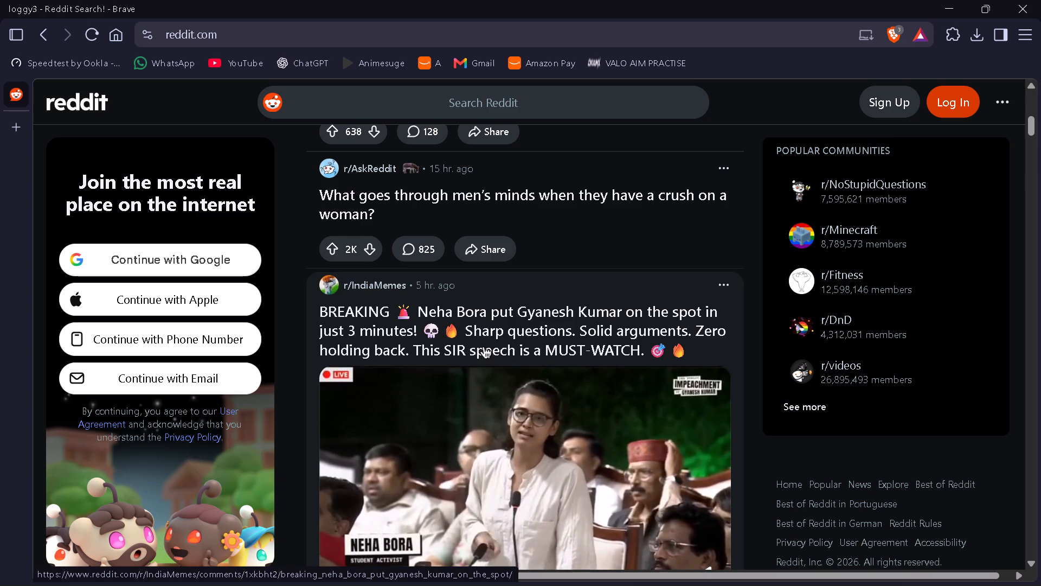
scroll(483, 347, "down", 7)
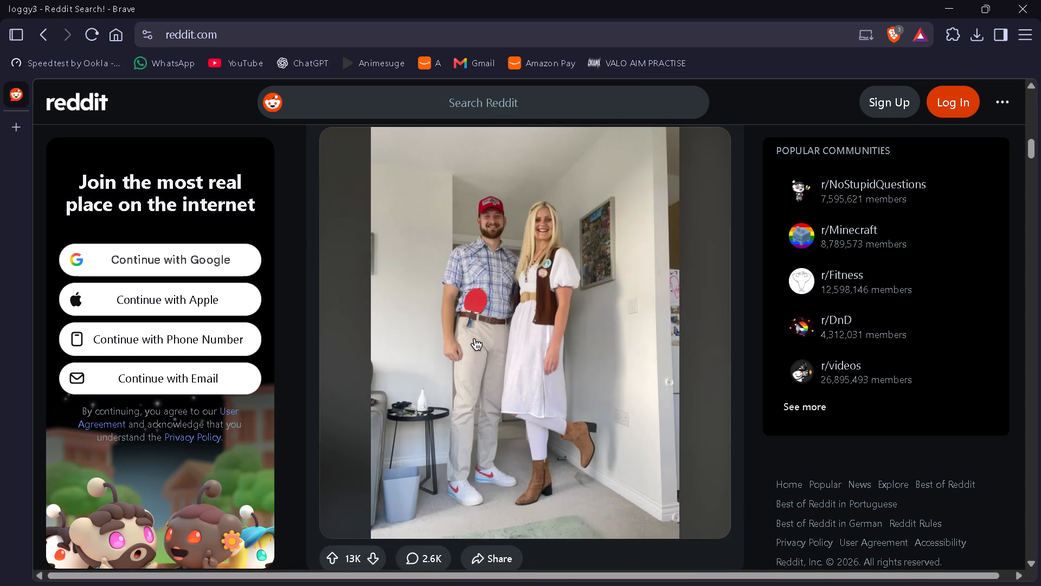
scroll(474, 339, "up", 3)
scroll(474, 338, "down", 12)
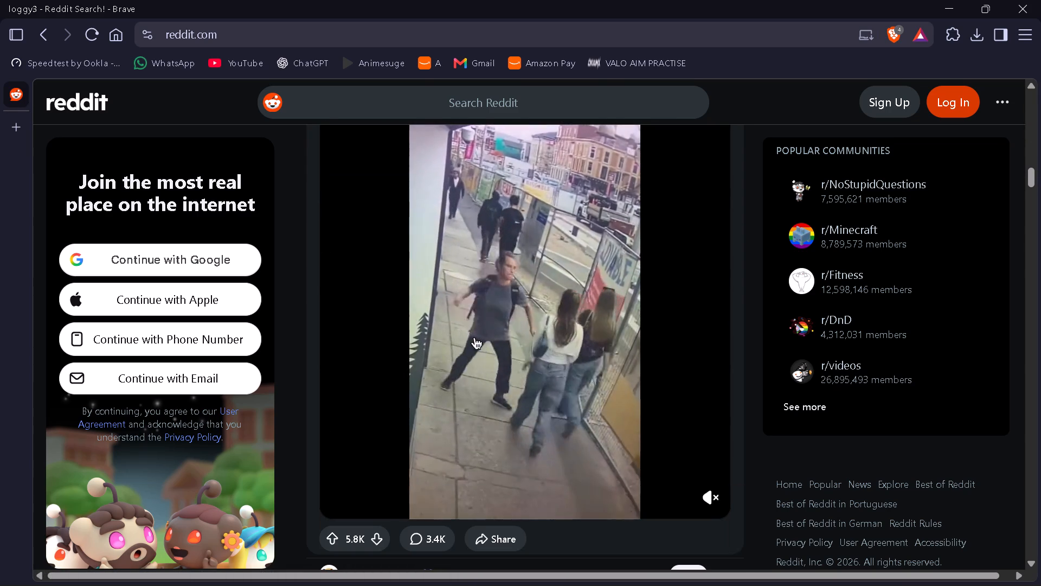
scroll(474, 338, "down", 12)
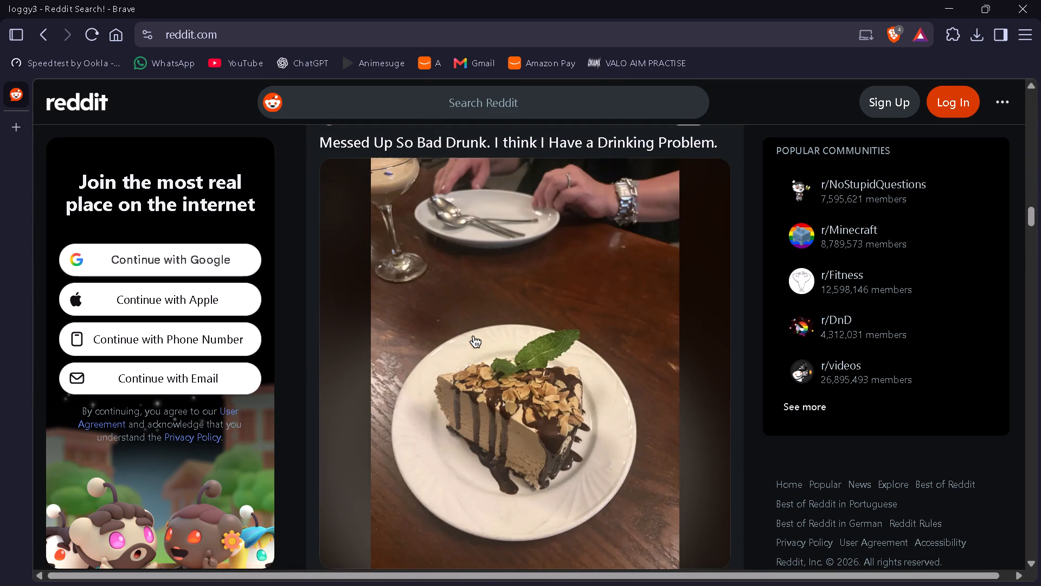
scroll(473, 336, "down", 14)
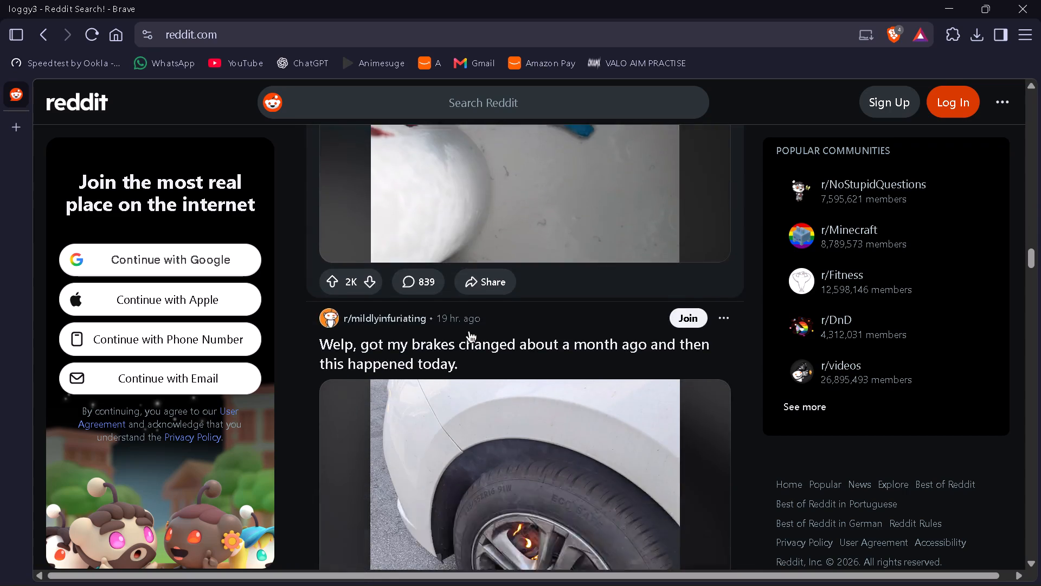
scroll(468, 332, "down", 2)
Open a new browser tab and close the Reddit tab.
left_click(14, 135)
left_click(65, 97)
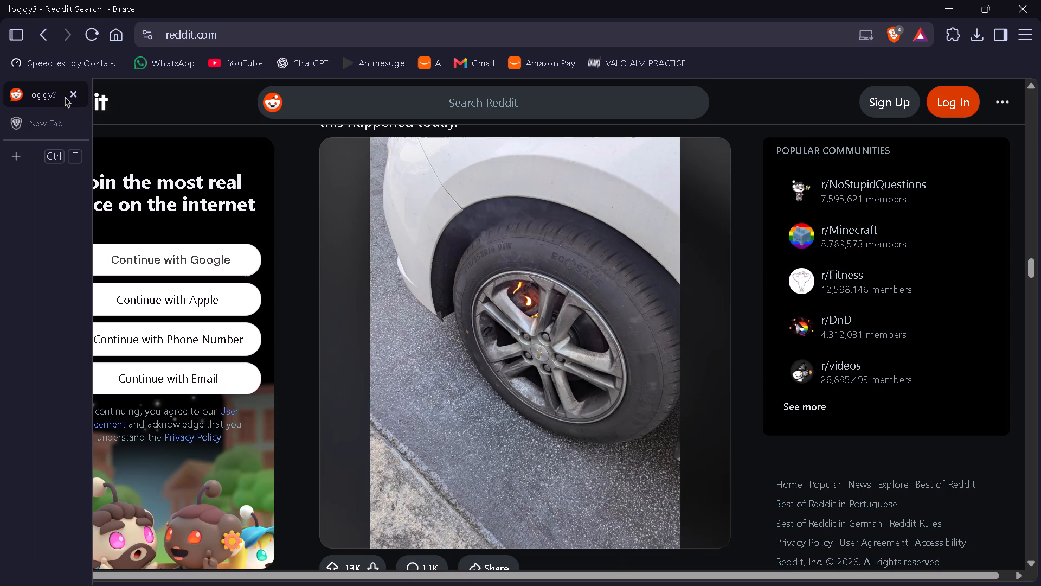
left_click(72, 97)
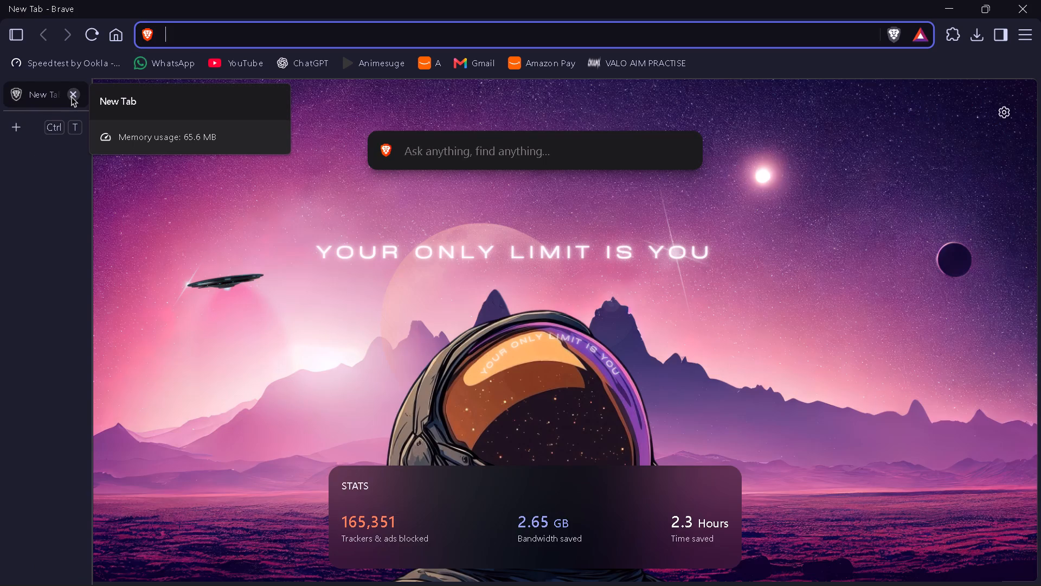
Search the web for "30 days english speaking book pdf".
double_click(185, 40)
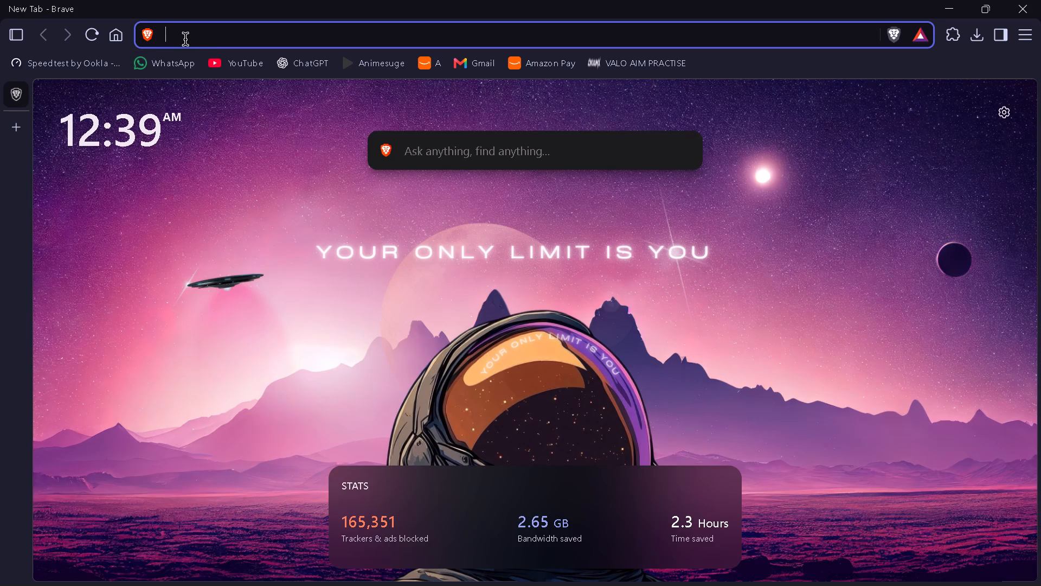
type("30 da")
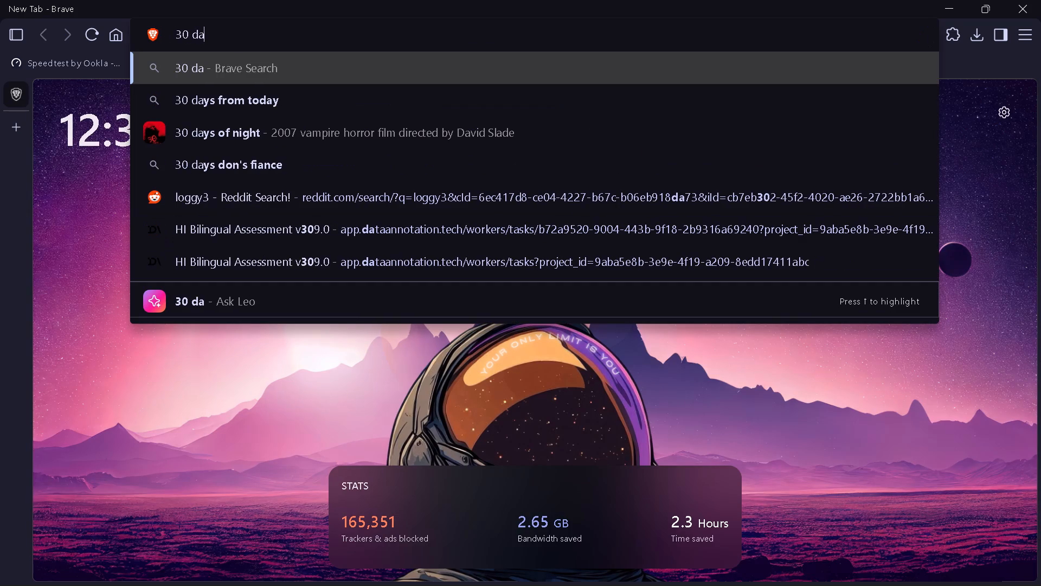
type("ys englk")
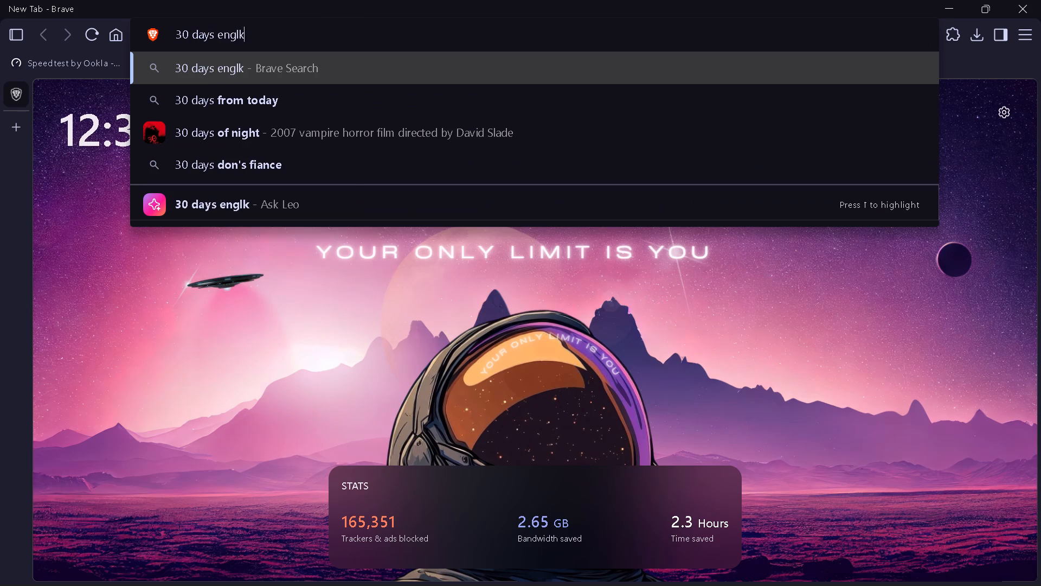
key("BackSpace")
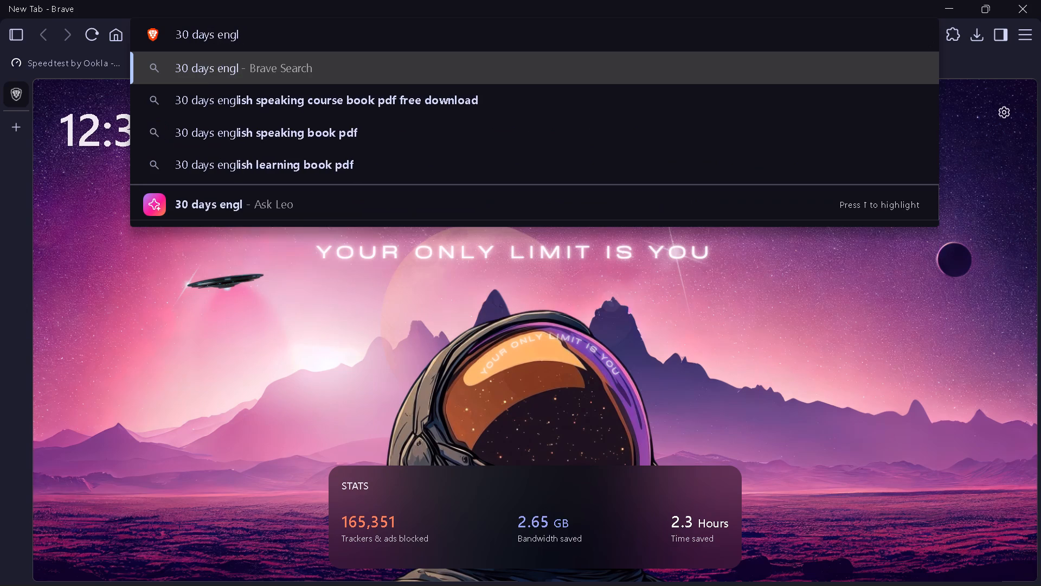
key("Down")
key("Down")
key("Return")
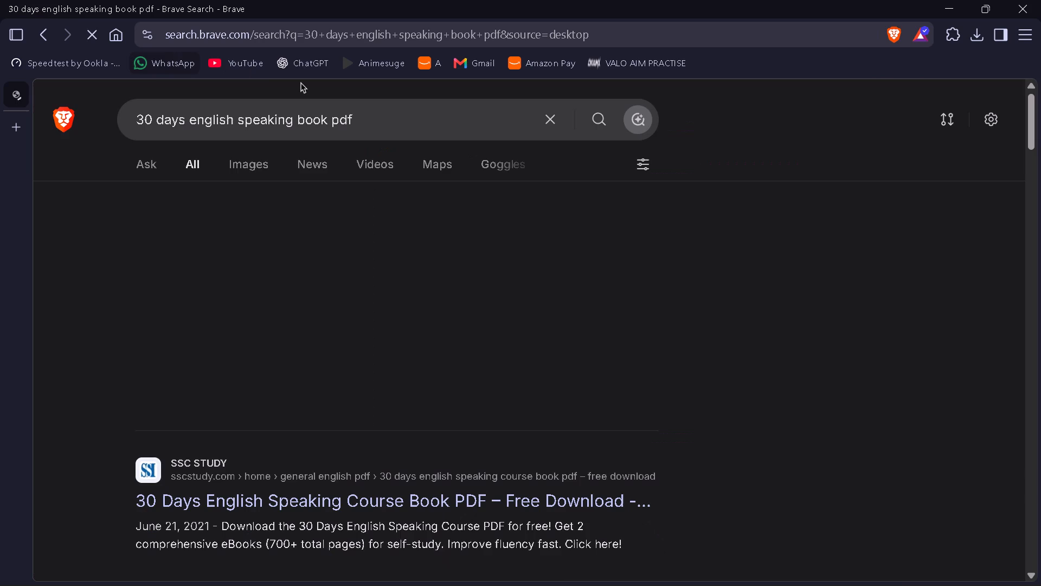
Look through the search results for a 30-day English speaking book PDF.
scroll(297, 323, "down", 3)
scroll(357, 353, "down", 5)
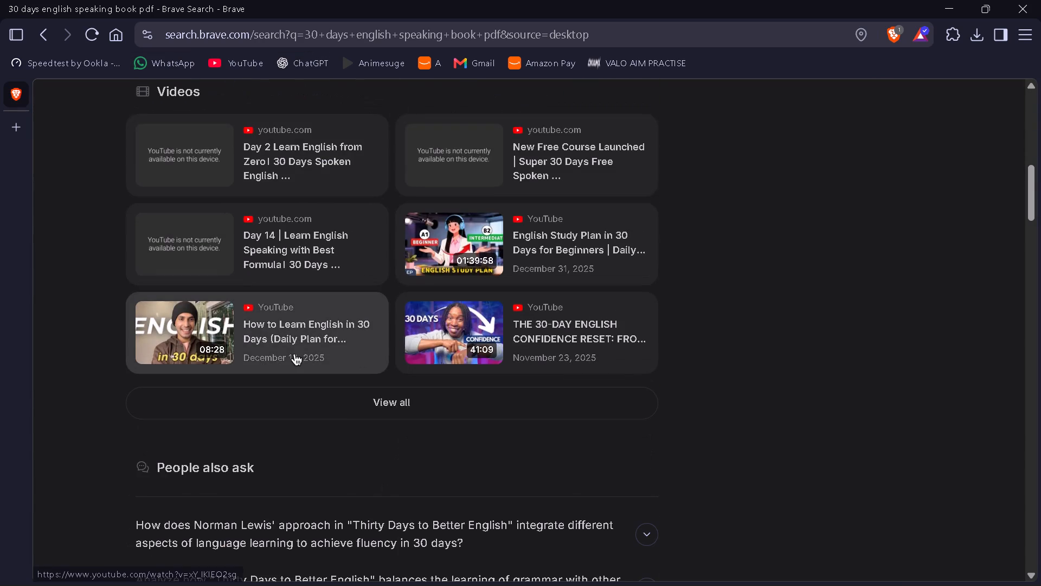
scroll(287, 353, "down", 3)
scroll(418, 354, "down", 3)
scroll(339, 349, "down", 6)
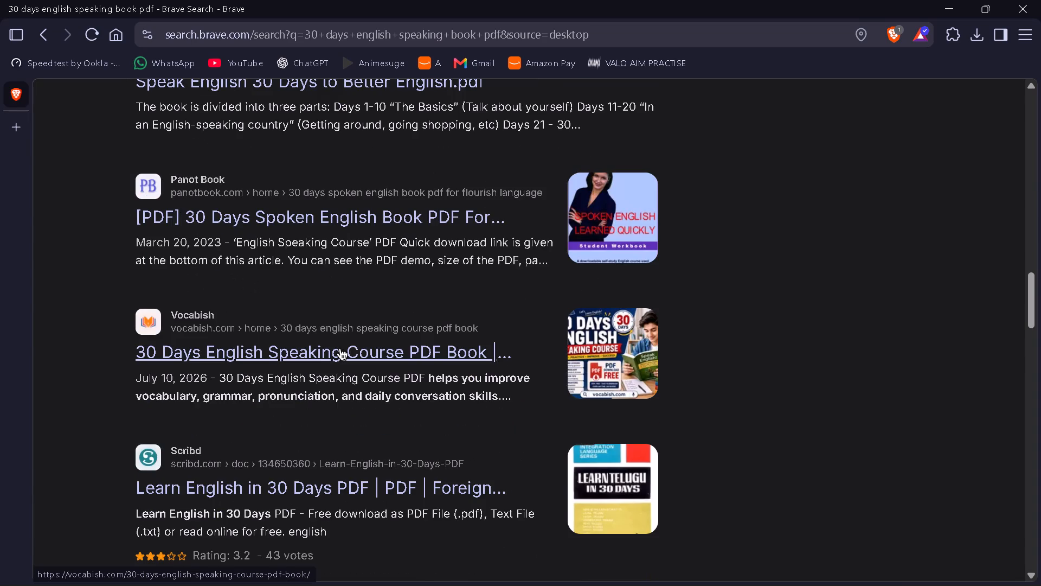
scroll(343, 351, "down", 14)
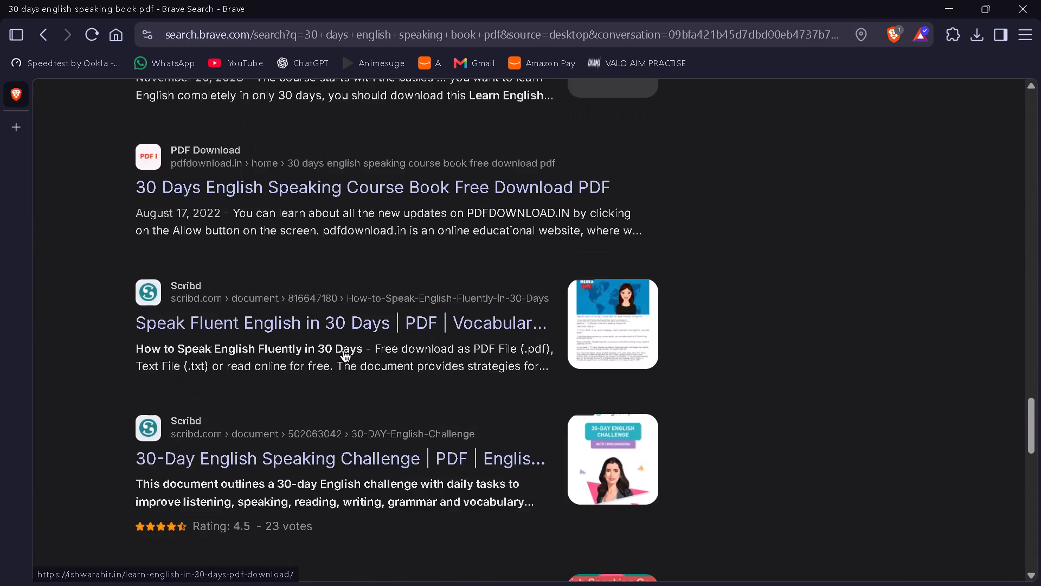
scroll(343, 347, "down", 7)
scroll(343, 347, "up", 8)
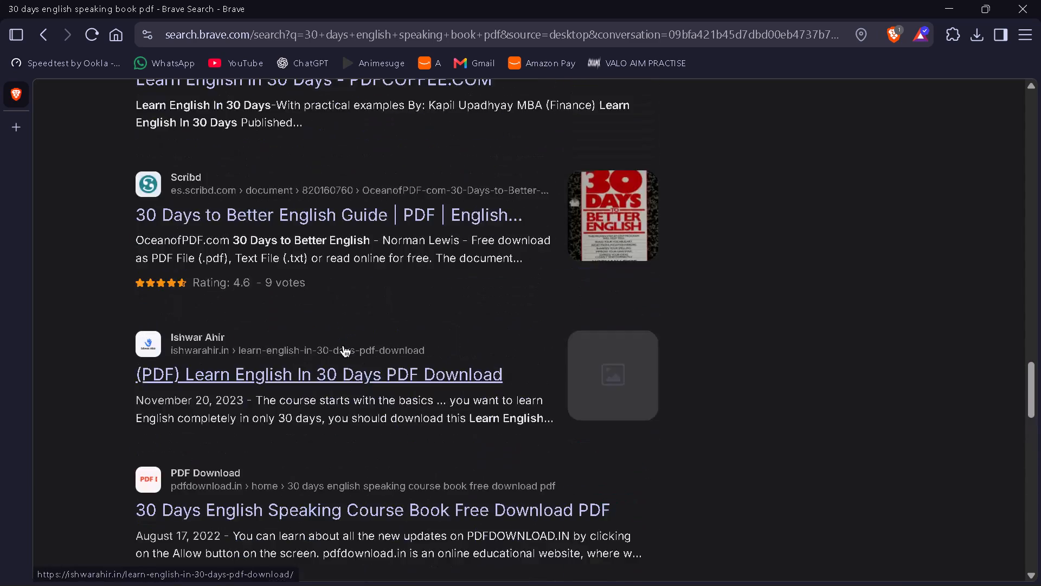
scroll(343, 346, "up", 20)
scroll(343, 346, "up", 9)
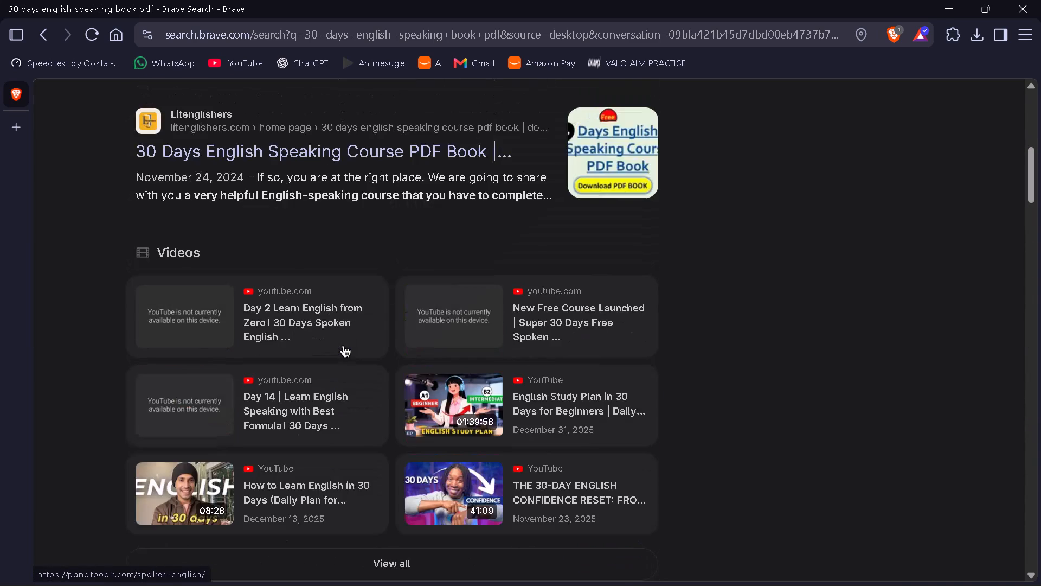
scroll(343, 346, "up", 8)
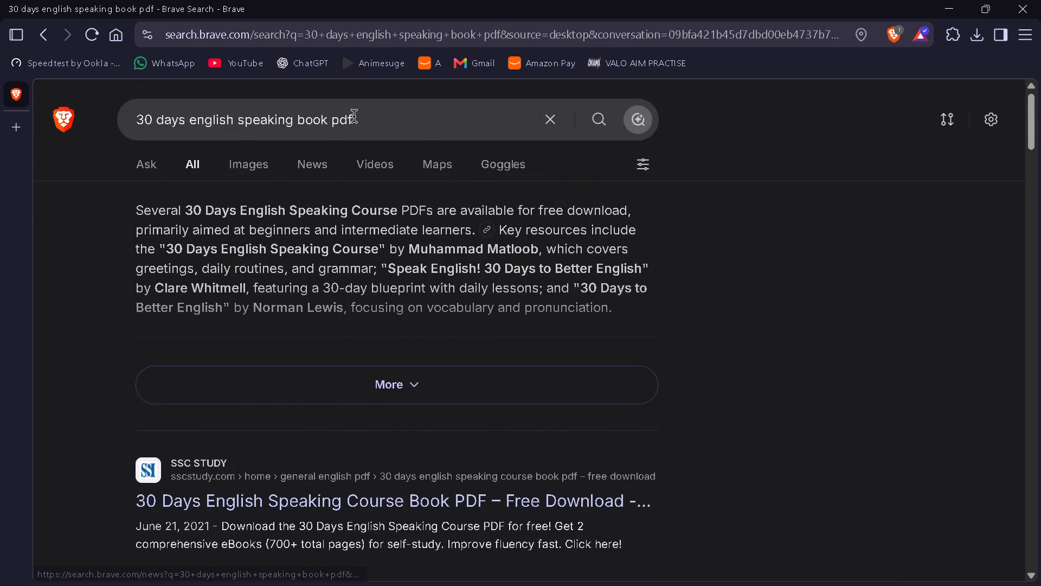
Clear the query from the search box on the results page.
left_click(425, 116)
left_click_drag(413, 113, 225, 113)
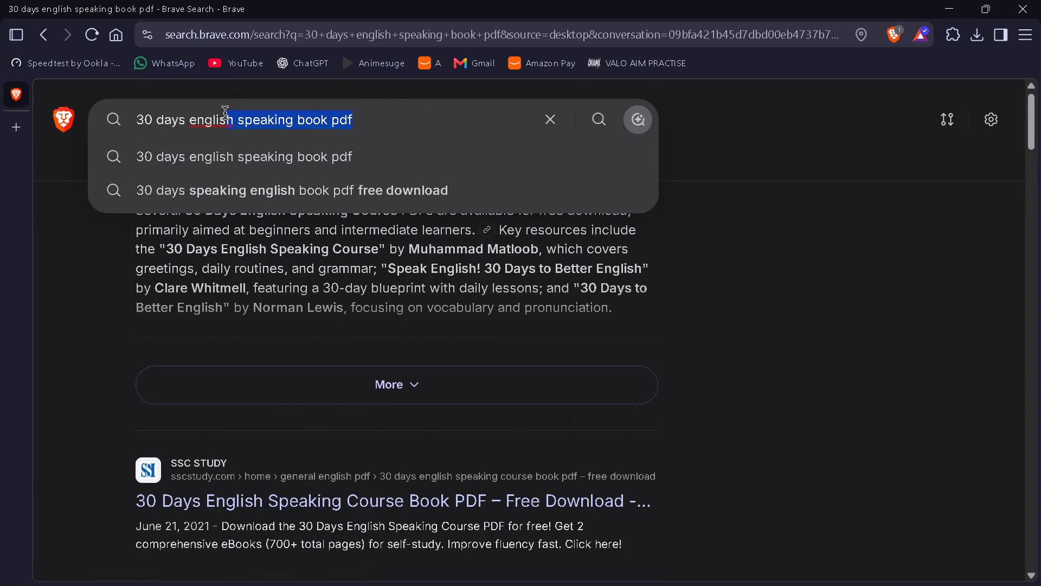
key("BackSpace")
key("BackSpace")
key("BackSpace")
key("BackSpace")
key("BackSpace")
key("BackSpace")
key("BackSpace")
key("BackSpace")
key("BackSpace")
key("BackSpace")
key("BackSpace")
key("BackSpace")
key("BackSpace")
key("BackSpace")
key("BackSpace")
key("BackSpace")
key("BackSpace")
key("BackSpace")
key("BackSpace")
key("BackSpace")
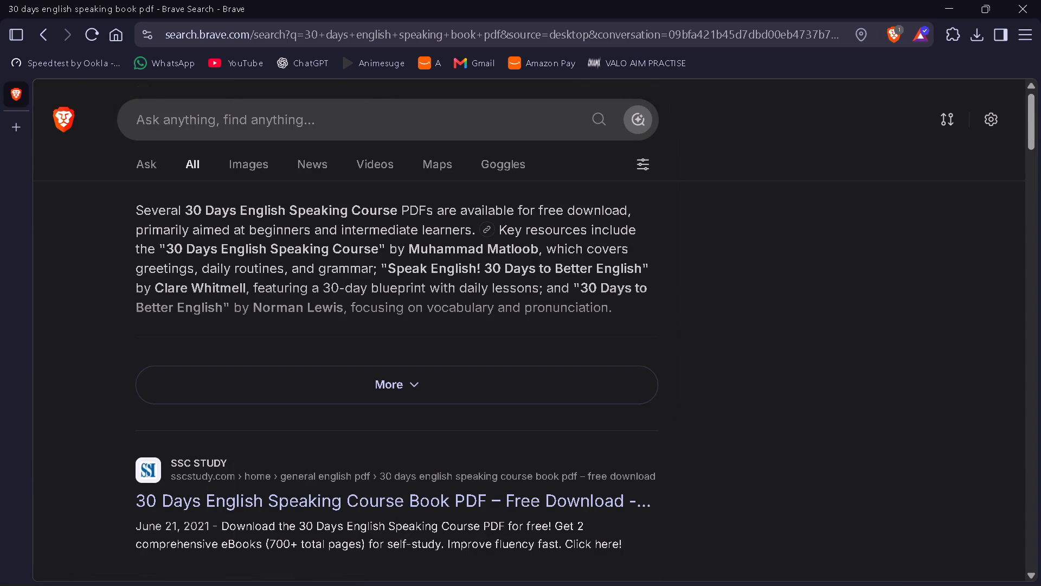
Search for Pinterest in a new tab and open its home feed.
key("ctrl+t")
type("pin")
key("Down")
key("Return")
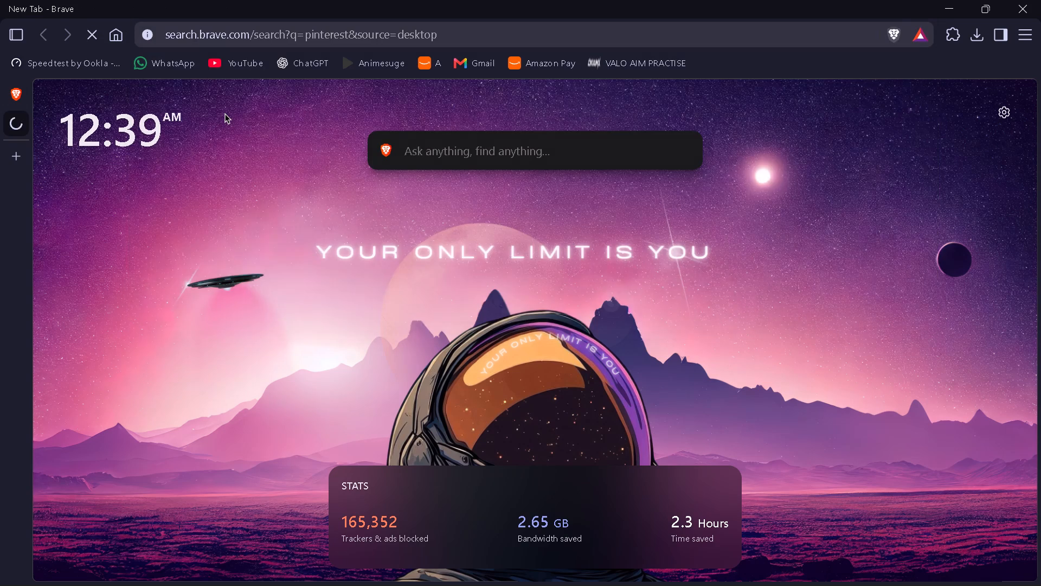
left_click(221, 249)
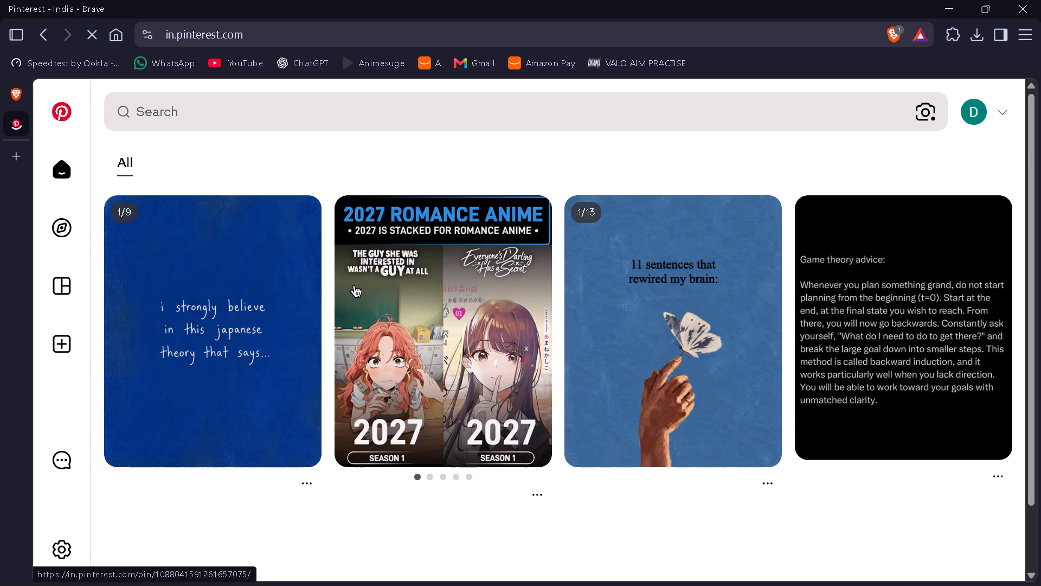
Look through the pins in the Pinterest home feed.
scroll(222, 296, "down", 8)
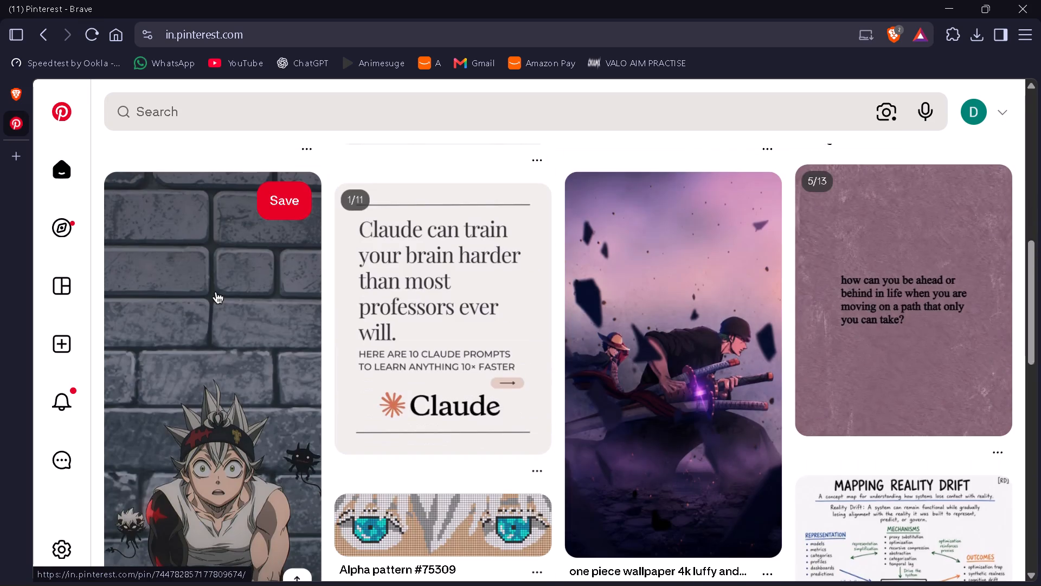
scroll(215, 292, "down", 2)
scroll(304, 297, "down", 2)
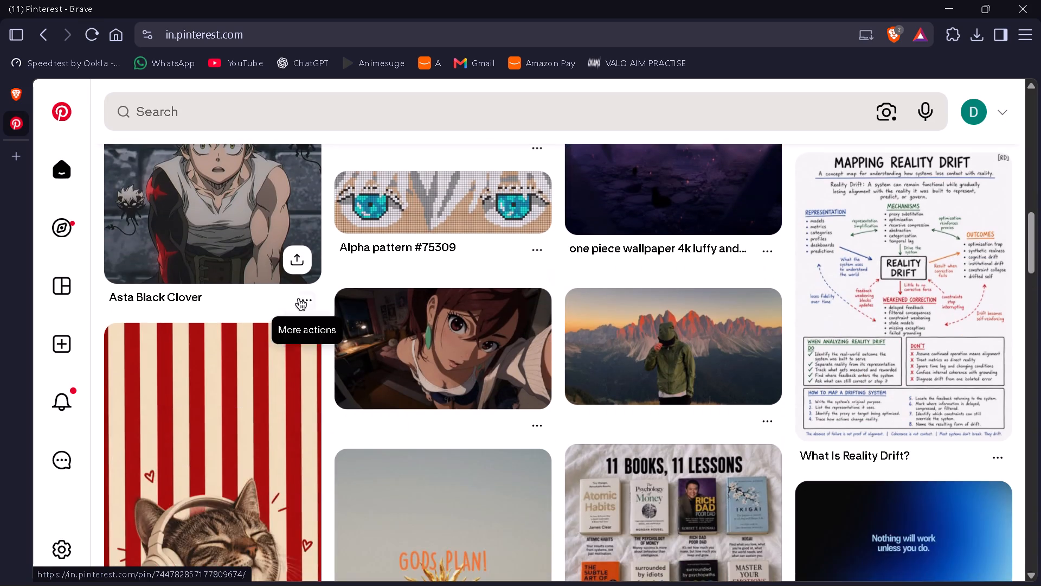
scroll(295, 299, "down", 6)
scroll(596, 321, "up", 2)
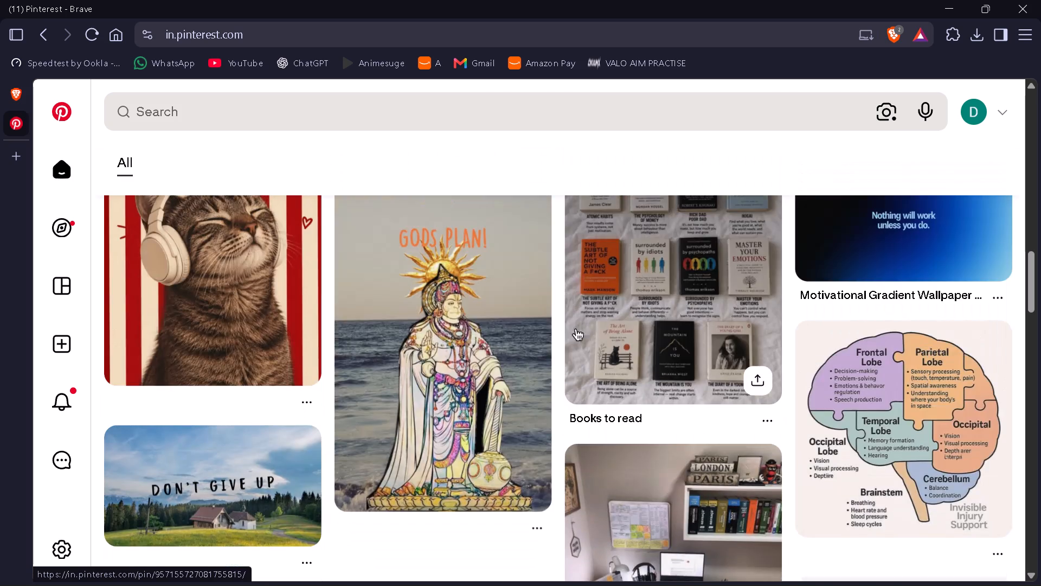
scroll(450, 318, "down", 4)
scroll(514, 333, "down", 3)
scroll(673, 360, "down", 4)
scroll(318, 352, "down", 2)
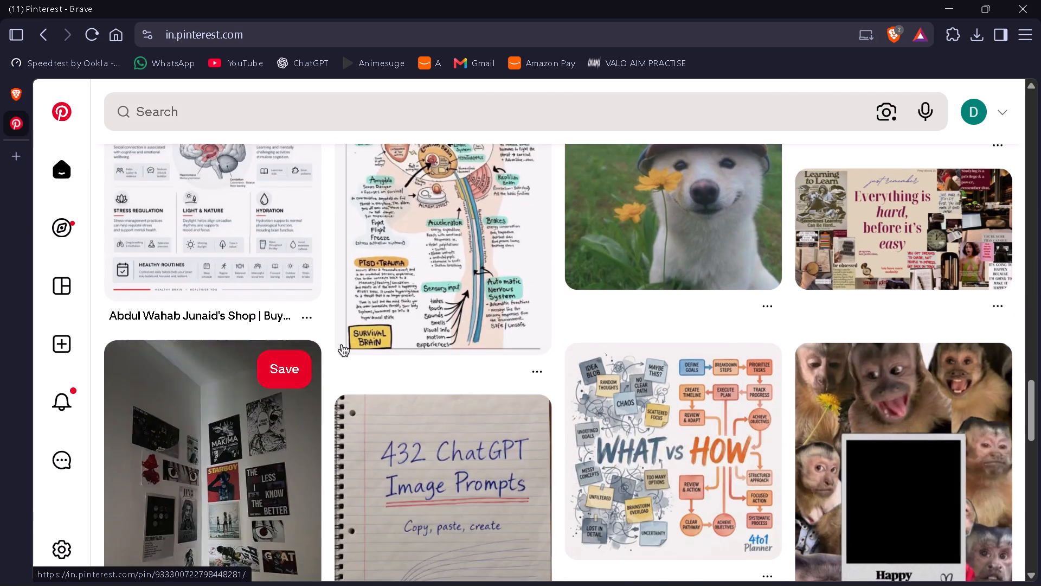
scroll(645, 363, "down", 2)
scroll(345, 347, "down", 2)
scroll(205, 356, "down", 3)
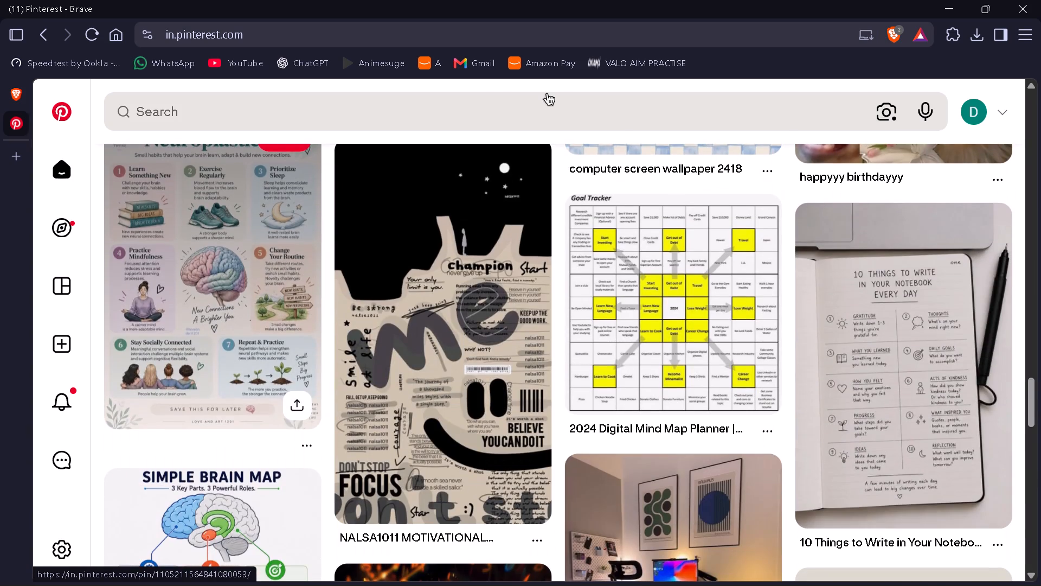
Minimise the browser and launch Kuro from the desktop.
left_click(955, 6)
double_click(536, 45)
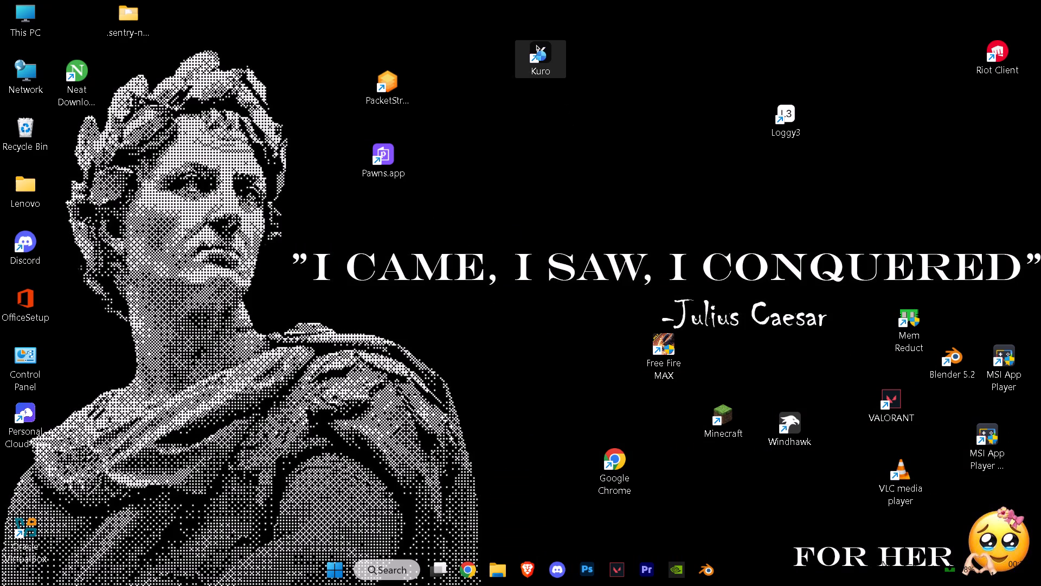